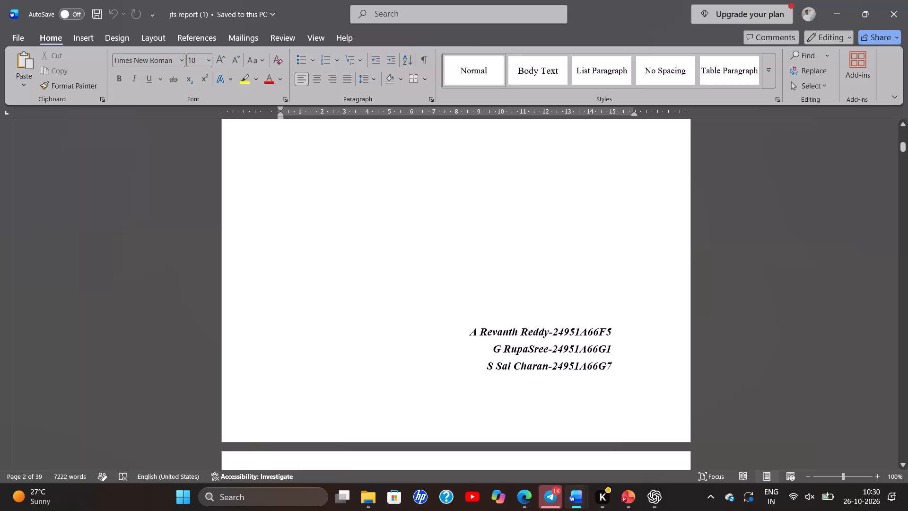
Replace the first student's name in the list at the bottom of page 2 with the new student's name, keeping the hyphen.
left_click(550, 333)
key("BackSpace")
key("BackSpace")
key("BackSpace")
key("BackSpace")
key("BackSpace")
key("BackSpace")
key("BackSpace")
key("BackSpace")
key("BackSpace")
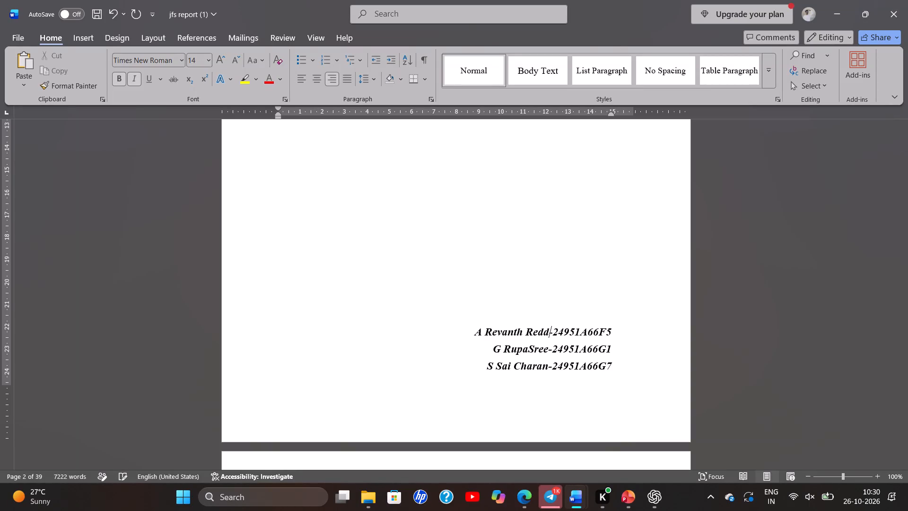
key("BackSpace")
key("BackSpace")
key("BackSpace")
key("BackSpace")
key("BackSpace")
key("BackSpace")
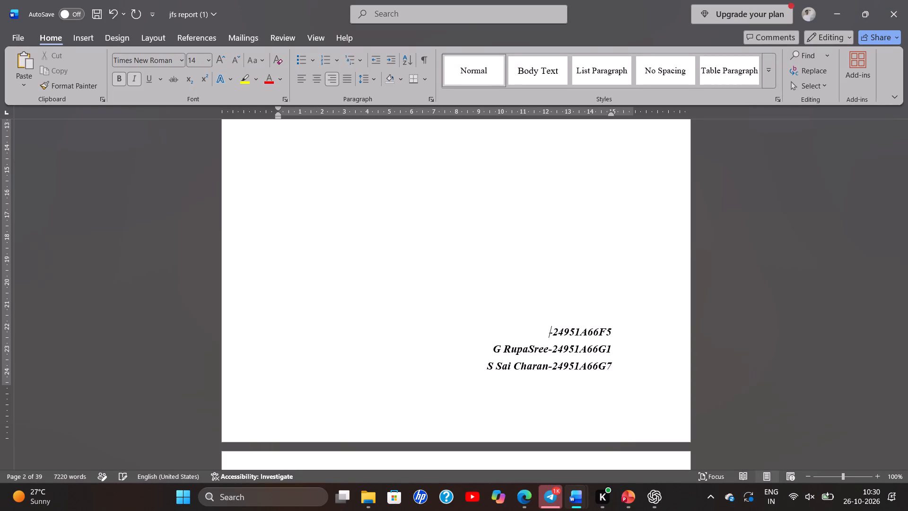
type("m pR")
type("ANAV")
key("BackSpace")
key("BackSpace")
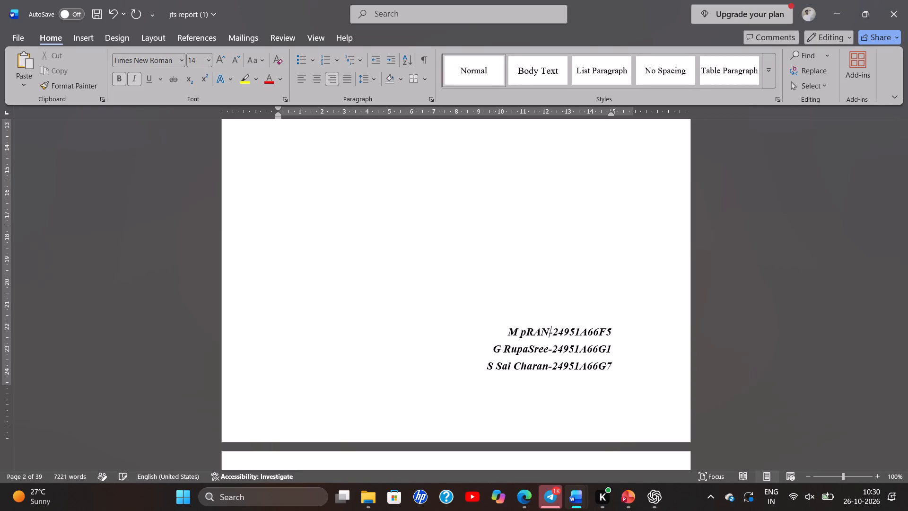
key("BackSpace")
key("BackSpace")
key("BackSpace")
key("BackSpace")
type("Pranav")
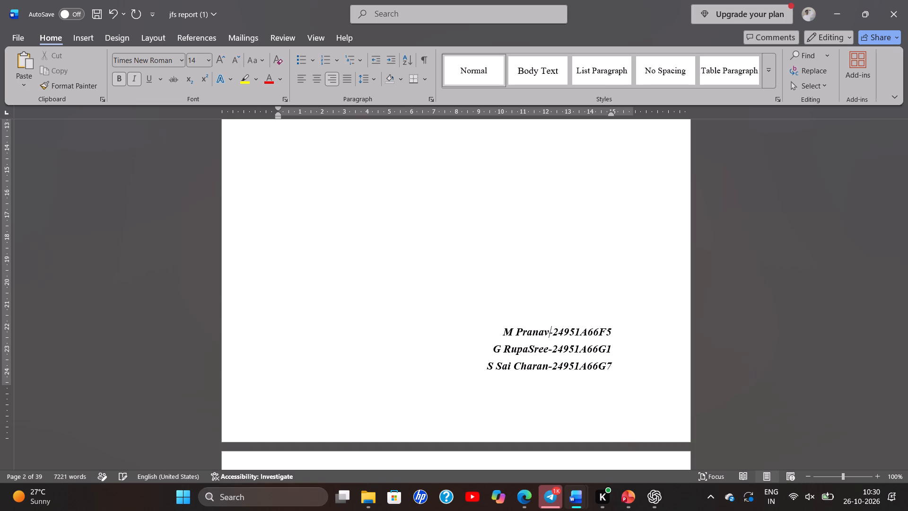
Replace the letter before the last digit of the first student's roll number.
left_click(605, 334)
key("BackSpace")
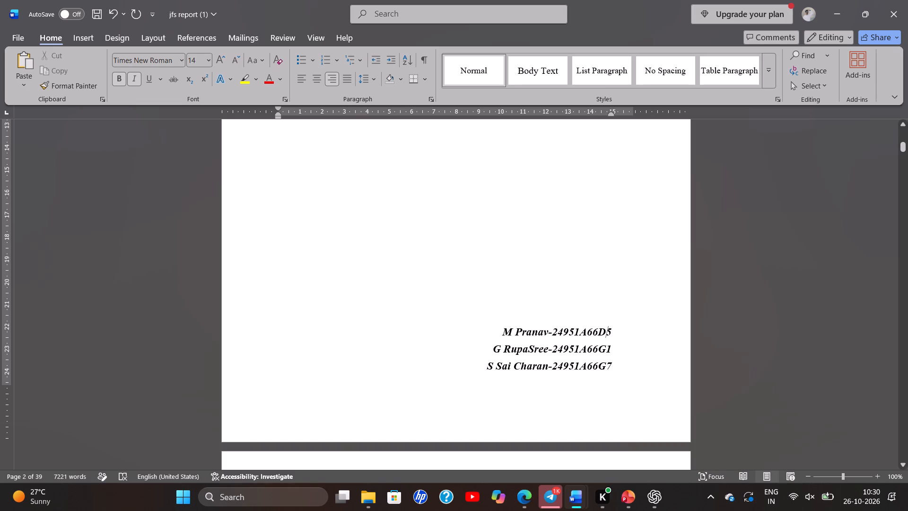
Replace the second student's name in the page 2 list with the new student's name before the hyphen.
left_click(549, 345)
key("BackSpace")
key("BackSpace")
key("BackSpace")
key("BackSpace")
key("BackSpace")
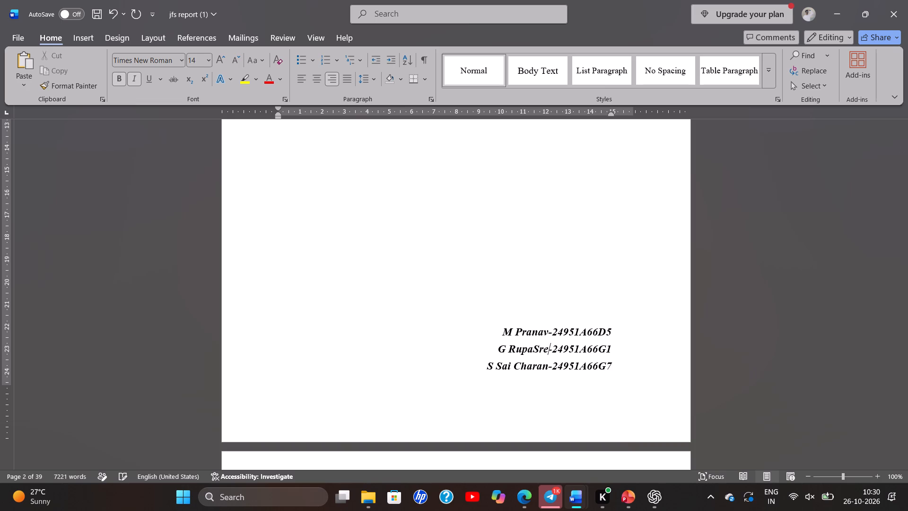
key("BackSpace")
key("BackSpace")
key("BackSpace")
key("BackSpace")
key("BackSpace")
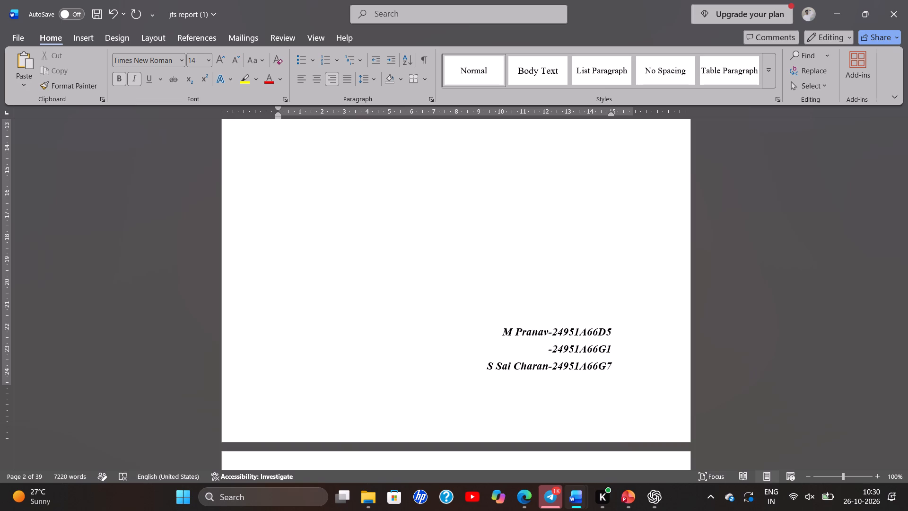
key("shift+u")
key("BackSpace")
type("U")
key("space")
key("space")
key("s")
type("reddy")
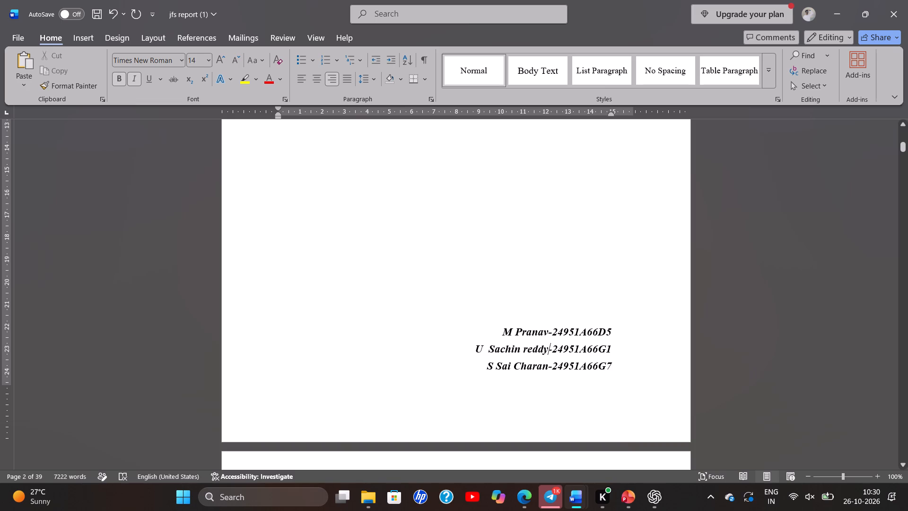
Replace the last digit of the second student's roll number.
left_click(616, 353)
key("BackSpace")
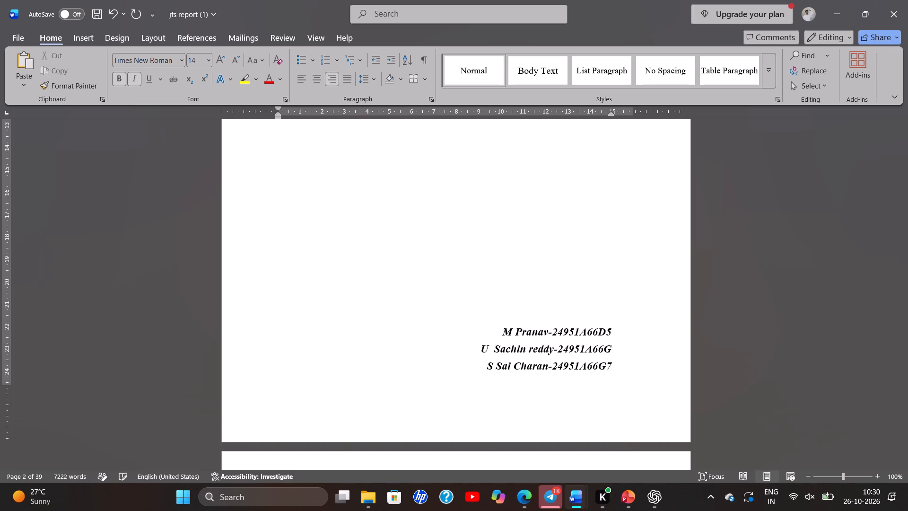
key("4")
Replace the third student's name in the page 2 list with the new student's name before the hyphen.
left_click(549, 370)
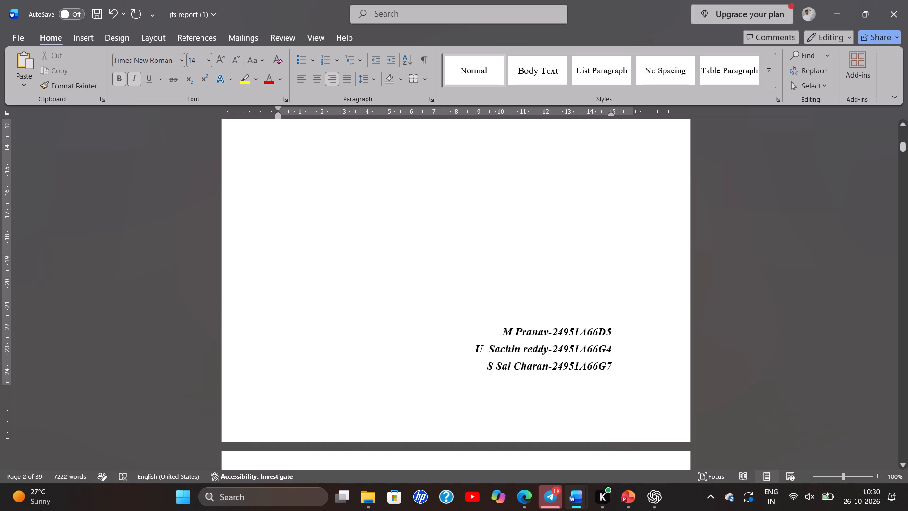
key("BackSpace")
key("BackSpace")
key("BackSpace")
key("BackSpace")
key("BackSpace")
key("BackSpace")
key("BackSpace")
key("BackSpace")
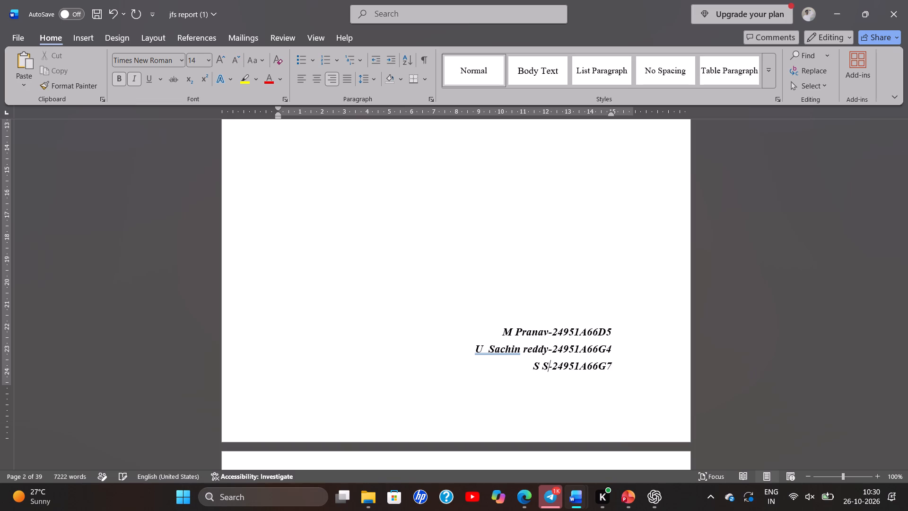
key("BackSpace")
key("BackSpace")
key("BackSpace")
key("BackSpace")
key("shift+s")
key("BackSpace")
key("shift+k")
key("BackSpace")
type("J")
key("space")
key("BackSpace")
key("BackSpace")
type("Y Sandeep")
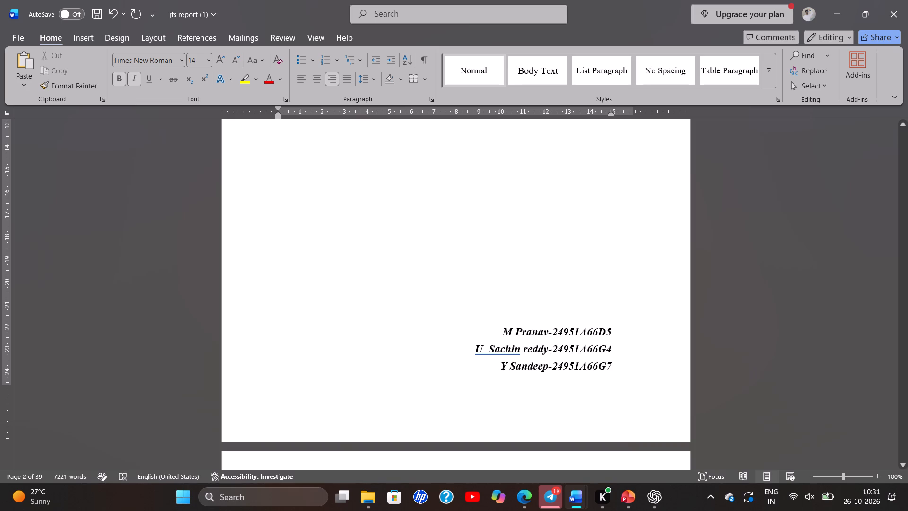
Replace the last two characters of the third student's roll number.
left_click(614, 366)
key("BackSpace")
key("BackSpace")
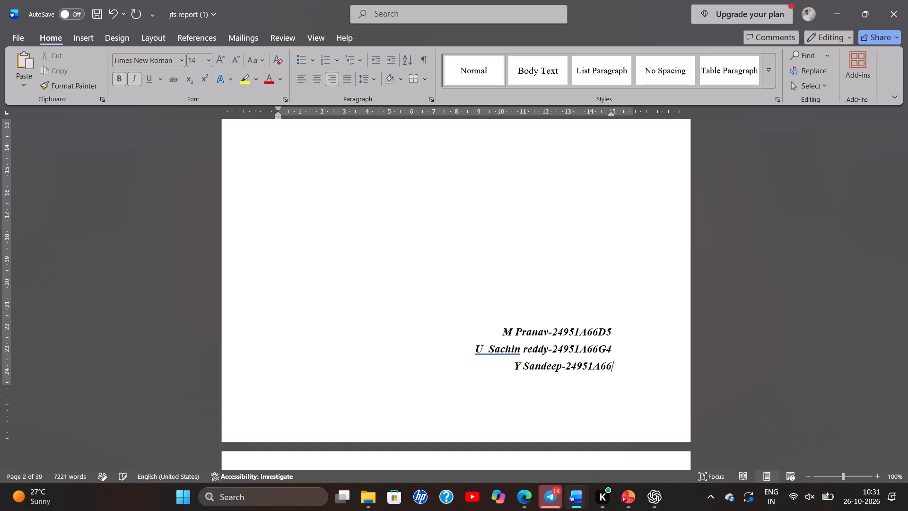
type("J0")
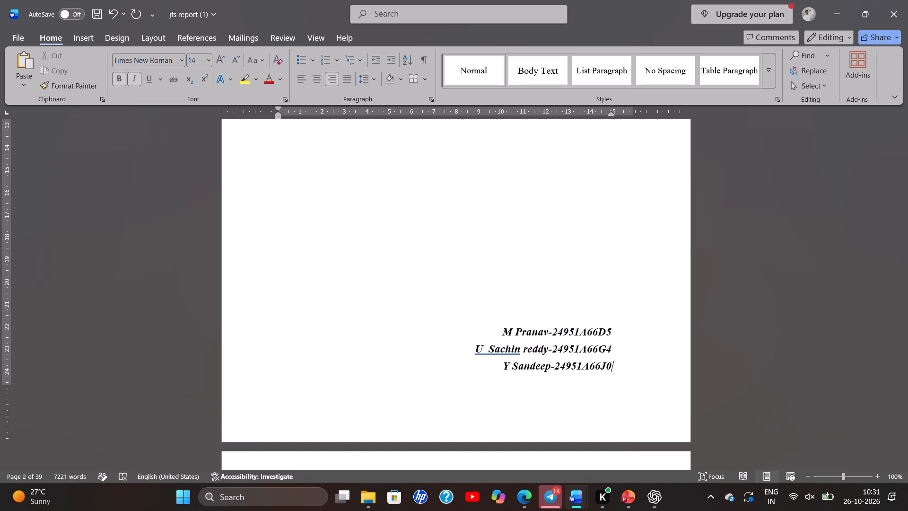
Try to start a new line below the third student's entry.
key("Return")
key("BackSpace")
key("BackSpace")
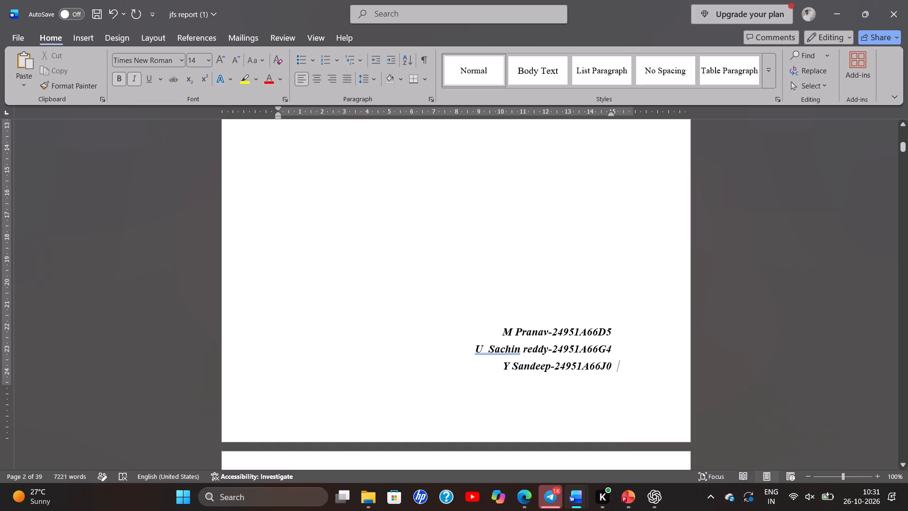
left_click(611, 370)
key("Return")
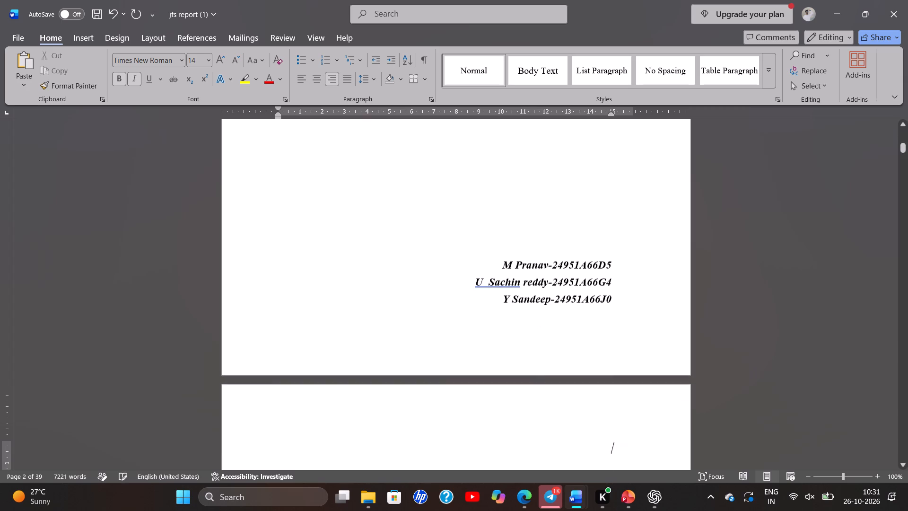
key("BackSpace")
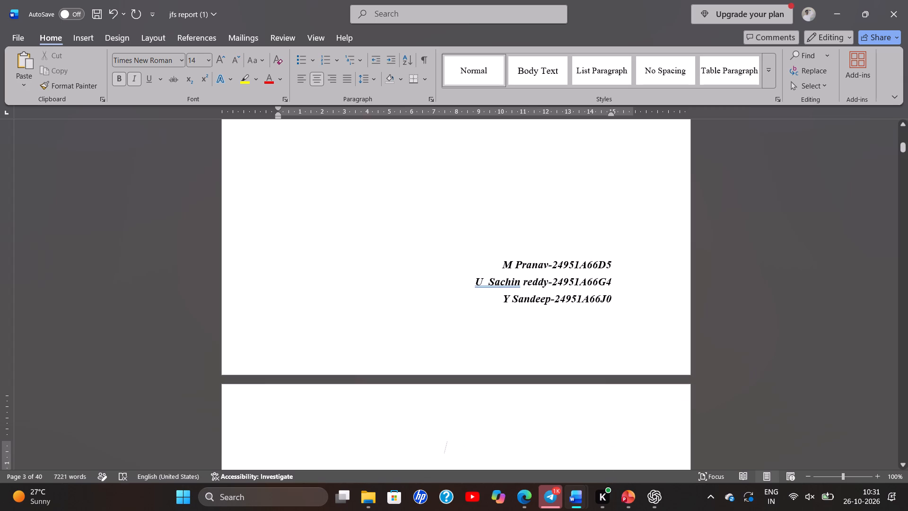
Remove one blank line directly above the first student's entry on page 2.
left_click(569, 332)
left_click(551, 252)
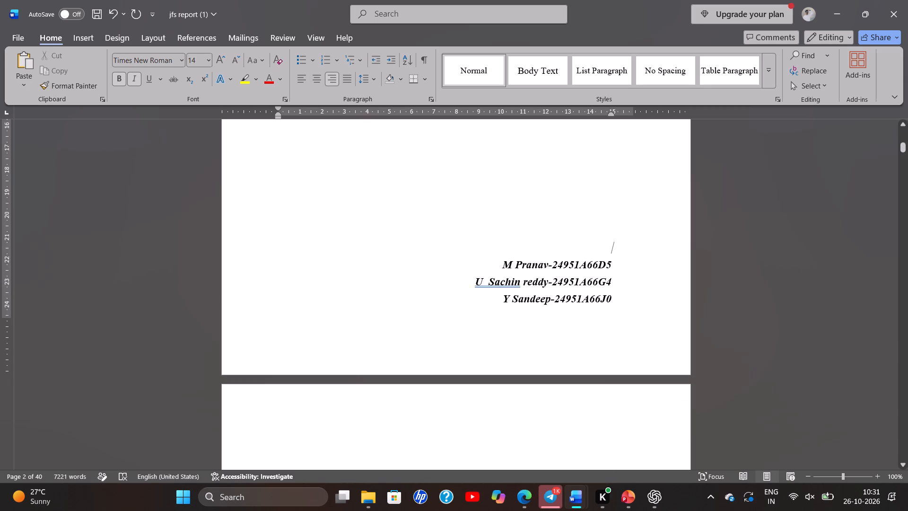
key("BackSpace")
key("BackSpace")
key("BackSpace")
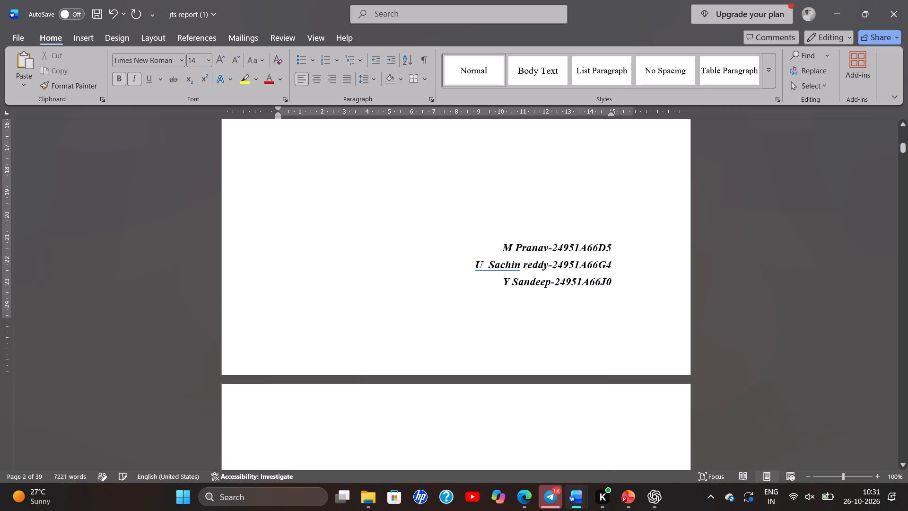
Add a fourth line below the third student's entry with the fourth student's name, a hyphen and the roll number.
left_click(616, 281)
key("Return")
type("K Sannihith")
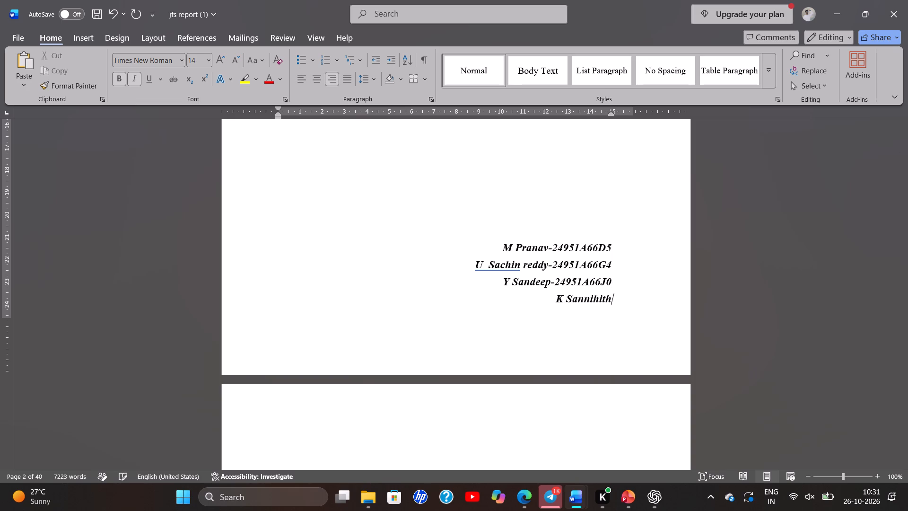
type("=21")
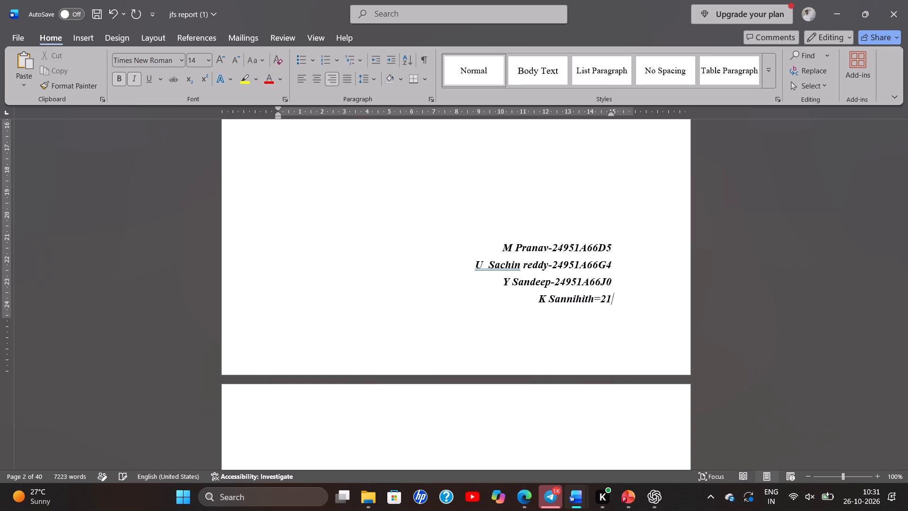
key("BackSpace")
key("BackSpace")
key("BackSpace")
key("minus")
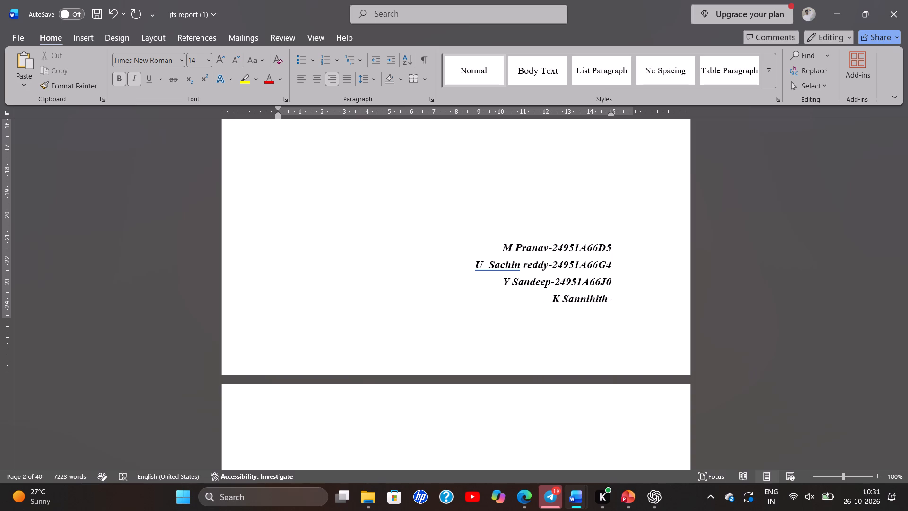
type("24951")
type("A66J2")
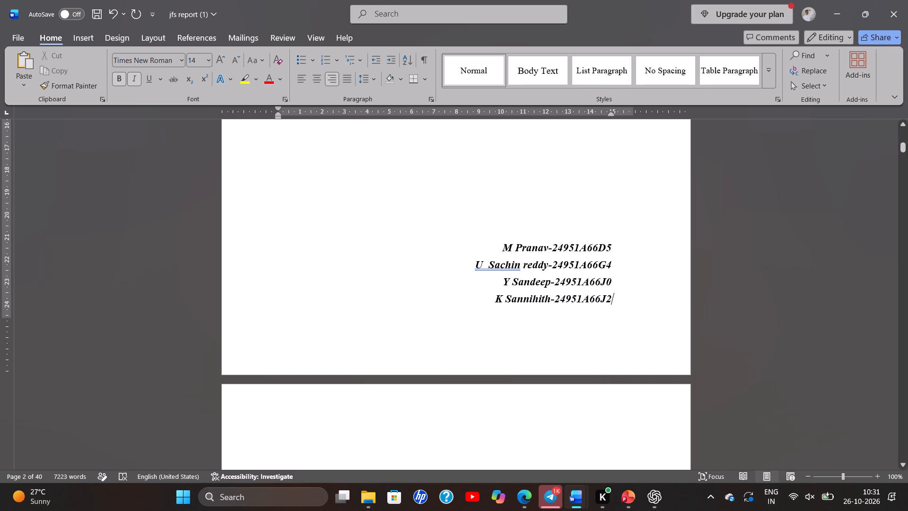
Look through the pages before and after the student list to examine the layout and the existing project title.
scroll(617, 309, "down", 1)
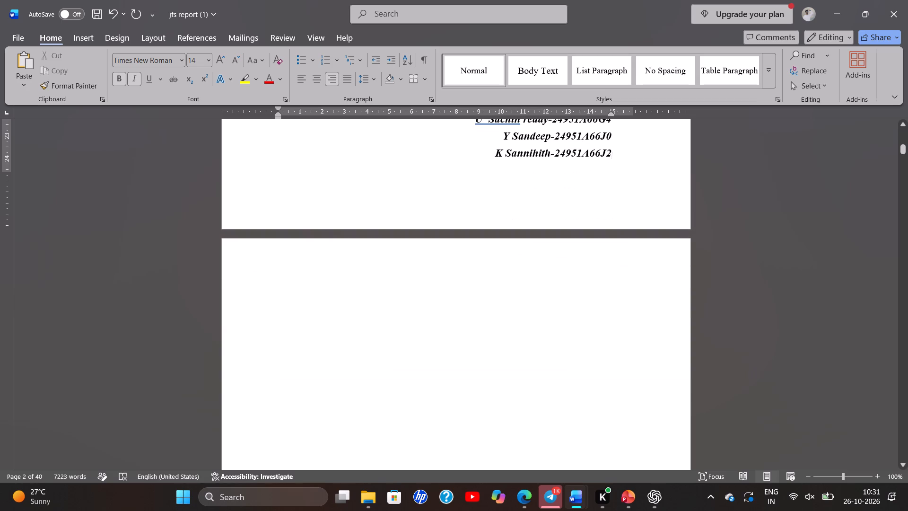
scroll(617, 309, "down", 7)
scroll(617, 309, "up", 3)
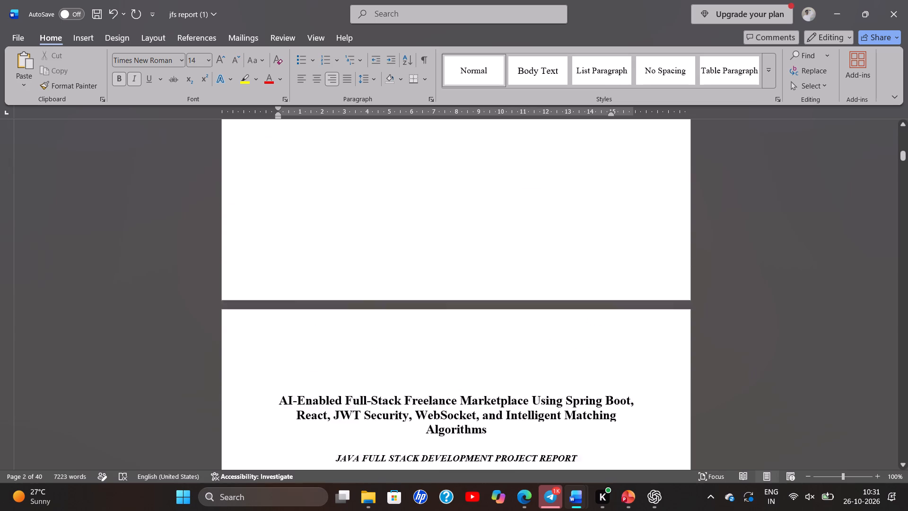
scroll(617, 309, "up", 9)
scroll(617, 309, "down", 2)
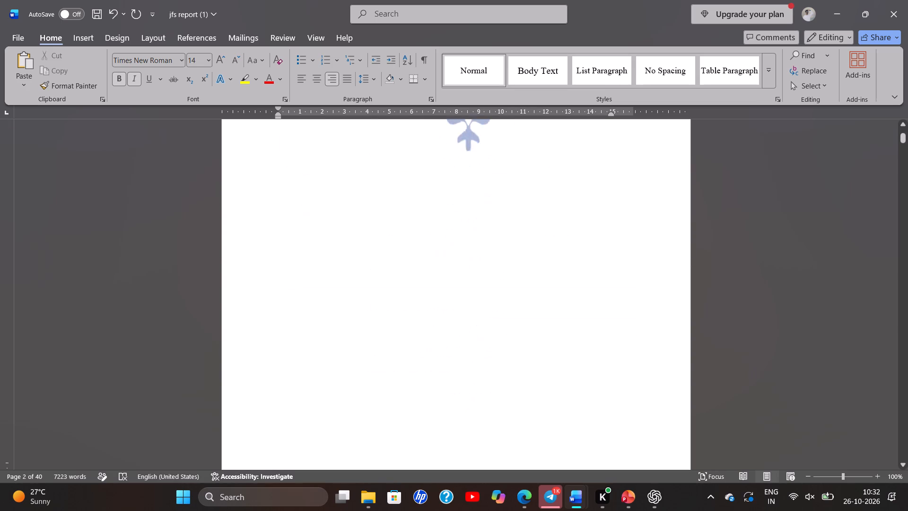
scroll(617, 309, "down", 9)
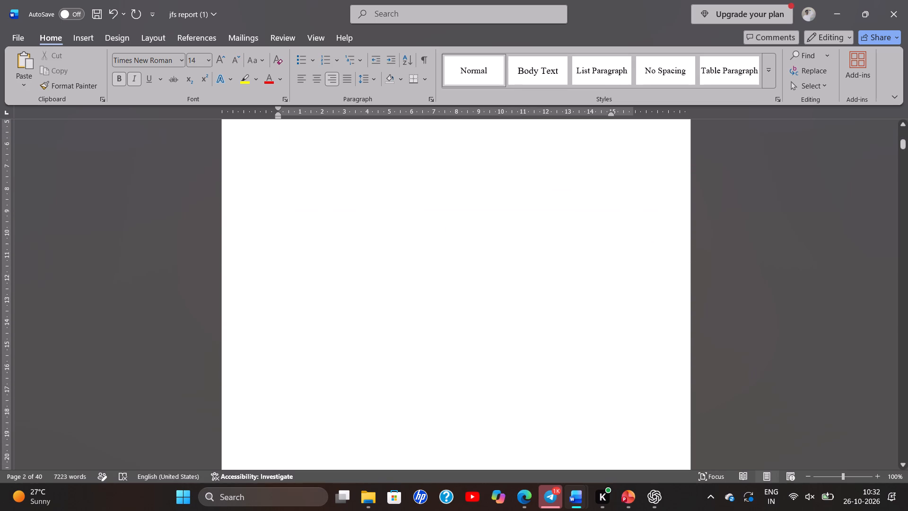
scroll(617, 309, "down", 7)
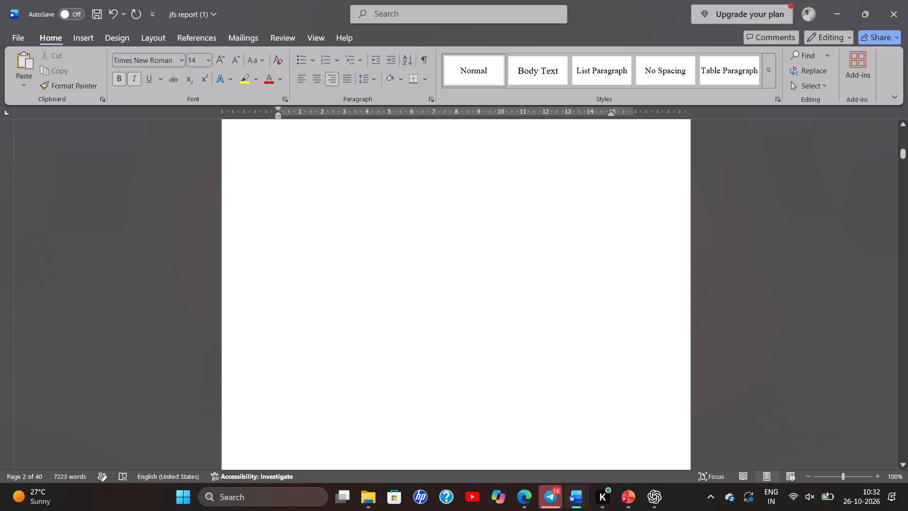
scroll(617, 309, "down", 1)
scroll(617, 309, "up", 2)
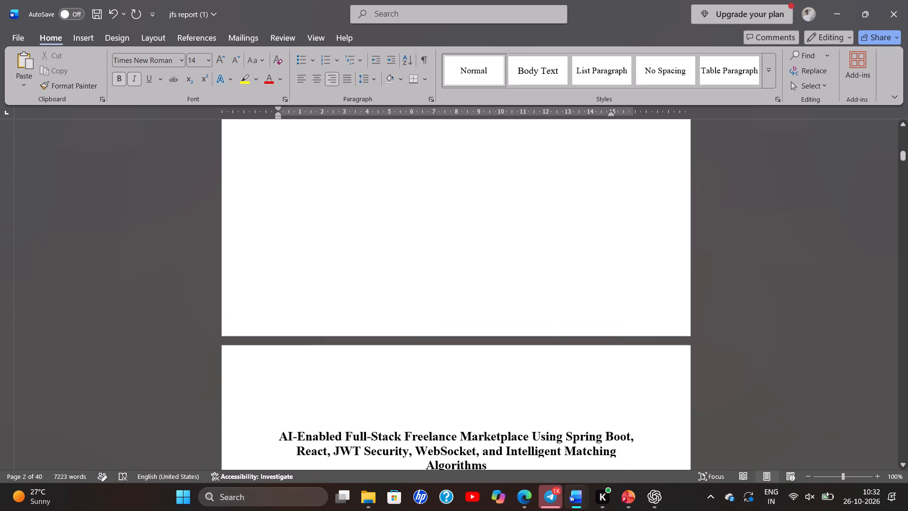
scroll(617, 309, "up", 1)
scroll(617, 309, "down", 3)
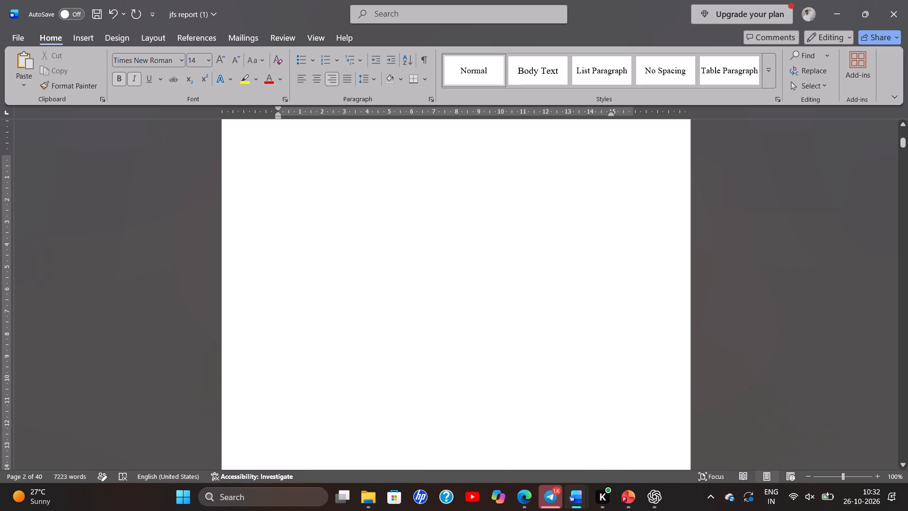
scroll(617, 309, "down", 3)
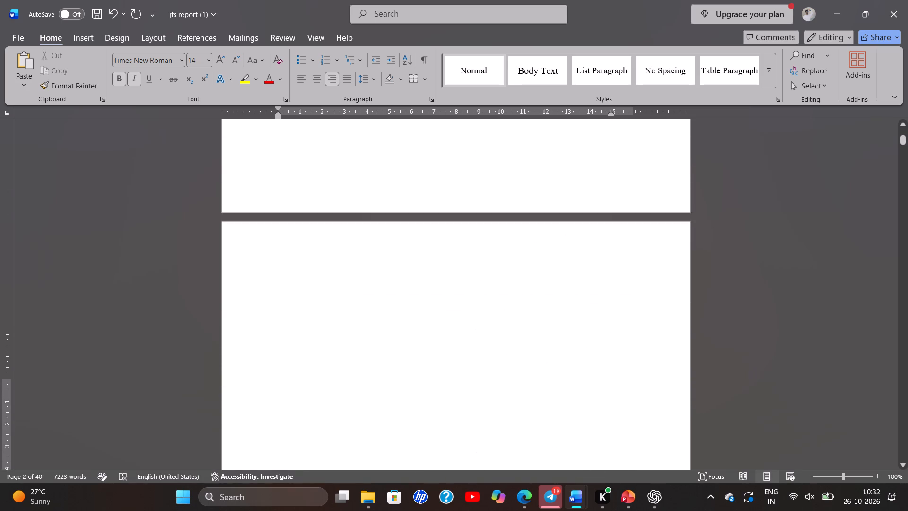
Copy the title "SkillBridge- Smart Freelance MarketPlace Platform" from slide 1 of the jfs ppt presentation to the top of page 2 in jfs report (1).
left_click(370, 275)
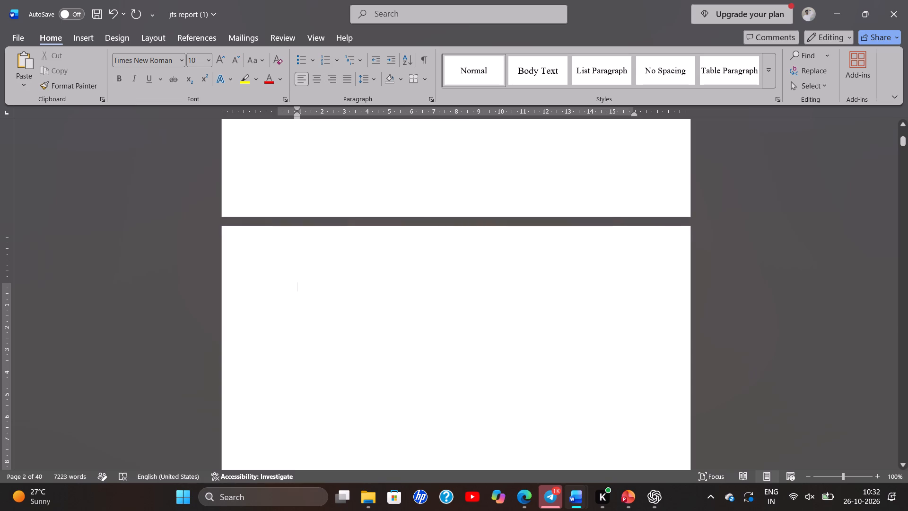
left_click(637, 507)
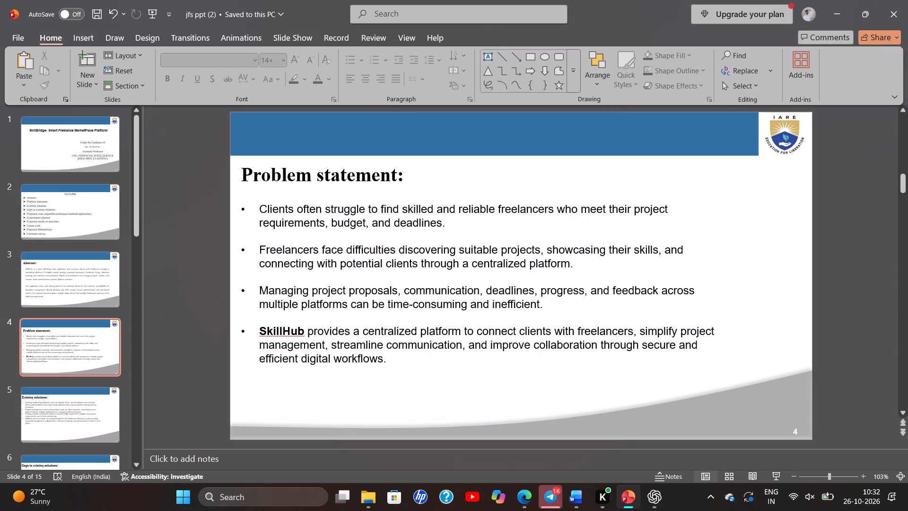
scroll(432, 248, "up", 10)
left_click(293, 189)
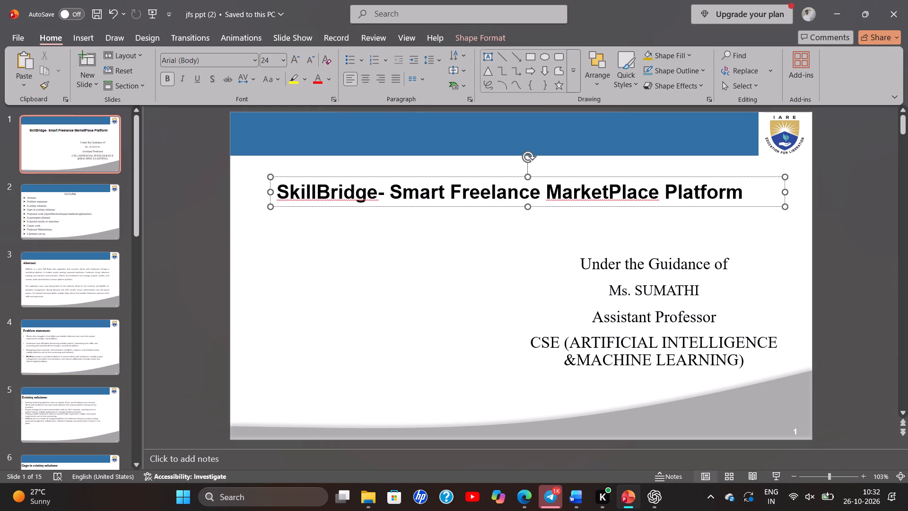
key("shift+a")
key("BackSpace")
key("ctrl+a")
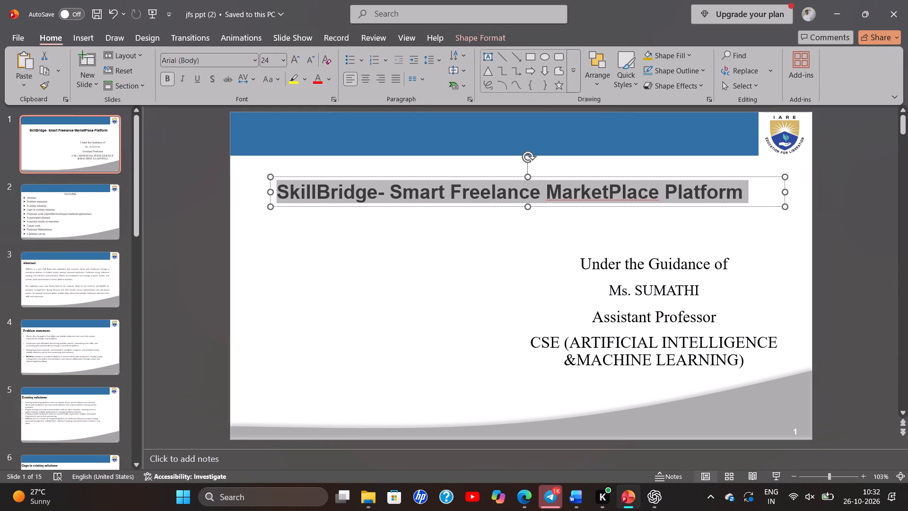
key("ctrl+c")
left_click(574, 495)
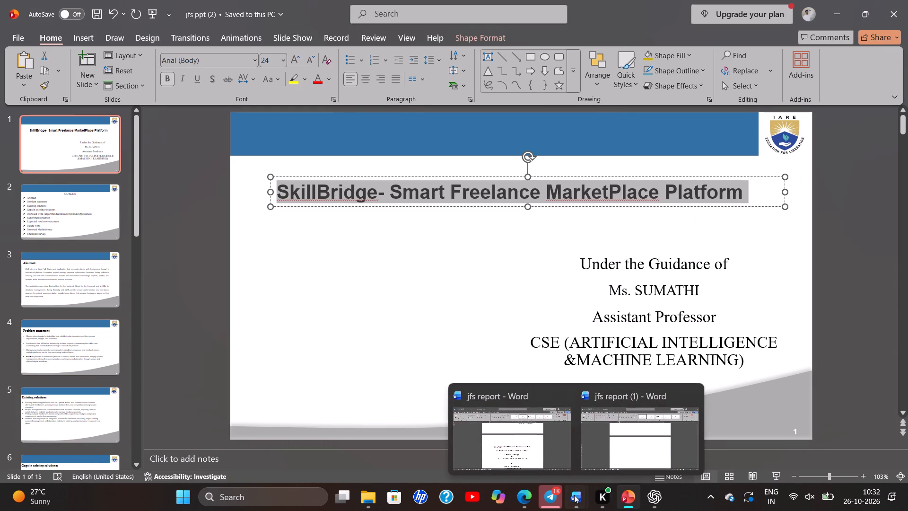
left_click(635, 460)
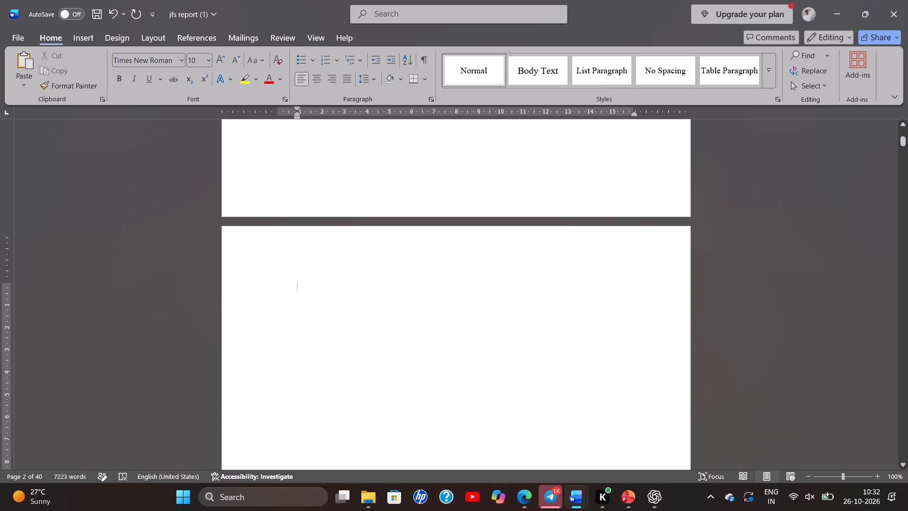
key("ctrl+v")
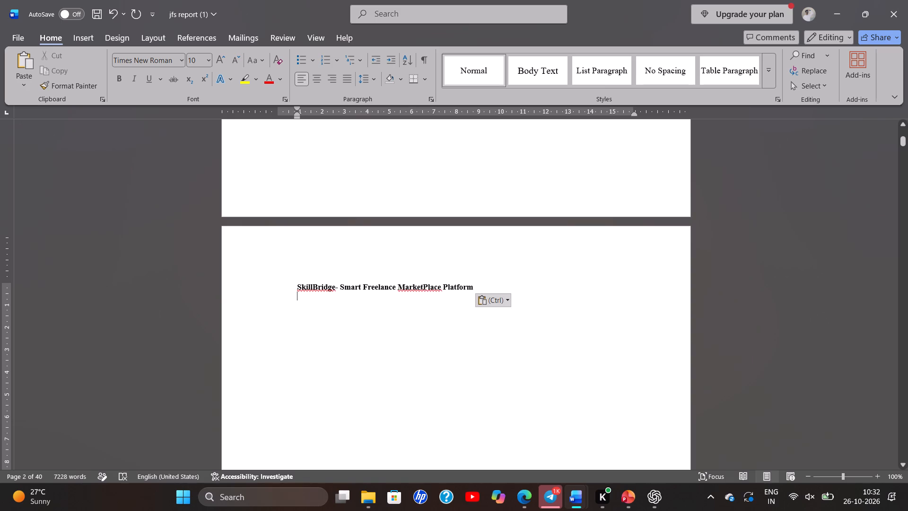
Increase the font size of the pasted SkillBridge title on page 2 to 18.
left_click(358, 283)
key("ctrl+a")
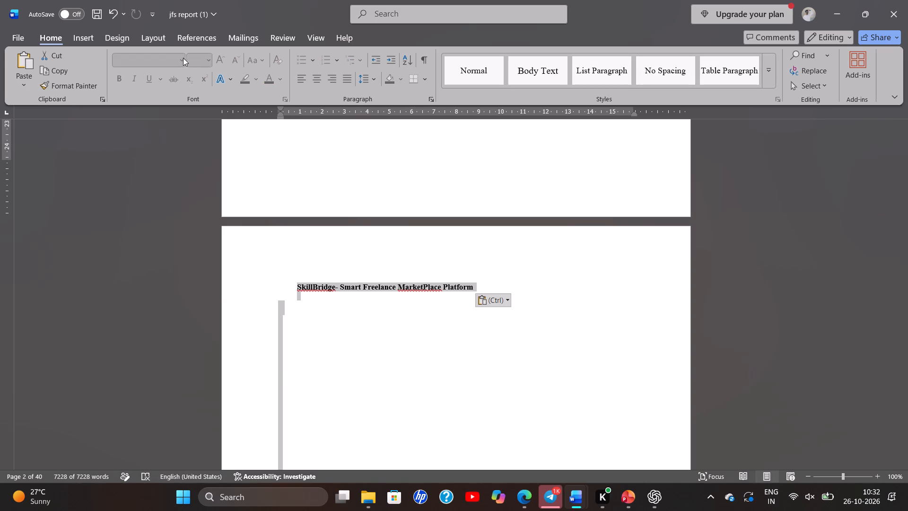
left_click(354, 256)
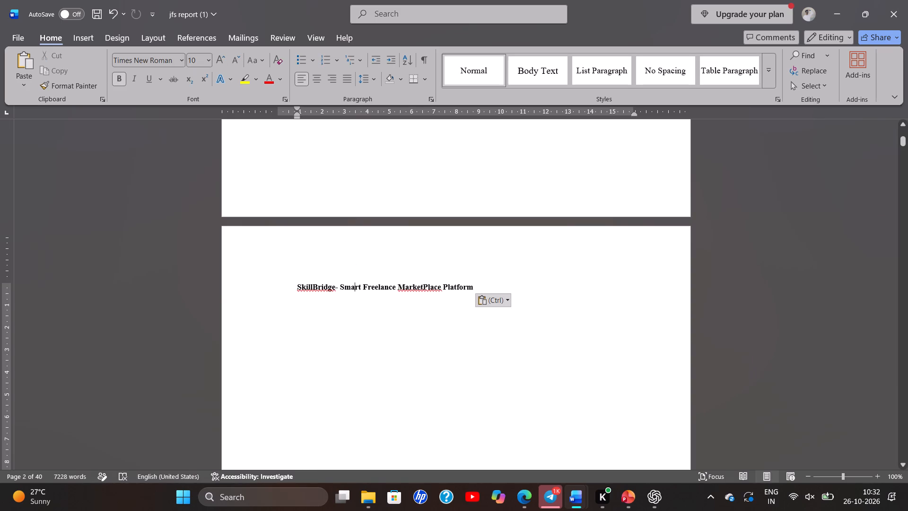
left_click(365, 286)
left_click_drag(298, 285, 512, 291)
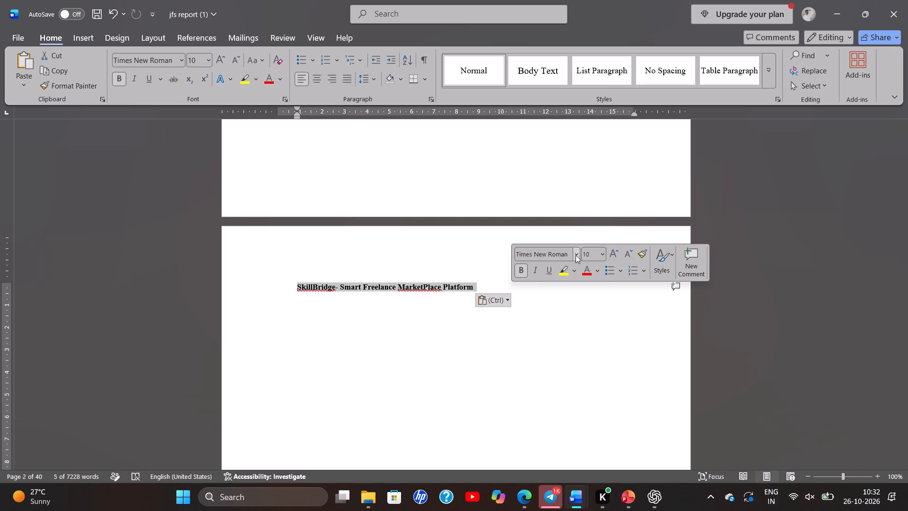
left_click(618, 256)
left_click(618, 256)
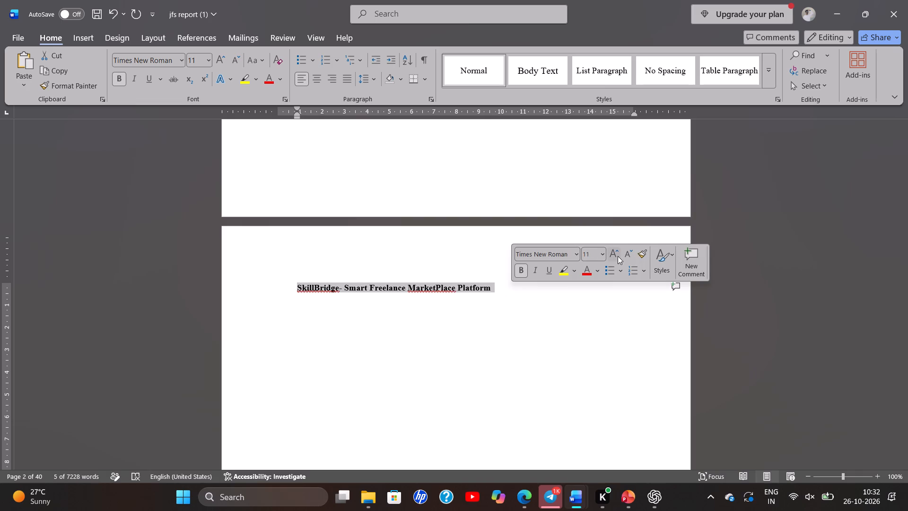
left_click(618, 256)
left_click(618, 256)
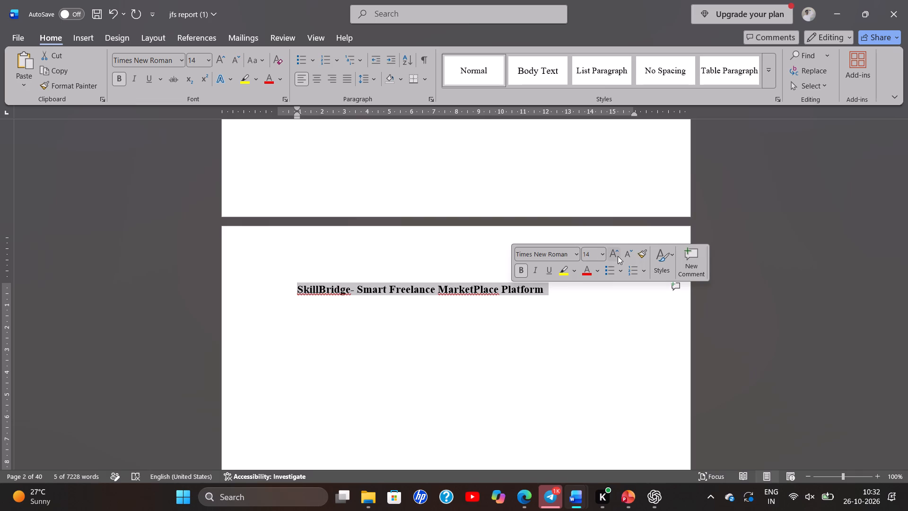
left_click(618, 256)
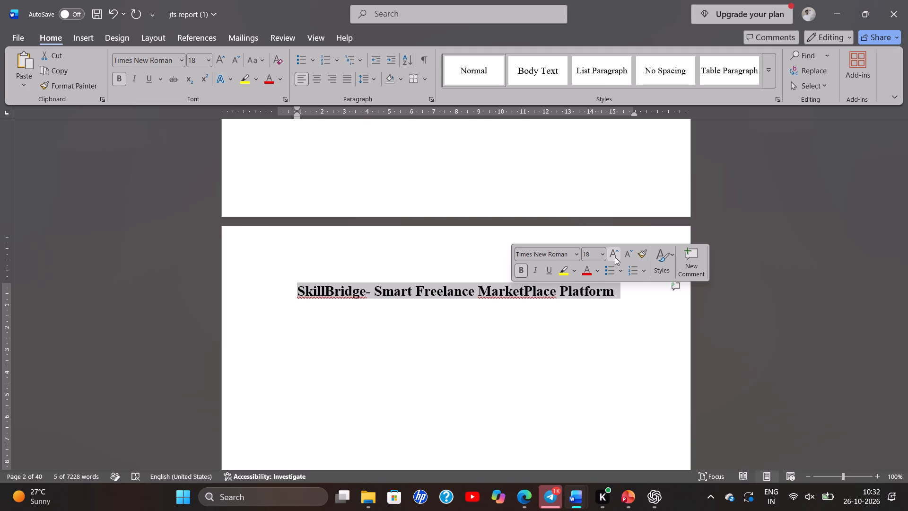
left_click(557, 404)
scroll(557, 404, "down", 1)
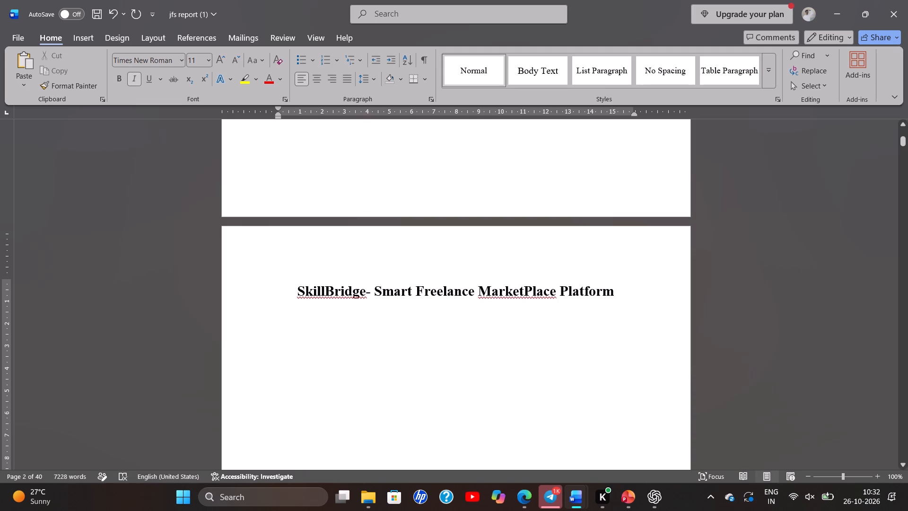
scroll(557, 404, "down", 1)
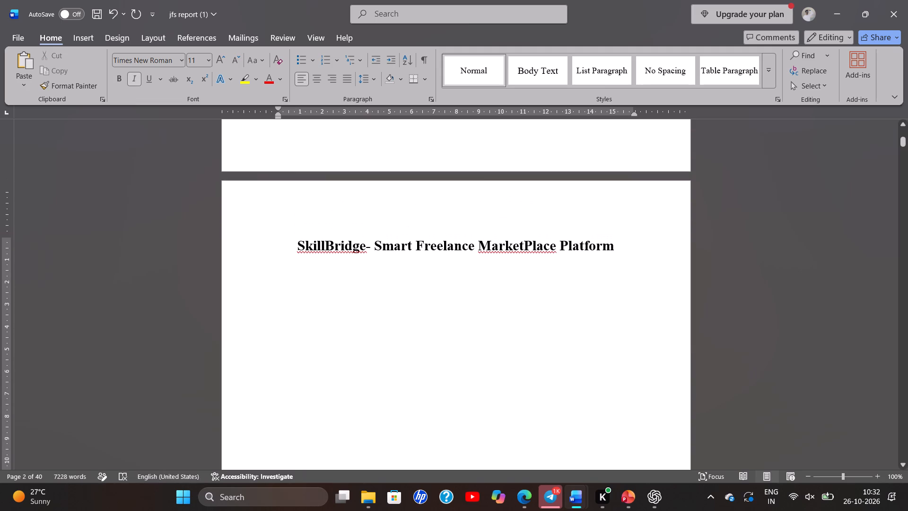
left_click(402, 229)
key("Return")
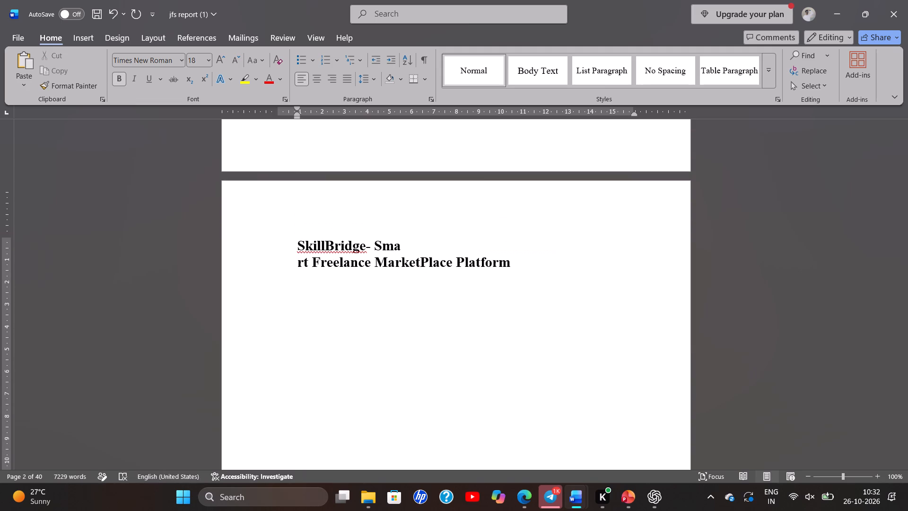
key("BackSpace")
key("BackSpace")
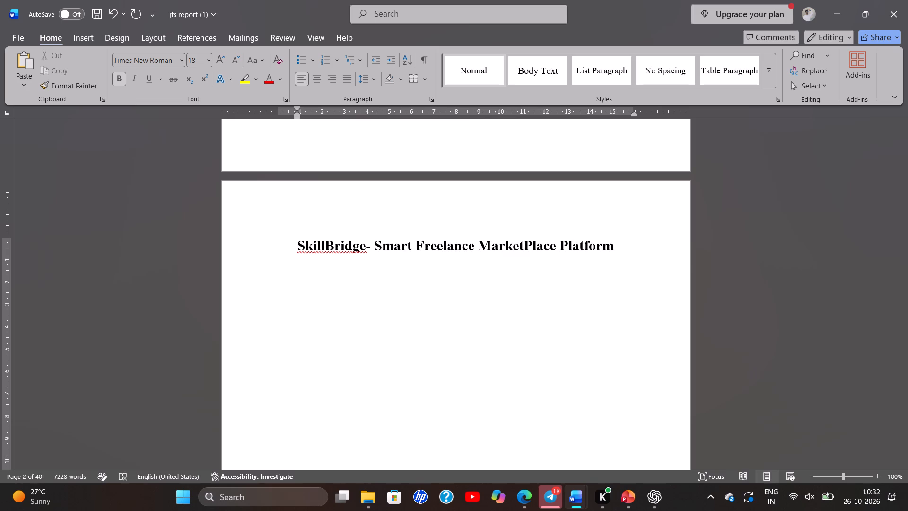
Insert one blank line directly above the SkillBridge title on page 2.
left_click(293, 235)
key("Return")
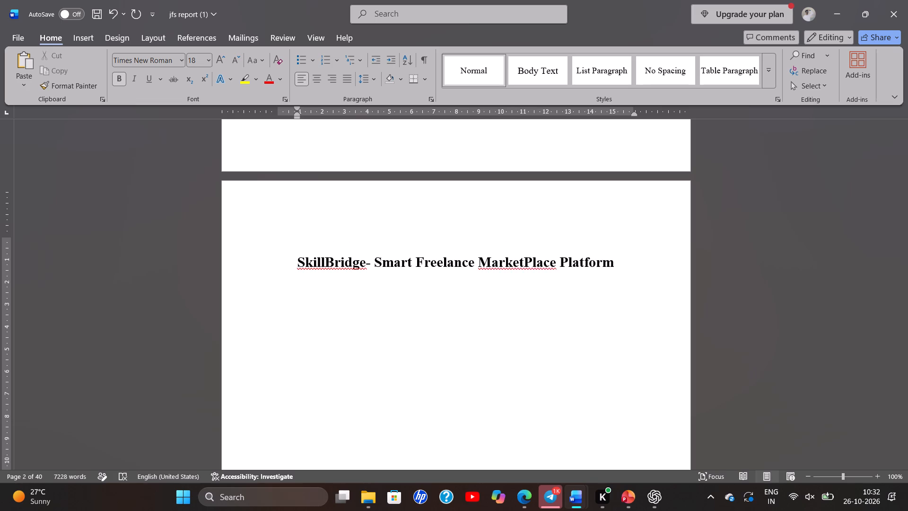
Delete two blank lines directly above the student list so that all four entries fit on page 2.
scroll(293, 235, "down", 5)
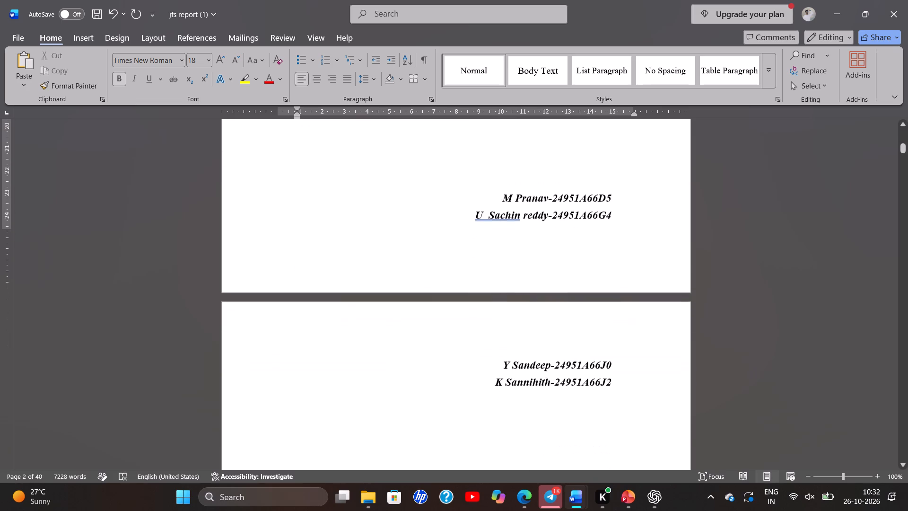
scroll(293, 235, "down", 2)
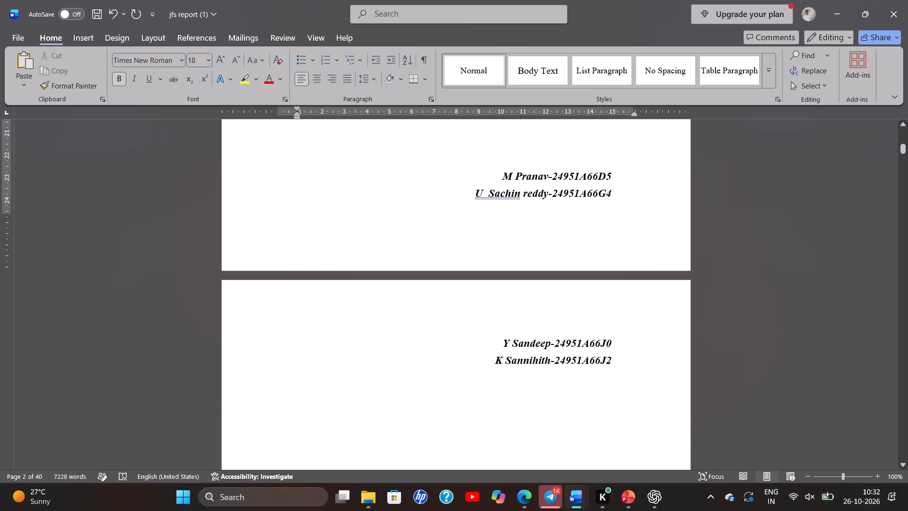
left_click(449, 161)
key("BackSpace")
key("BackSpace")
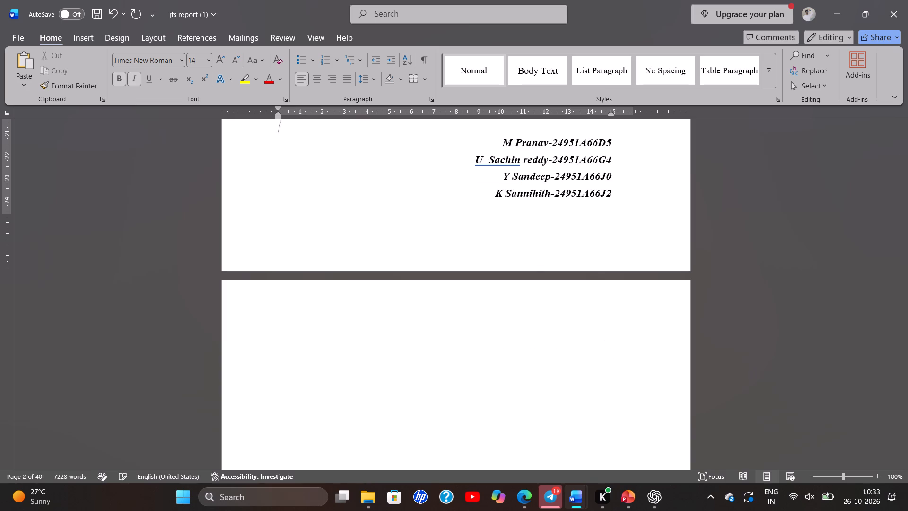
Delete the blank page between the student list on page 2 and the AI-Enabled Full-Stack title page.
scroll(449, 161, "up", 3)
scroll(449, 161, "down", 1)
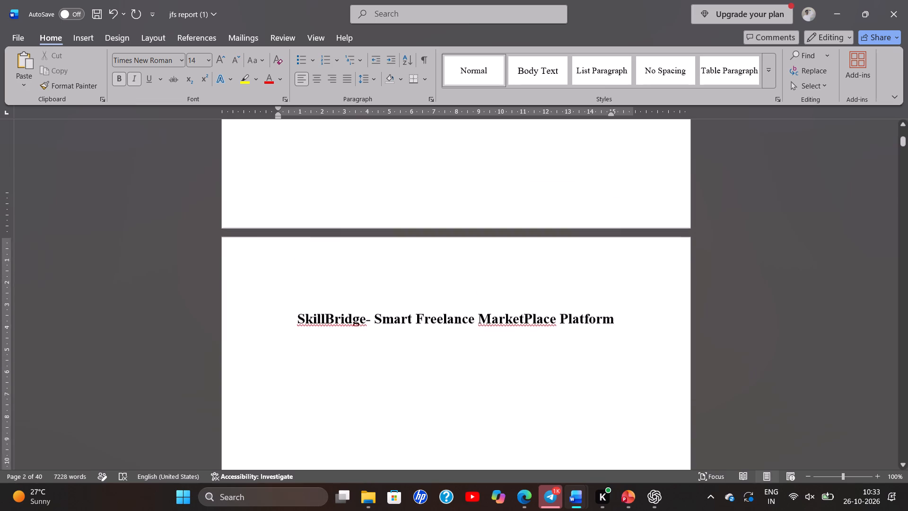
scroll(449, 161, "down", 4)
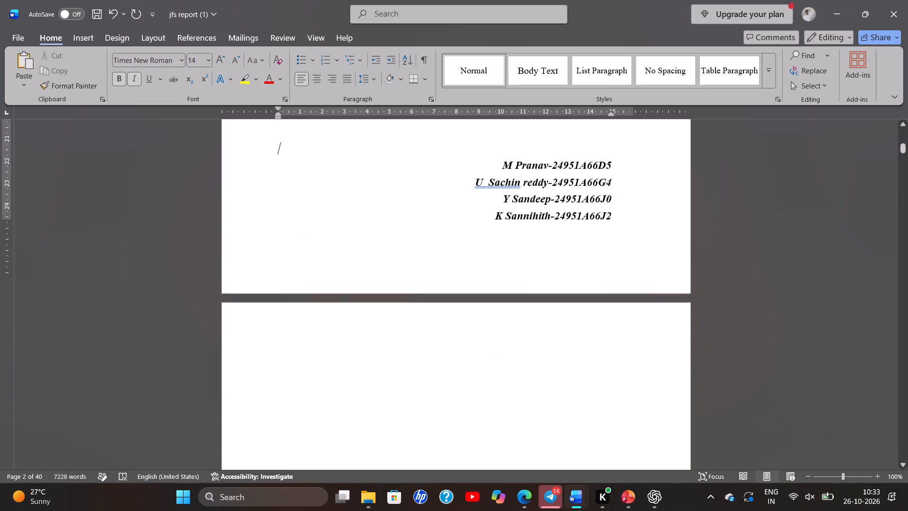
scroll(449, 161, "down", 6)
scroll(449, 161, "up", 1)
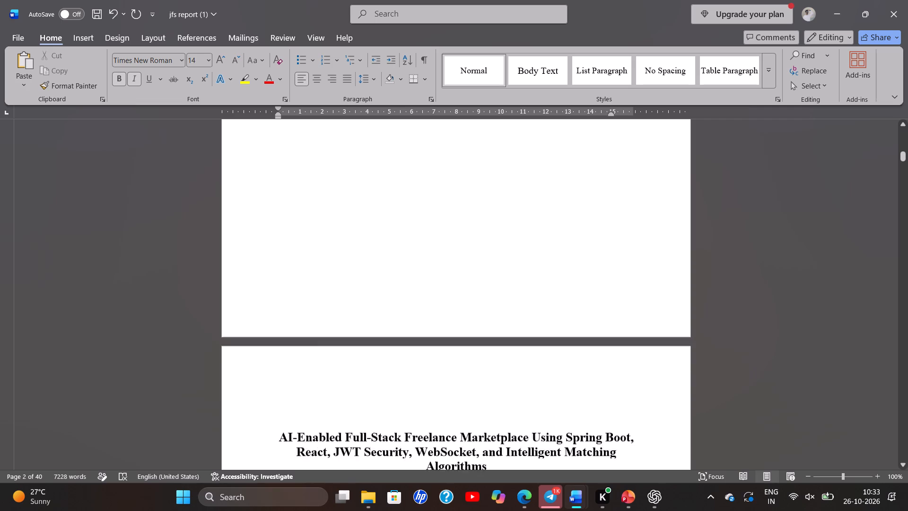
scroll(449, 161, "up", 4)
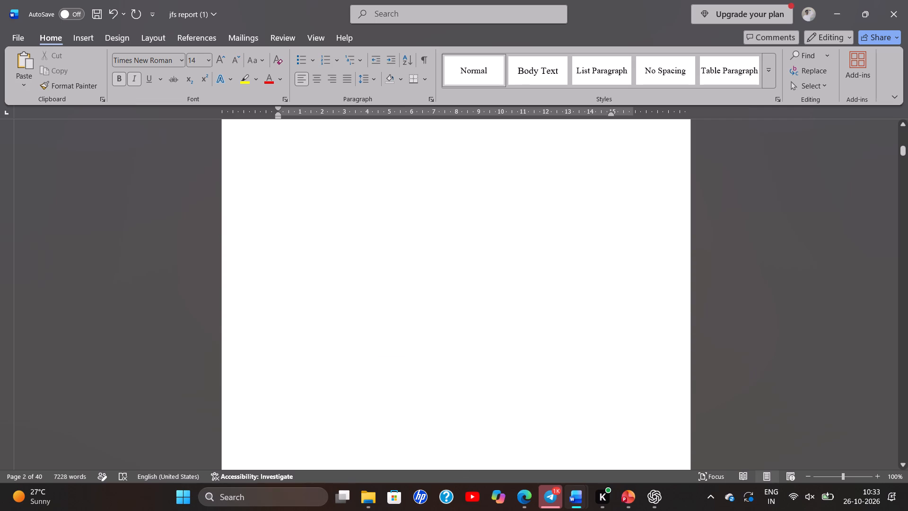
scroll(449, 161, "up", 1)
scroll(423, 264, "down", 2)
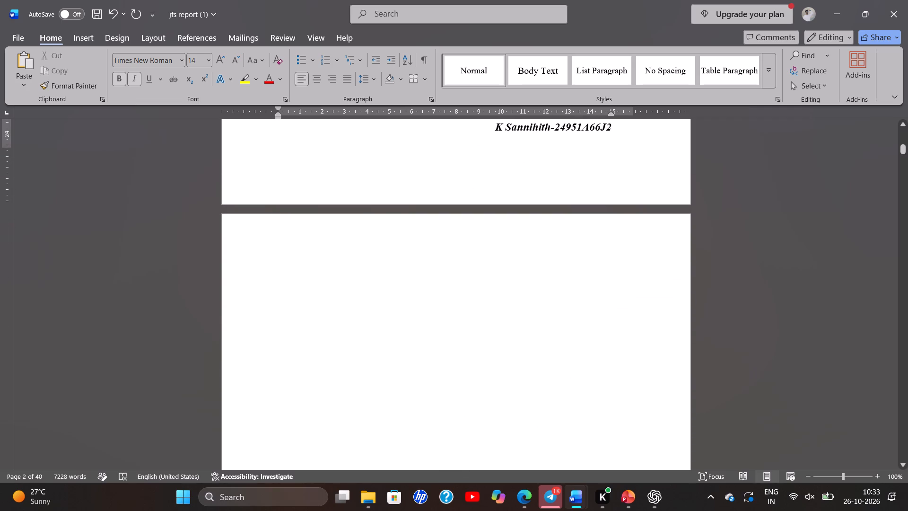
left_click_drag(253, 240, 432, 470)
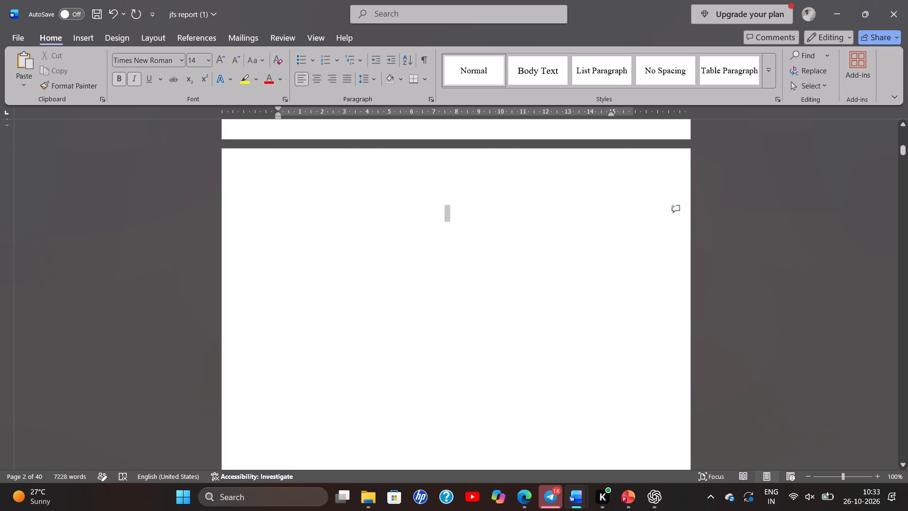
left_click_drag(432, 470, 450, 493)
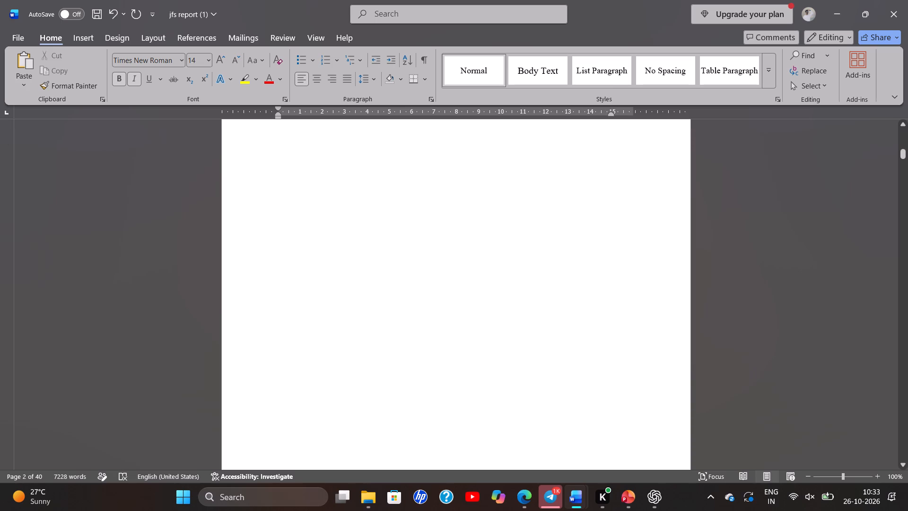
left_click_drag(450, 493, 597, 482)
left_click_drag(597, 482, 634, 405)
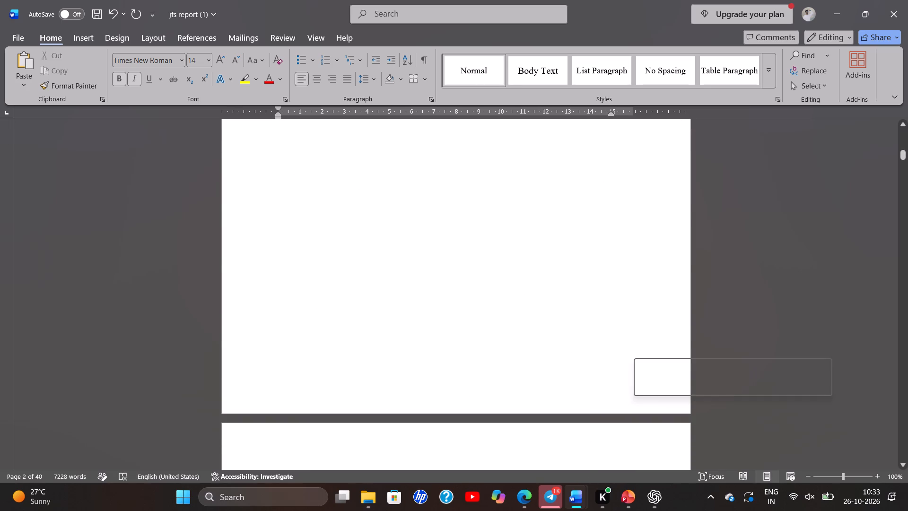
key("BackSpace")
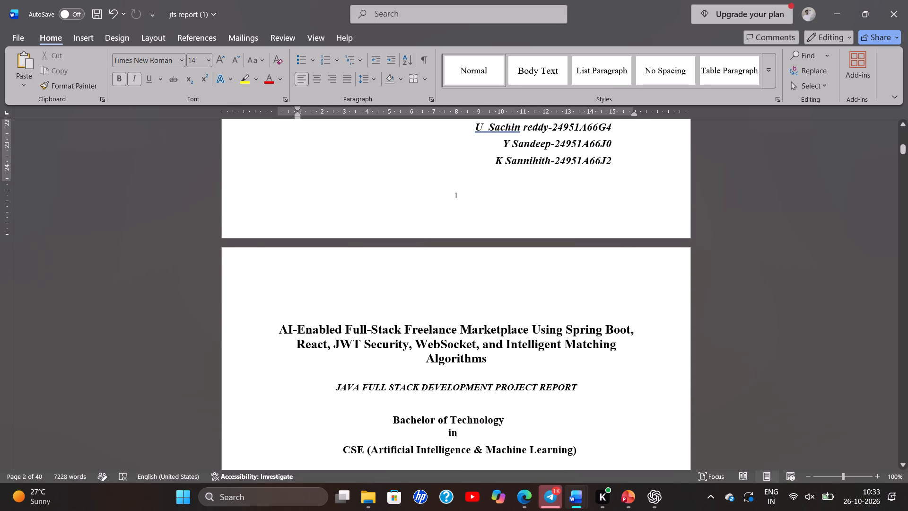
Replace the whole AI-Enabled title on page 3 with the copied "SkillBridge- Smart Freelance MarketPlace Platform".
left_click(501, 364)
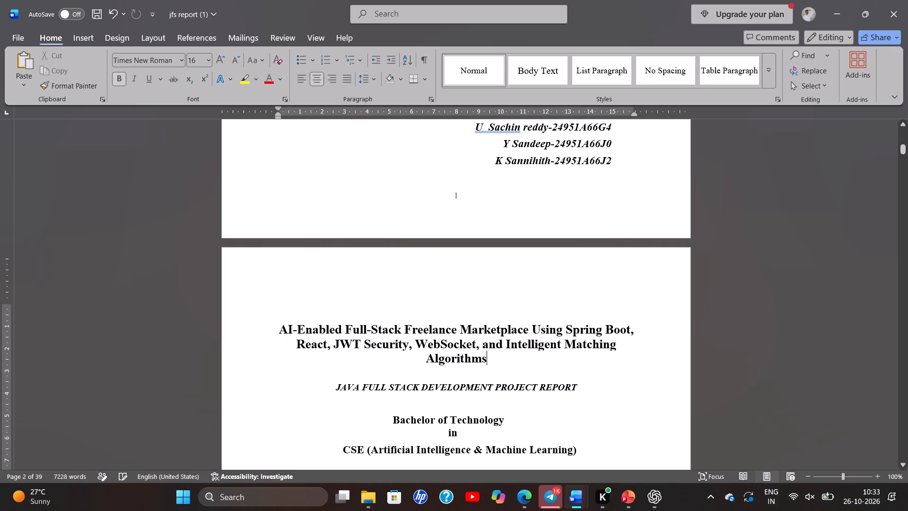
left_click(501, 364)
left_click_drag(501, 364, 364, 332)
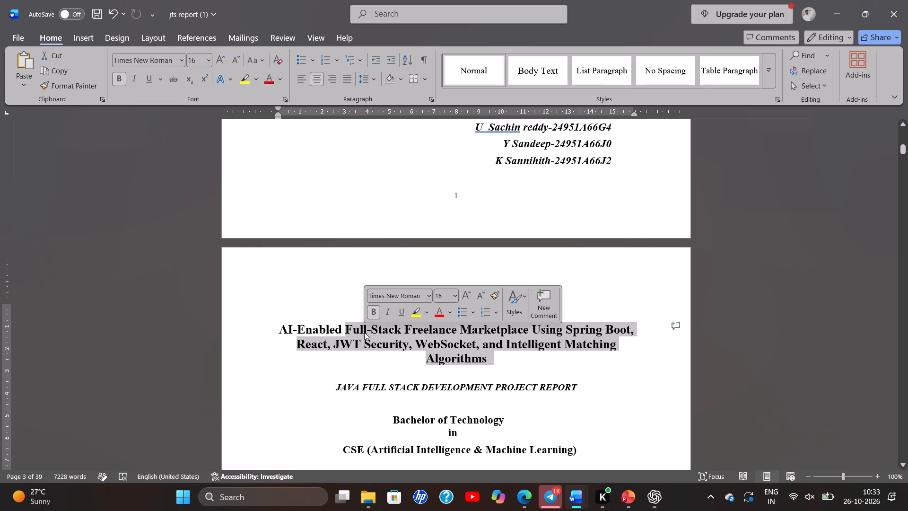
key("BackSpace")
key("ctrl+v")
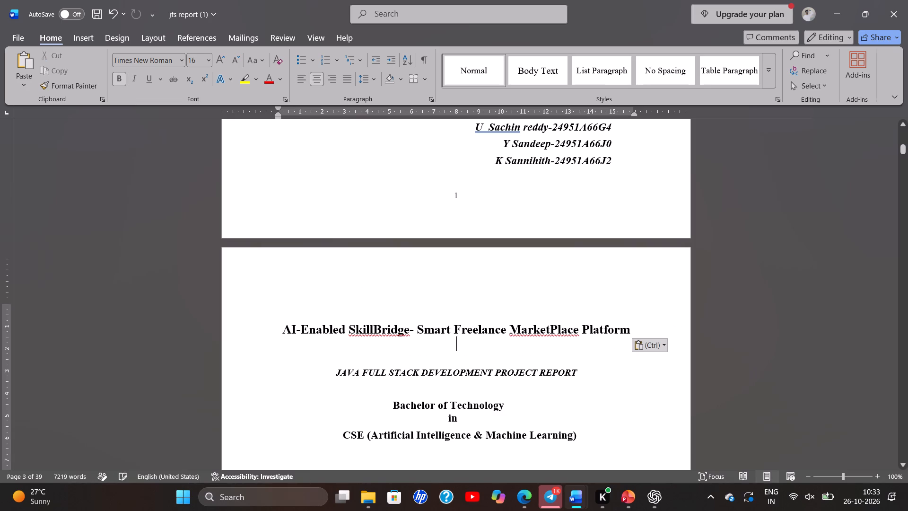
left_click(343, 331)
key("BackSpace")
key("BackSpace")
key("BackSpace")
key("BackSpace")
key("BackSpace")
key("BackSpace")
key("BackSpace")
key("BackSpace")
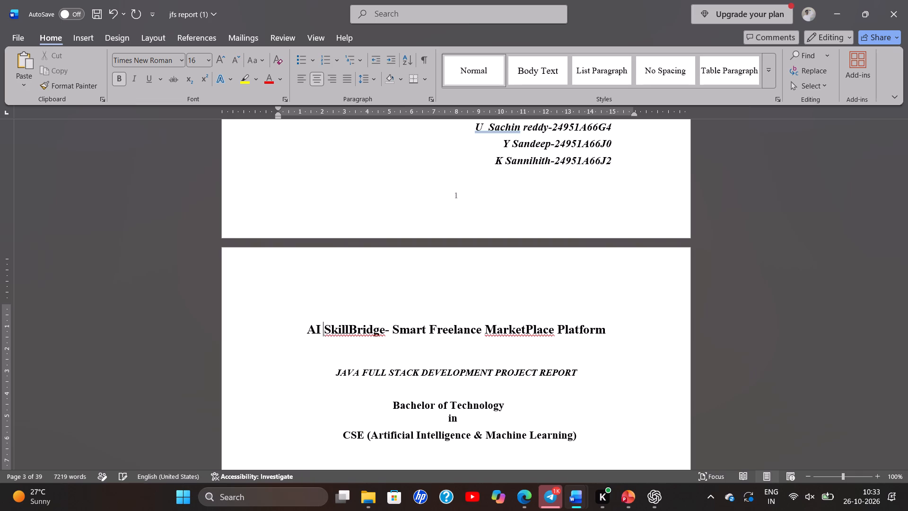
key("BackSpace")
key("BackSpace")
Copy the first team member's name and roll number from page 2 over the first student entry under "By" on page 3.
scroll(343, 331, "down", 1)
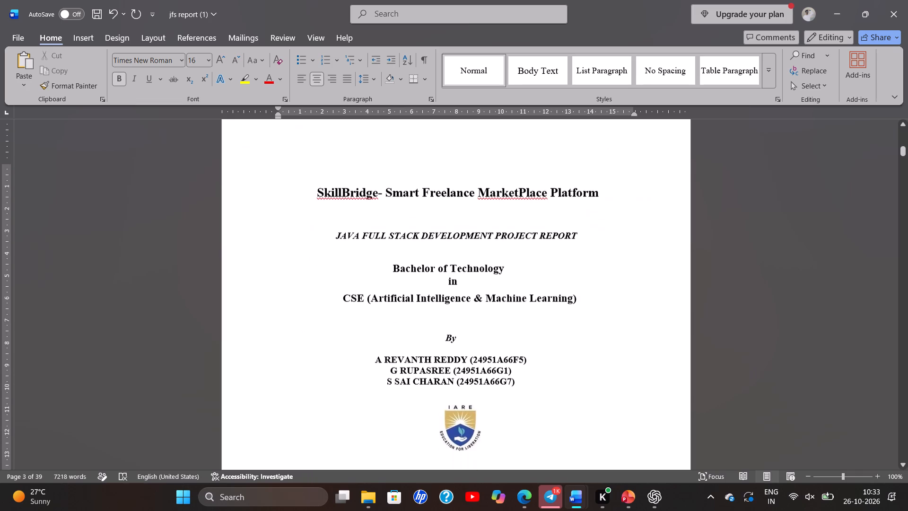
scroll(343, 331, "down", 1)
left_click(445, 355)
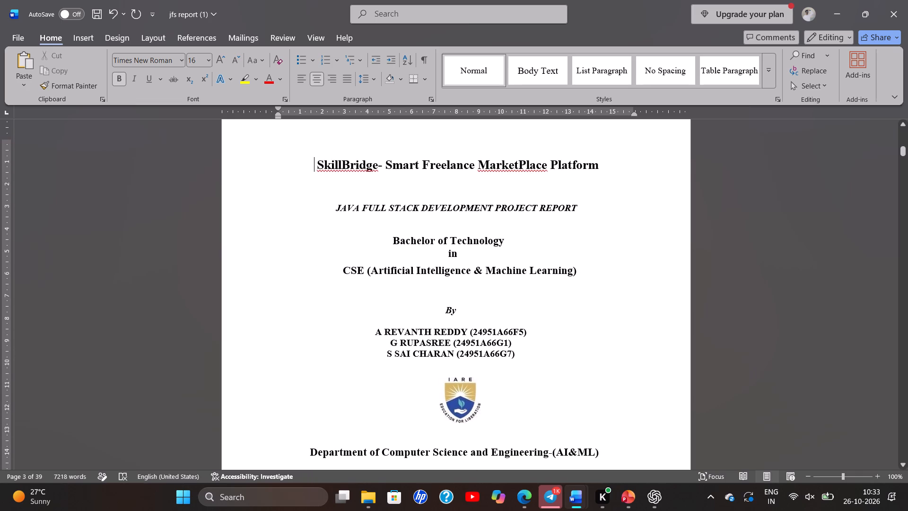
scroll(445, 355, "up", 4)
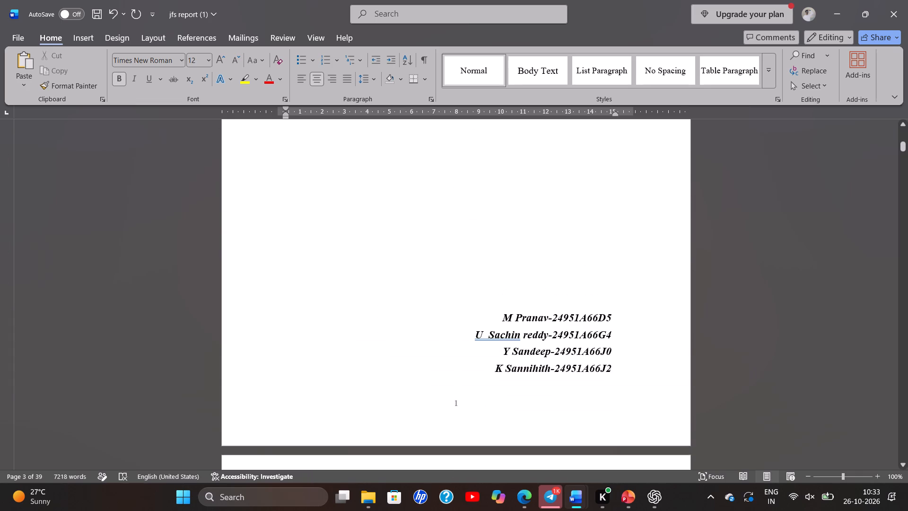
left_click(503, 334)
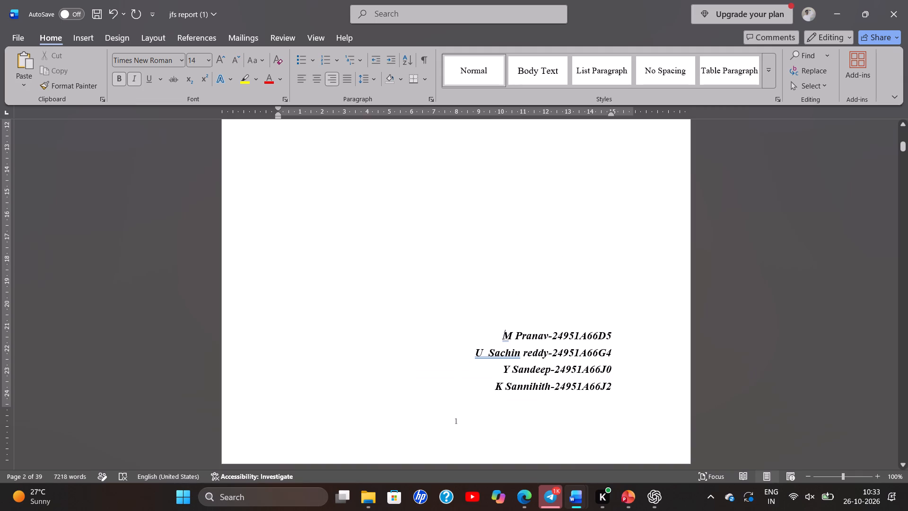
left_click_drag(615, 337, 510, 336)
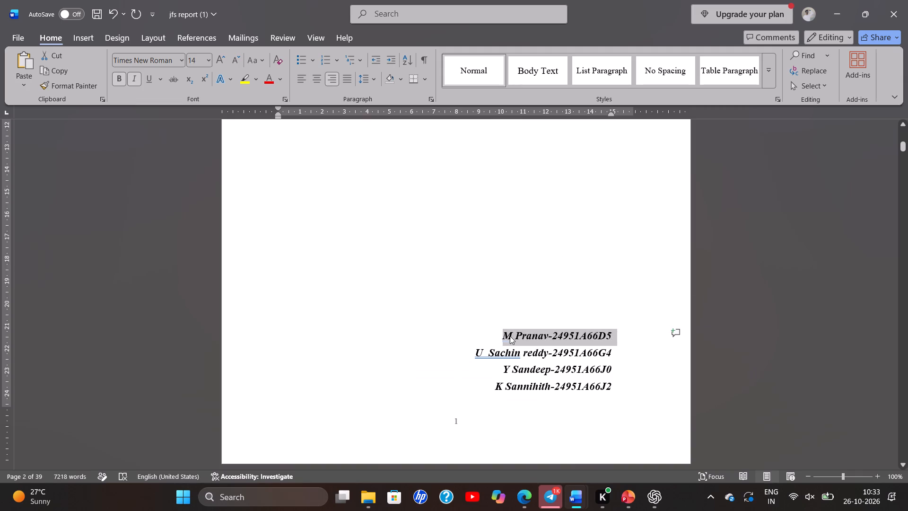
key("ctrl+c")
scroll(510, 336, "down", 4)
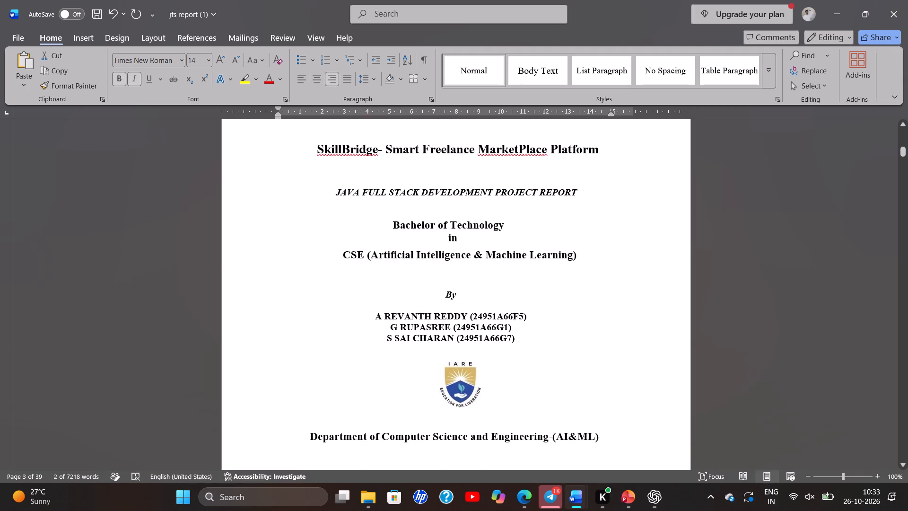
left_click(529, 317)
key("BackSpace")
key("BackSpace")
key("BackSpace")
key("BackSpace")
key("BackSpace")
key("BackSpace")
key("BackSpace")
key("BackSpace")
key("BackSpace")
key("BackSpace")
key("BackSpace")
key("BackSpace")
key("BackSpace")
key("BackSpace")
key("BackSpace")
key("BackSpace")
key("BackSpace")
key("BackSpace")
key("BackSpace")
key("BackSpace")
key("BackSpace")
key("BackSpace")
key("BackSpace")
key("BackSpace")
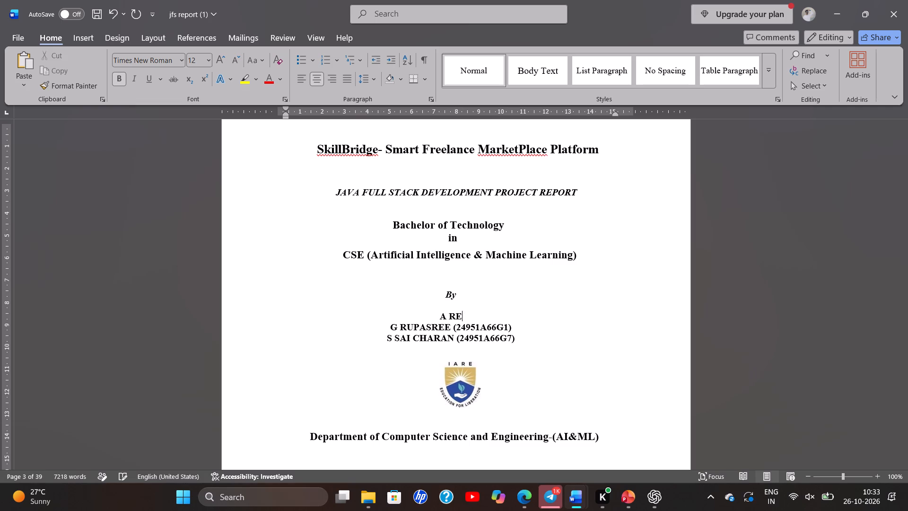
key("BackSpace")
key("BackSpace")
key("BackSpace")
key("ctrl+v")
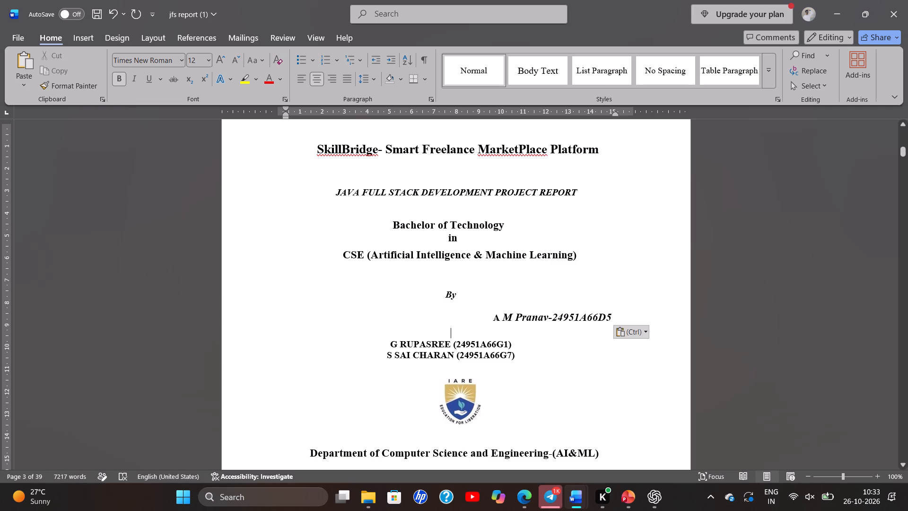
Remove the leftover initial "A" before the pasted entry under "By" and centre that line.
left_click(506, 319)
key("BackSpace")
key("BackSpace")
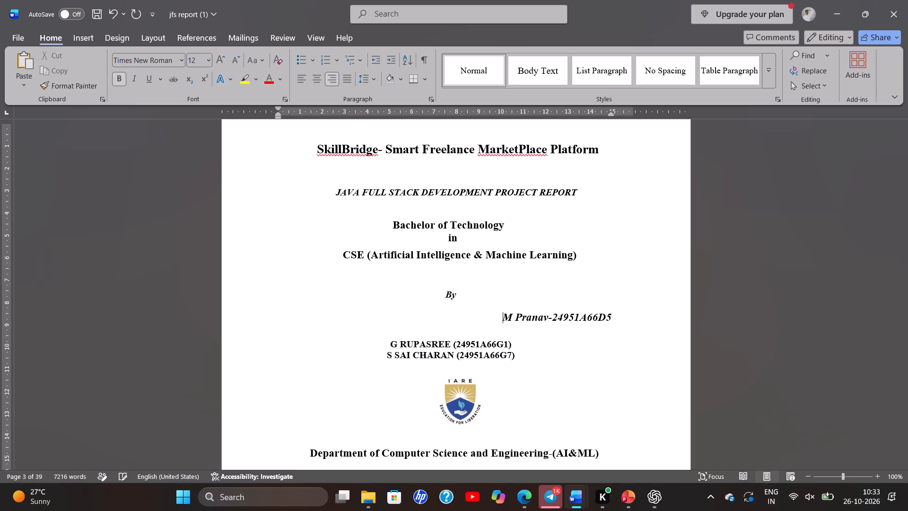
key("BackSpace")
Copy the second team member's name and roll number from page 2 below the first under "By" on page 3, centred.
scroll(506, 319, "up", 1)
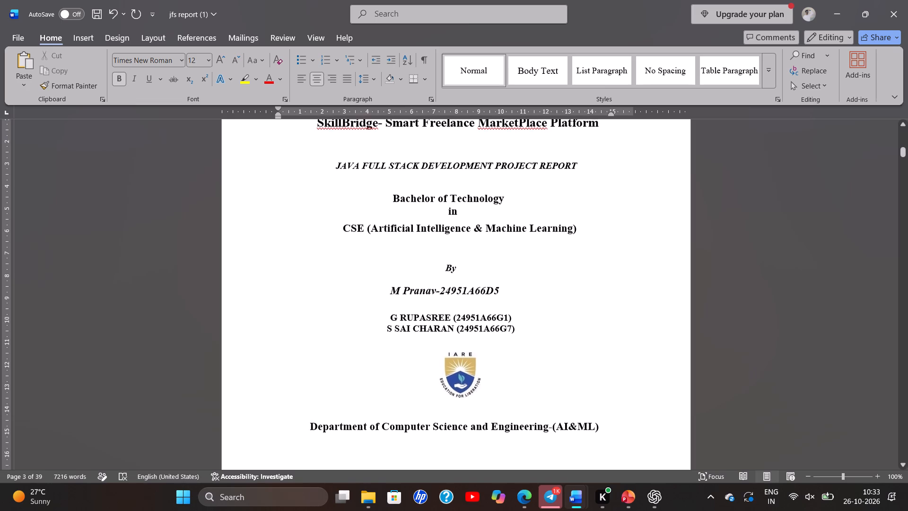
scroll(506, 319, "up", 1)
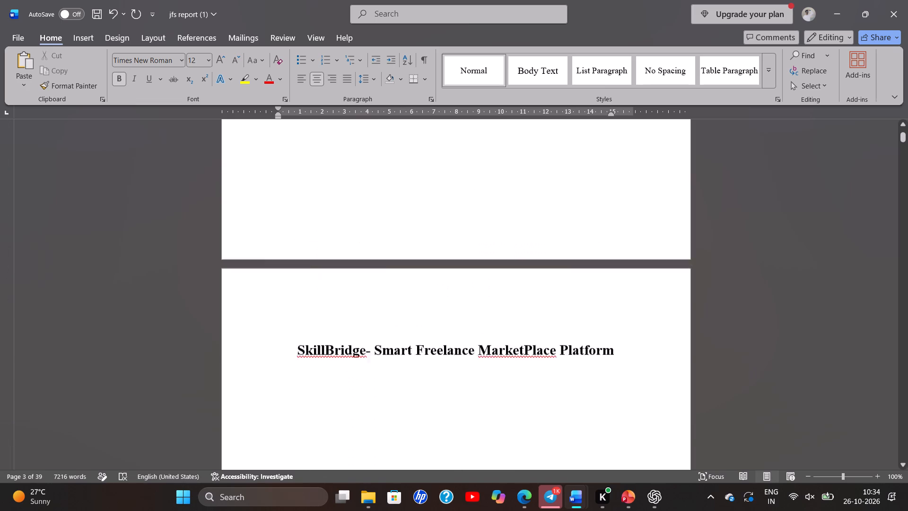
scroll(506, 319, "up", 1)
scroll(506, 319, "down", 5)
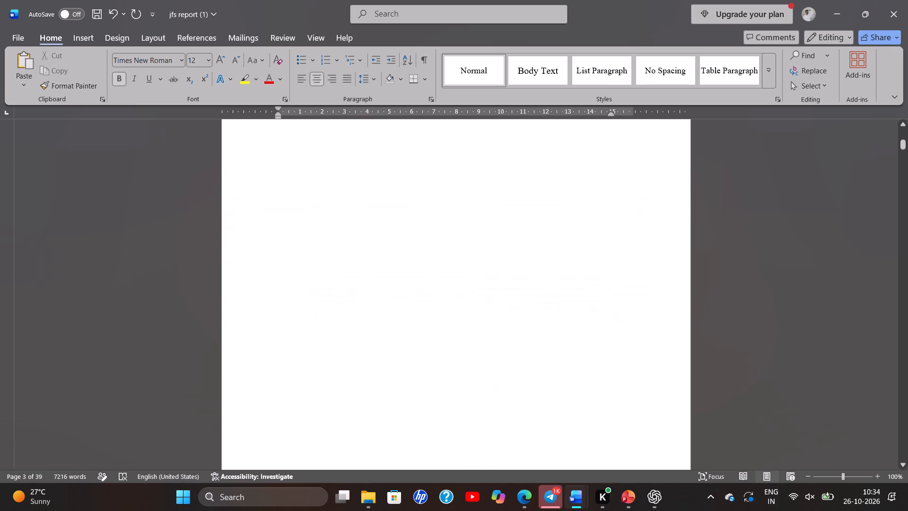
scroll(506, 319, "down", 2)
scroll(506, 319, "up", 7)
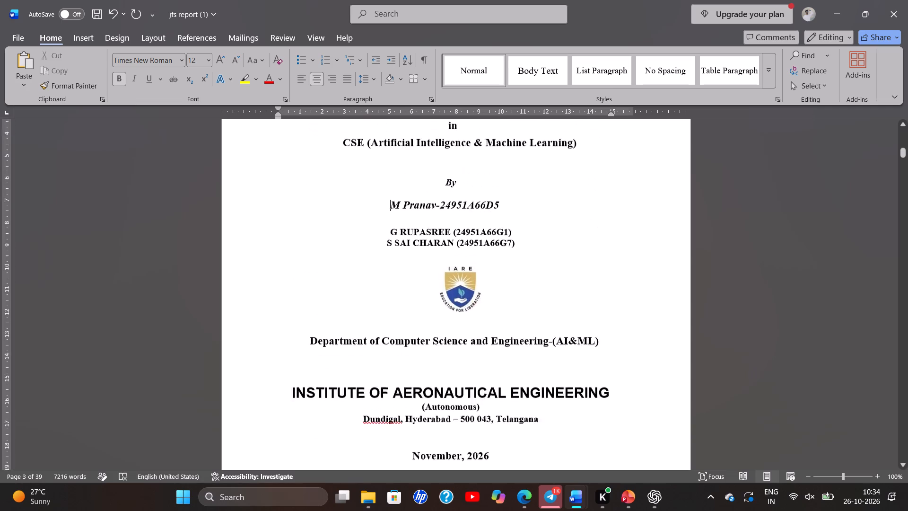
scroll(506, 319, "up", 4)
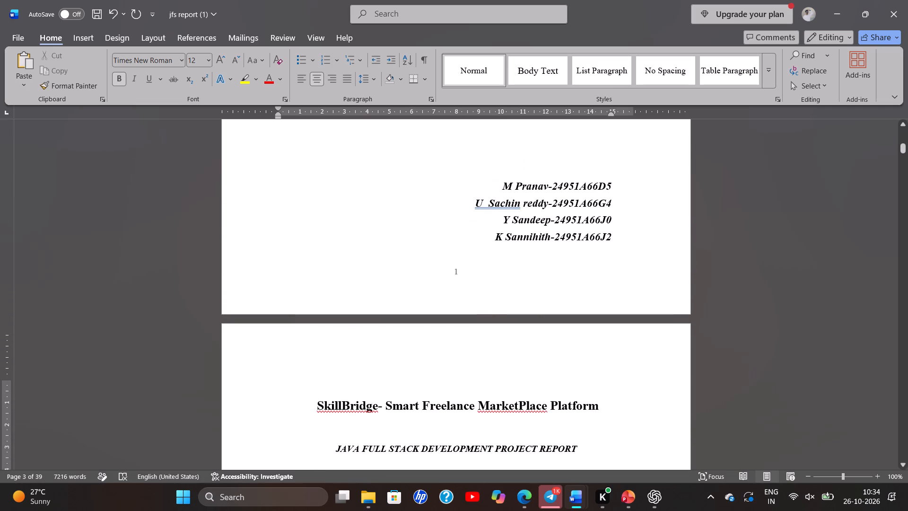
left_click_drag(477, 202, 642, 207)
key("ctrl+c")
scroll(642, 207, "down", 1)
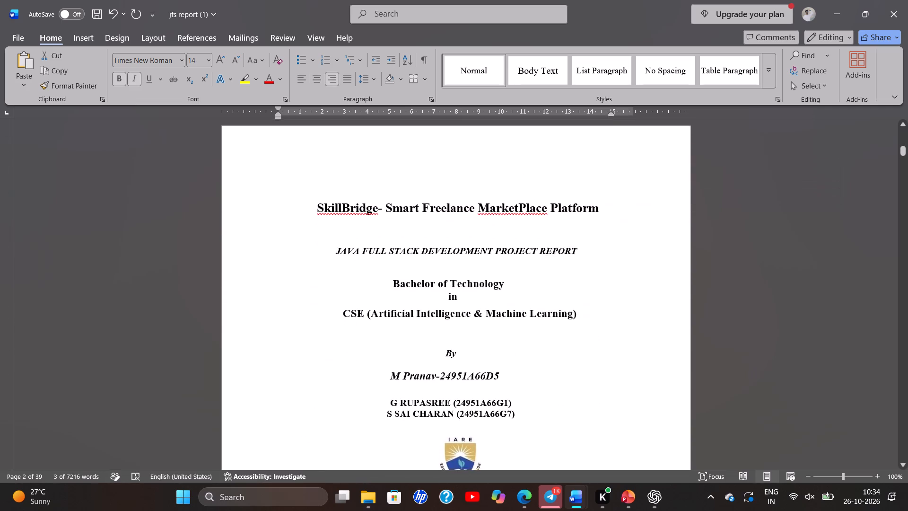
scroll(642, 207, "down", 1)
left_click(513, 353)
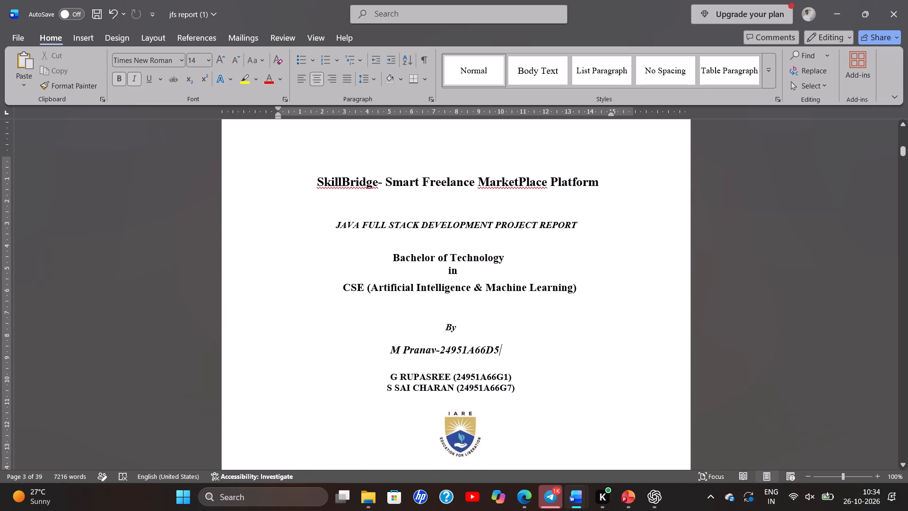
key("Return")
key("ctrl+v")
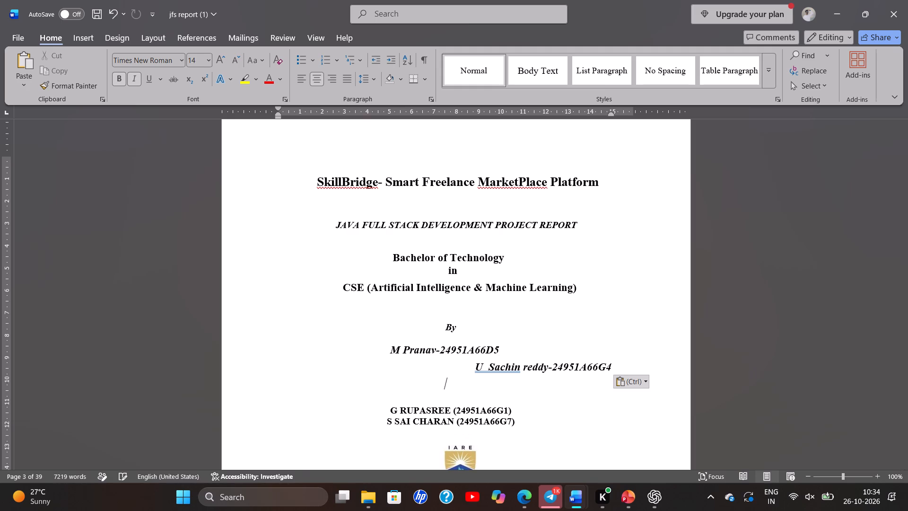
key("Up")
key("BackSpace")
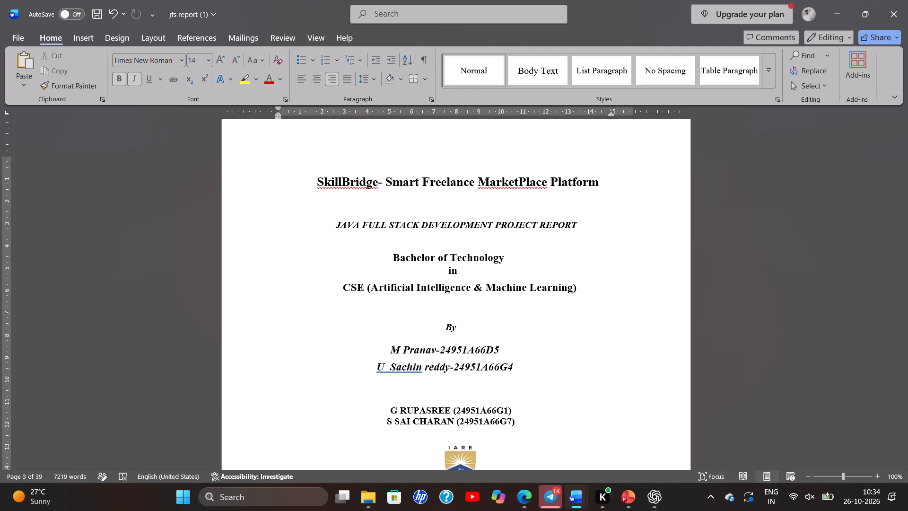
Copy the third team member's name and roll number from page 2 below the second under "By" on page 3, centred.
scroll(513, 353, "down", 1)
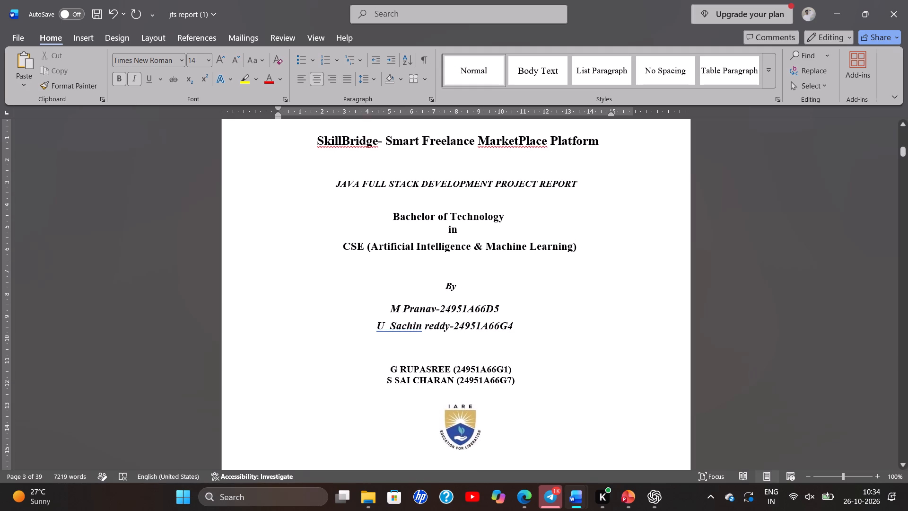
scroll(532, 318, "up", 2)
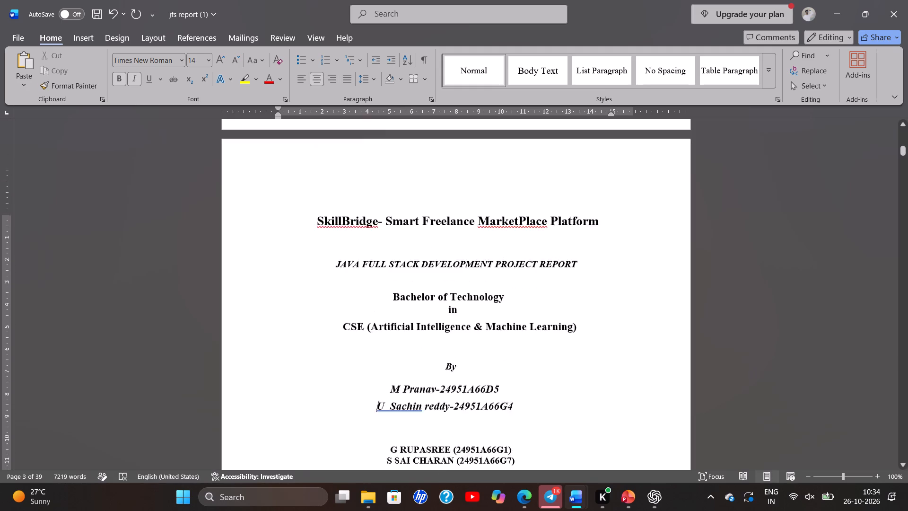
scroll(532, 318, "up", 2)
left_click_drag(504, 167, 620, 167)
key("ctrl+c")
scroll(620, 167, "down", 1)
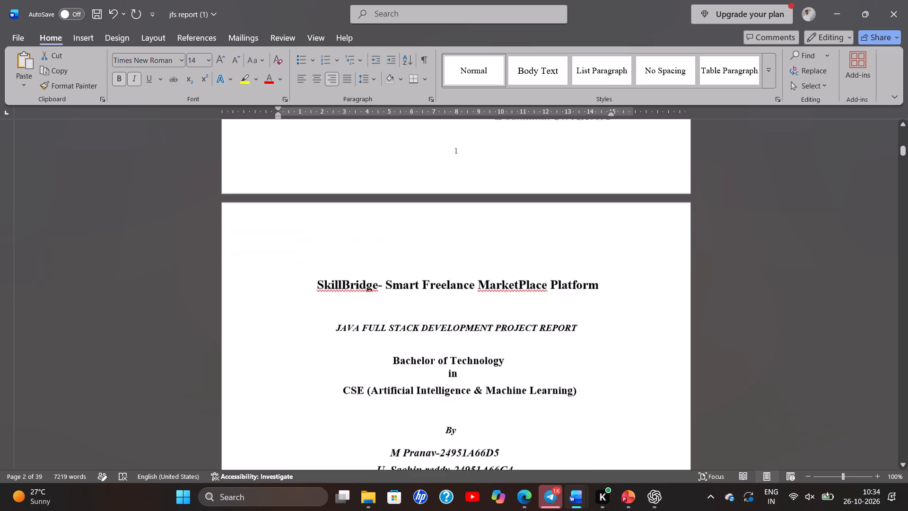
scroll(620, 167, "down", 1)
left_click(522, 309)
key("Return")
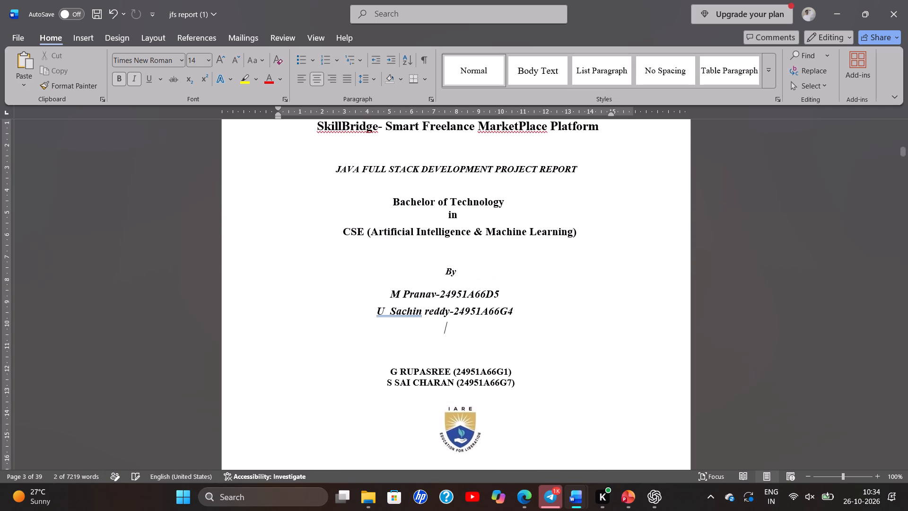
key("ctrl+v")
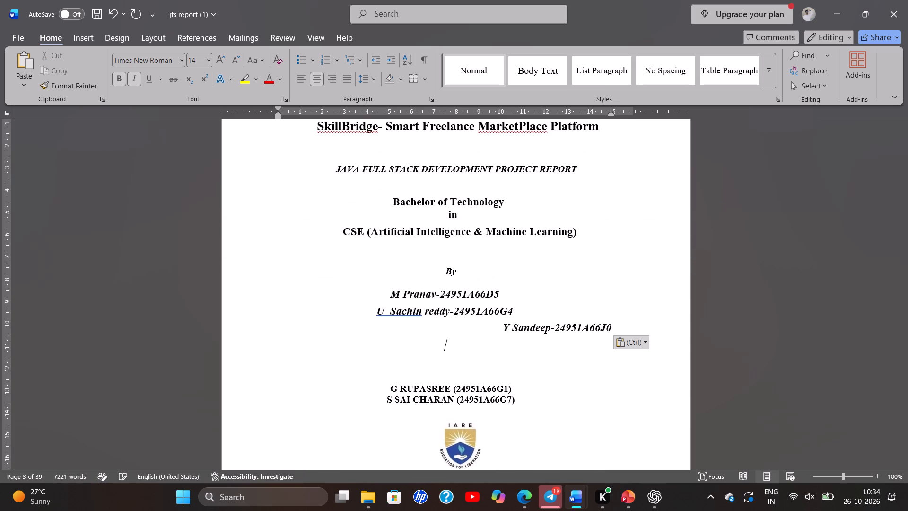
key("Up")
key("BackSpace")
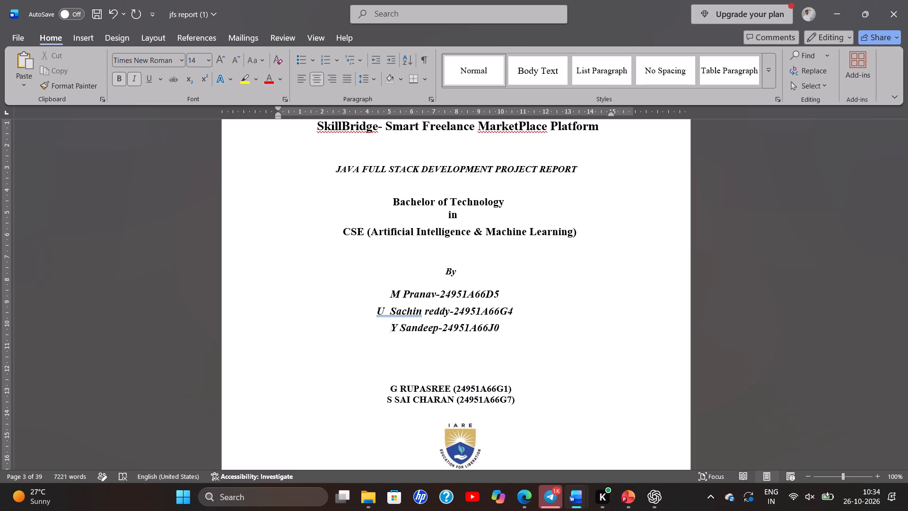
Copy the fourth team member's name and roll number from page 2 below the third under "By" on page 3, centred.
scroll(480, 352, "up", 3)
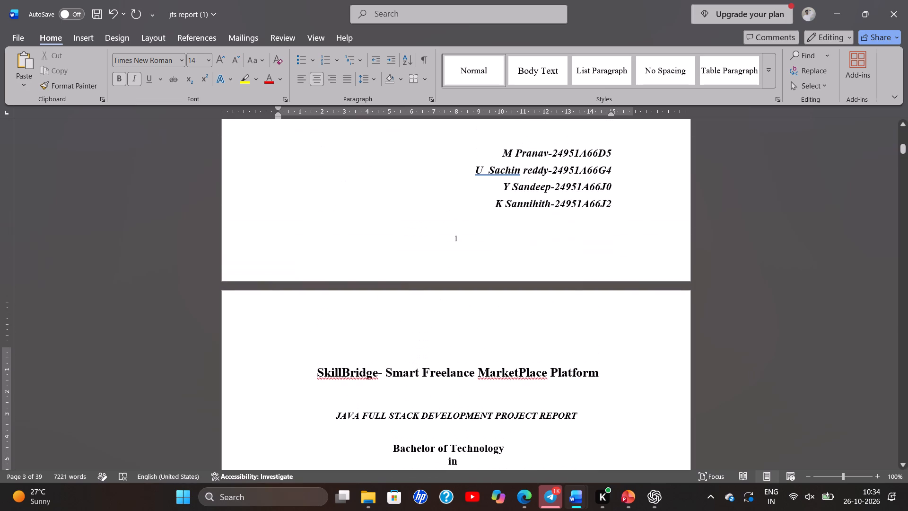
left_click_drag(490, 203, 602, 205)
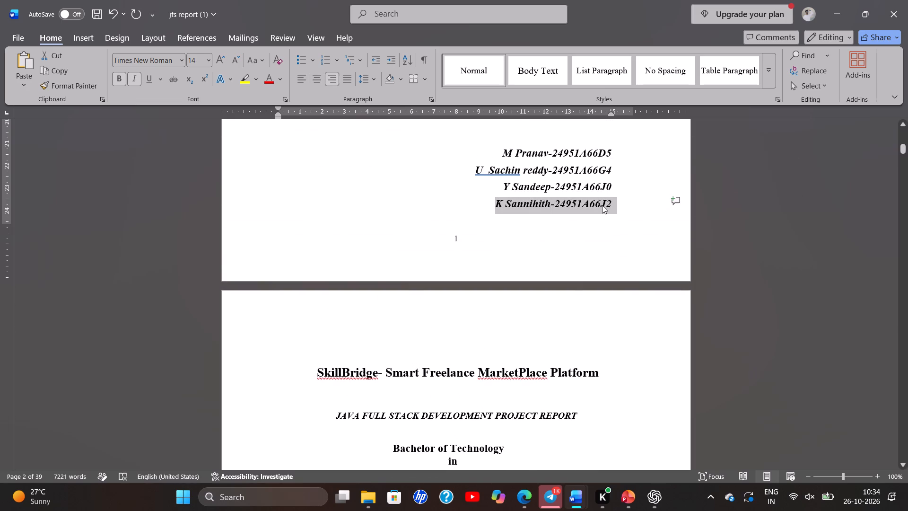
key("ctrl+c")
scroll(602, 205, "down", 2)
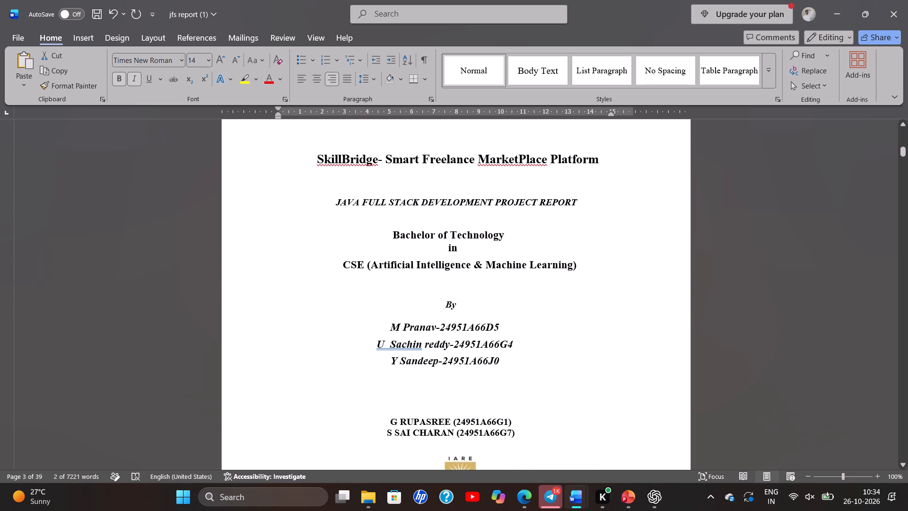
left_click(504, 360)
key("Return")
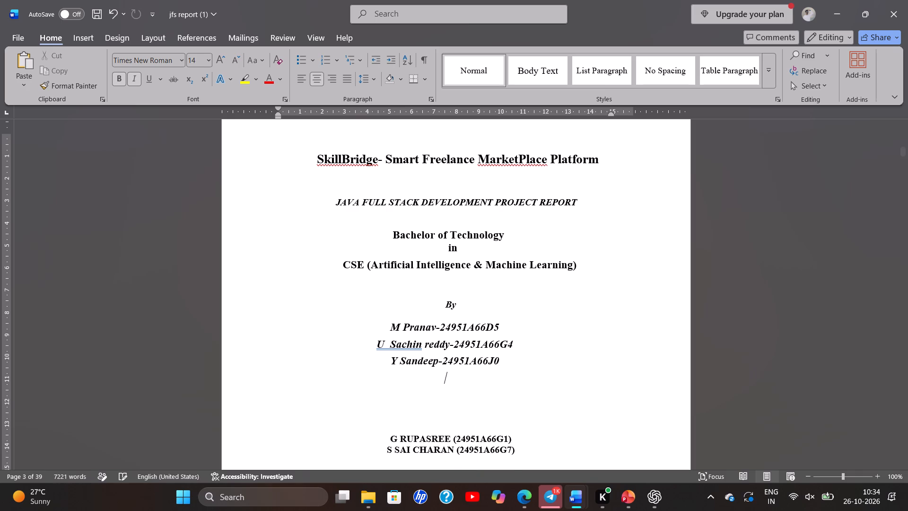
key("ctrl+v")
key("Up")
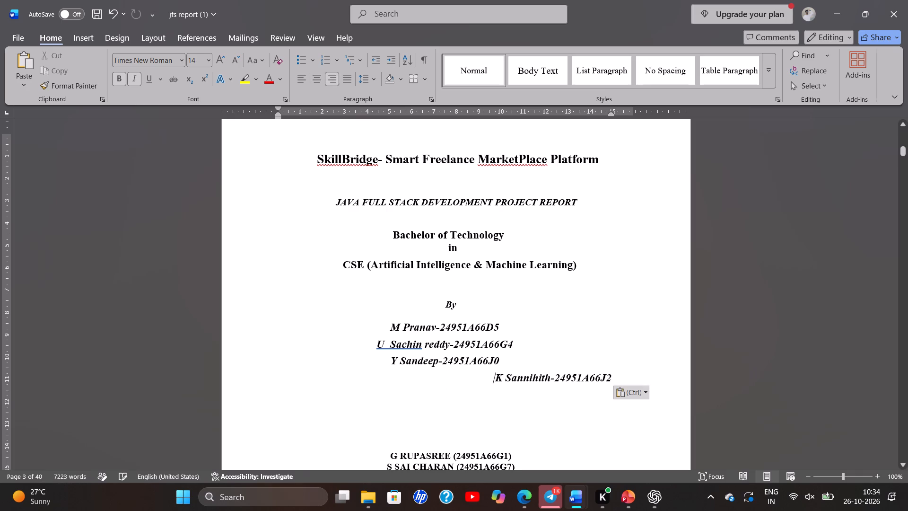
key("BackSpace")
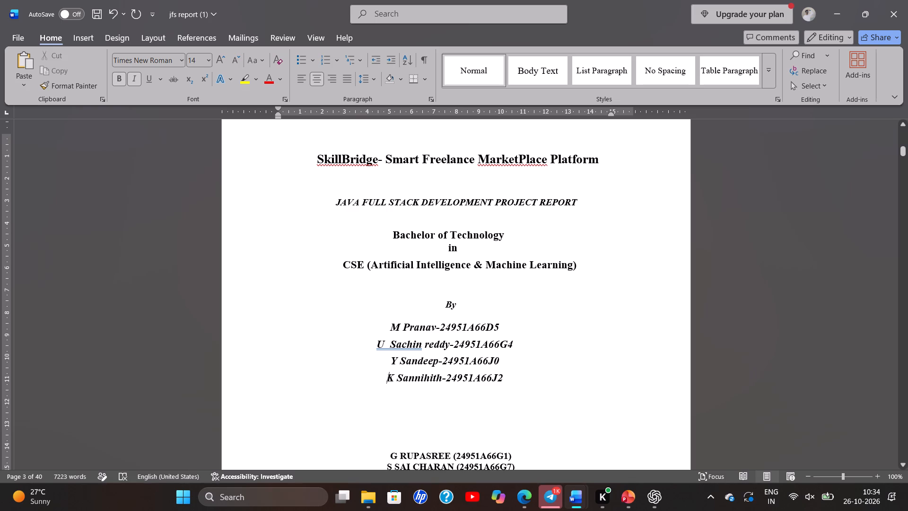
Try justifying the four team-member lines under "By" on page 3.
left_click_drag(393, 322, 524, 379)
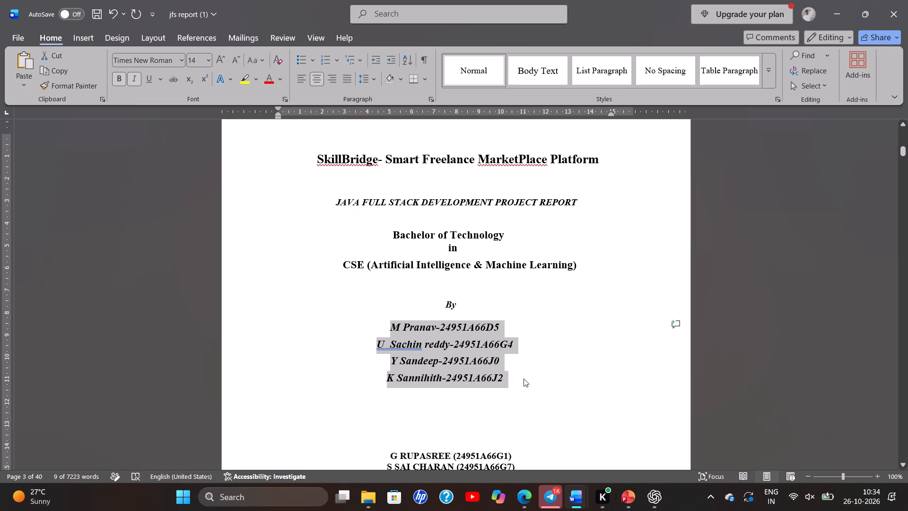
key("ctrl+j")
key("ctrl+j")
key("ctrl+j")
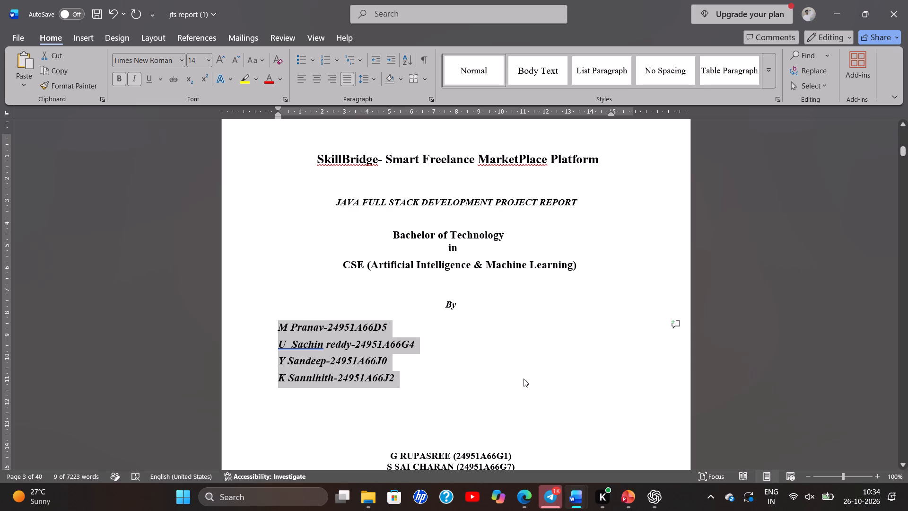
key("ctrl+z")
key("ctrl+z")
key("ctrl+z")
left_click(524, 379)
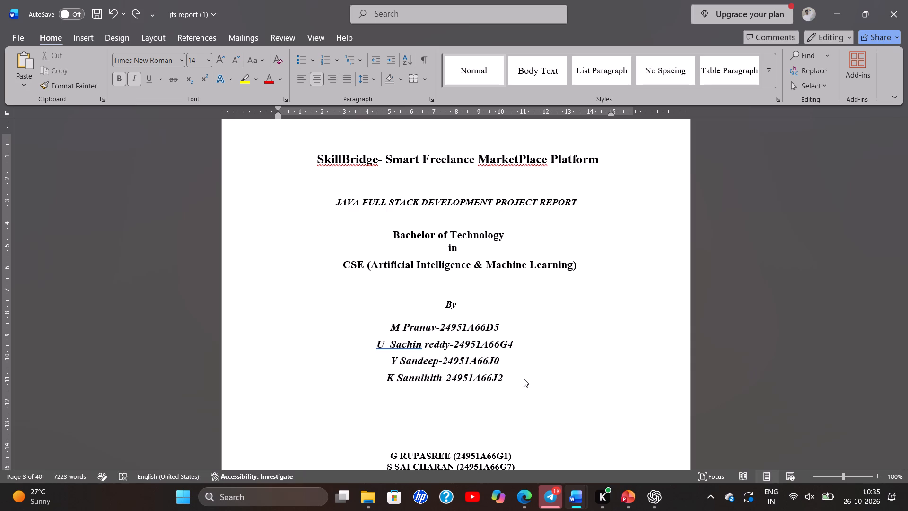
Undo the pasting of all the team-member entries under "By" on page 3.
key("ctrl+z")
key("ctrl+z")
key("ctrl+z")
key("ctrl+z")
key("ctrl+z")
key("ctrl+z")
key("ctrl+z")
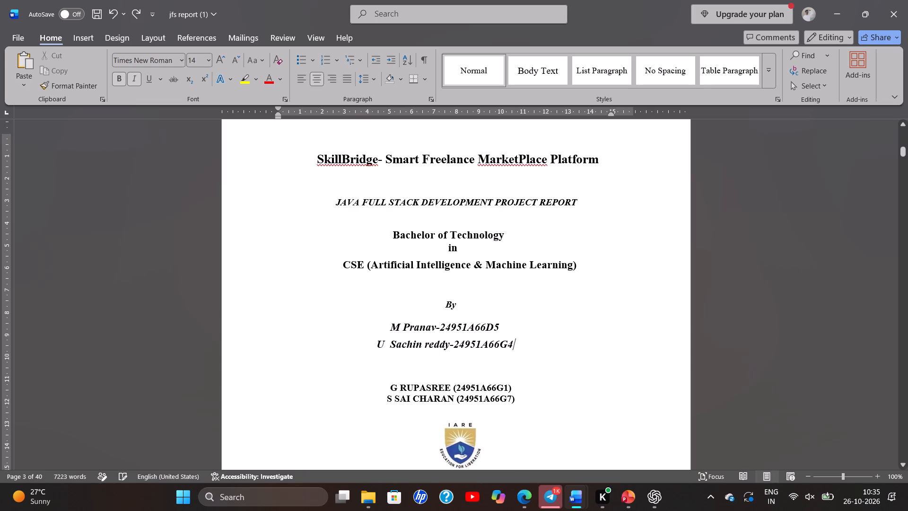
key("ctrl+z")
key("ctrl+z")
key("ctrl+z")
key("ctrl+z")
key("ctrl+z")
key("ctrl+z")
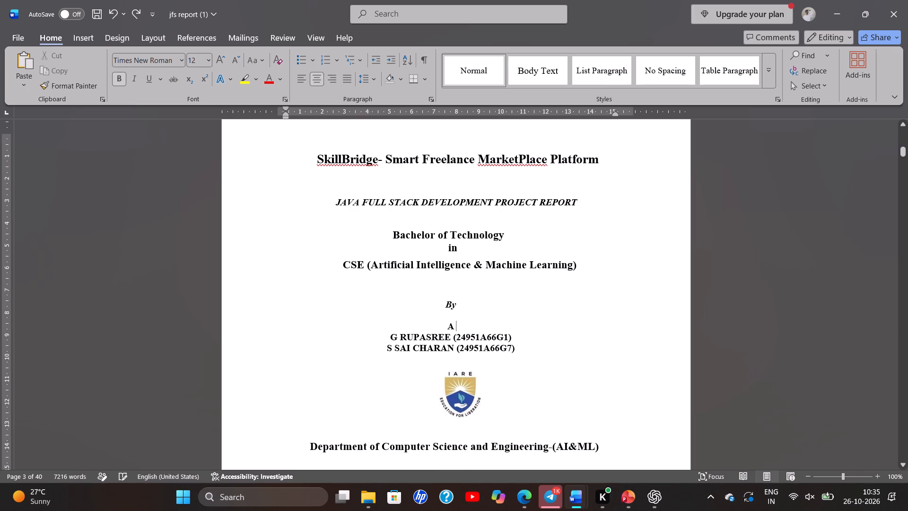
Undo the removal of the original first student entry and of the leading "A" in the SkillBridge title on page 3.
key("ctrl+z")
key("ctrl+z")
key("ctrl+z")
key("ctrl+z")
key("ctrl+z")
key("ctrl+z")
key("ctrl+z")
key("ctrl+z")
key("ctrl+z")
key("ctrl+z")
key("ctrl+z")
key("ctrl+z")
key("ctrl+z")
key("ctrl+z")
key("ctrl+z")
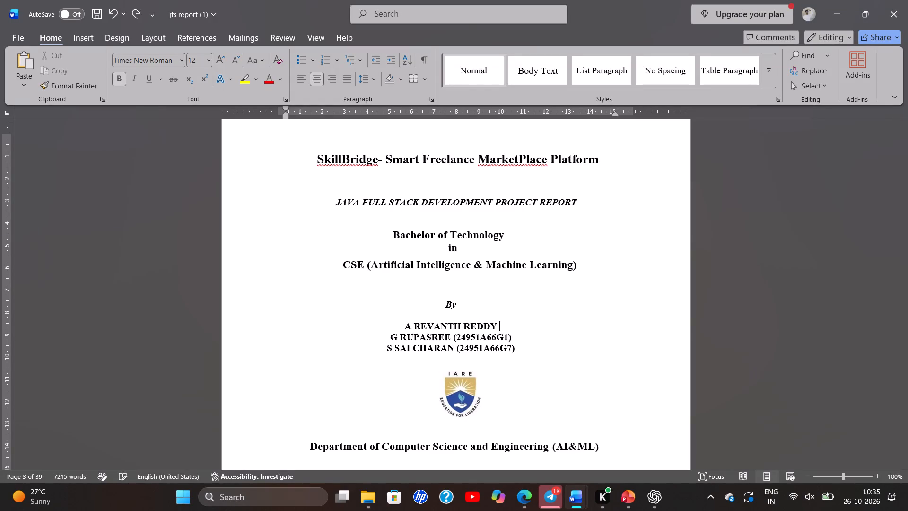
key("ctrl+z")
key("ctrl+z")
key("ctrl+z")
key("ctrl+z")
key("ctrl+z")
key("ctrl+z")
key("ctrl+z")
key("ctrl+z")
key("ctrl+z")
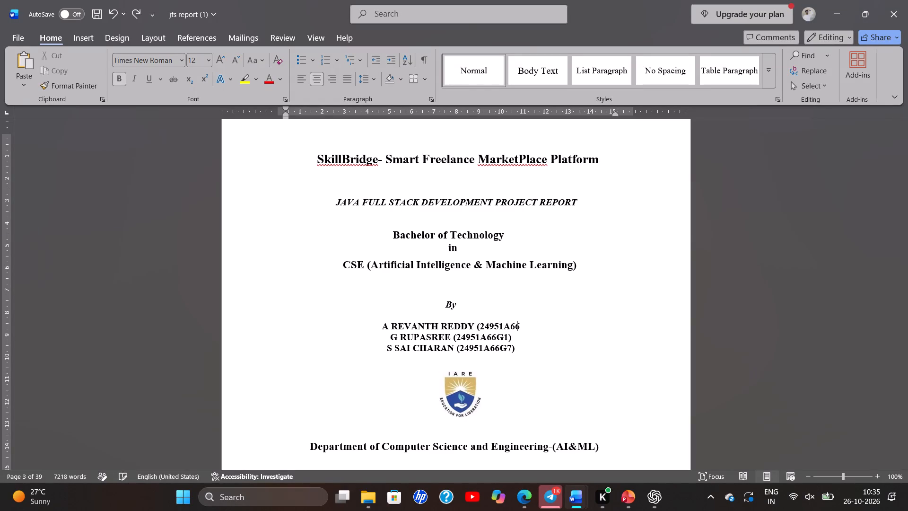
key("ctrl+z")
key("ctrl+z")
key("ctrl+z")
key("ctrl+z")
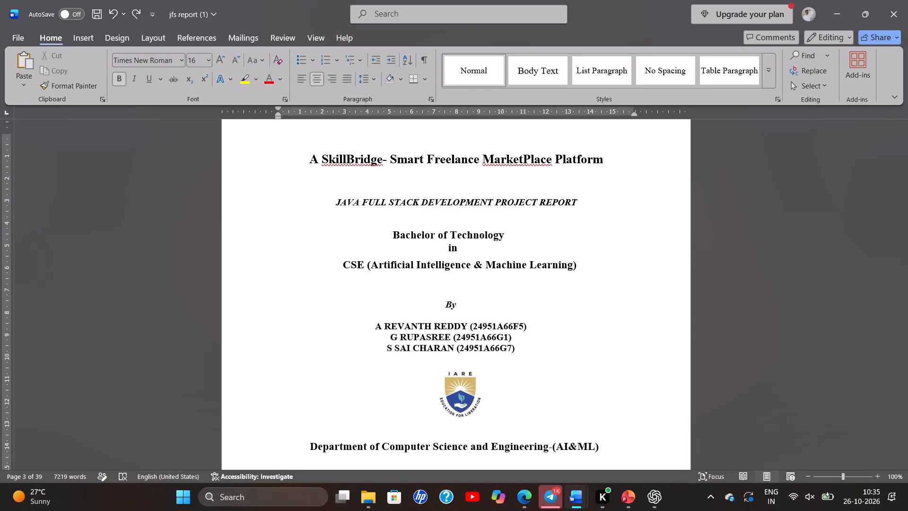
Switch the SkillBridge title on page 3 between right and left alignment, ending with left alignment.
key("ctrl+r")
key("ctrl+r")
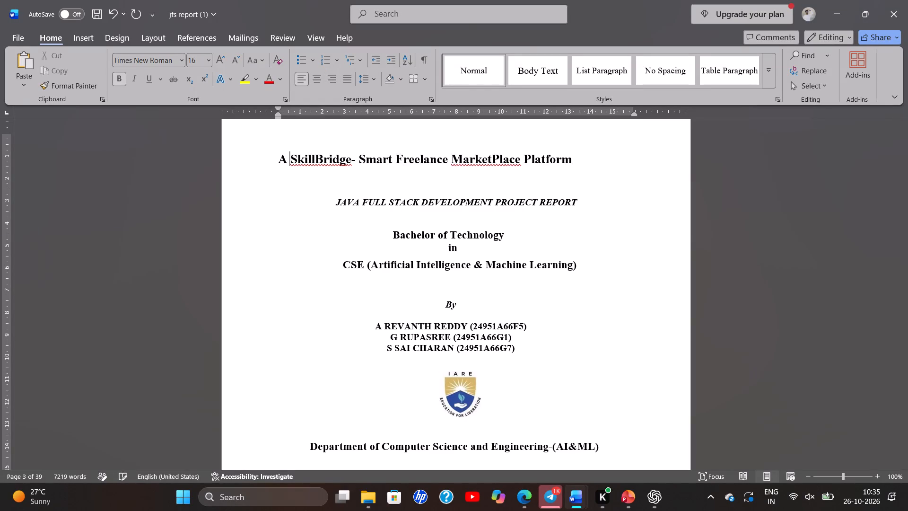
key("ctrl+r")
key("ctrl+r")
key("ctrl+r")
key("ctrl+r")
key("ctrl+r")
key("ctrl+r")
key("ctrl+r")
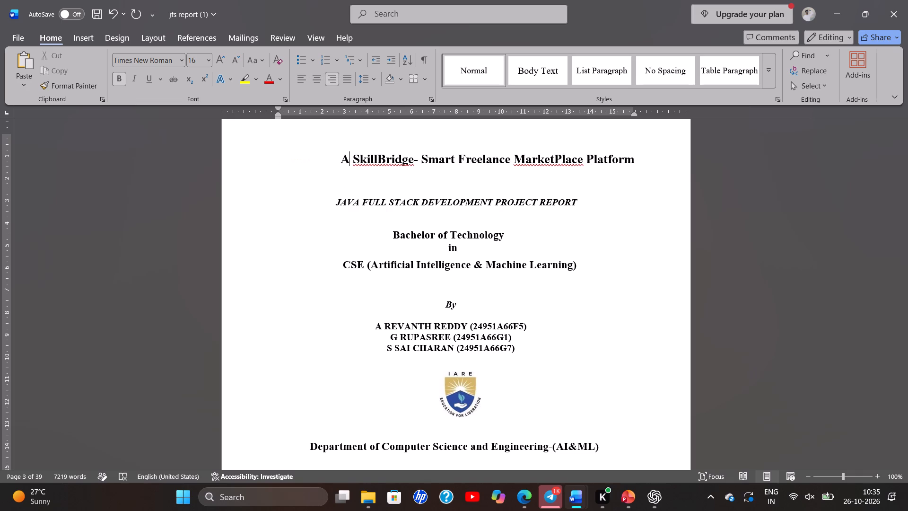
key("ctrl+r")
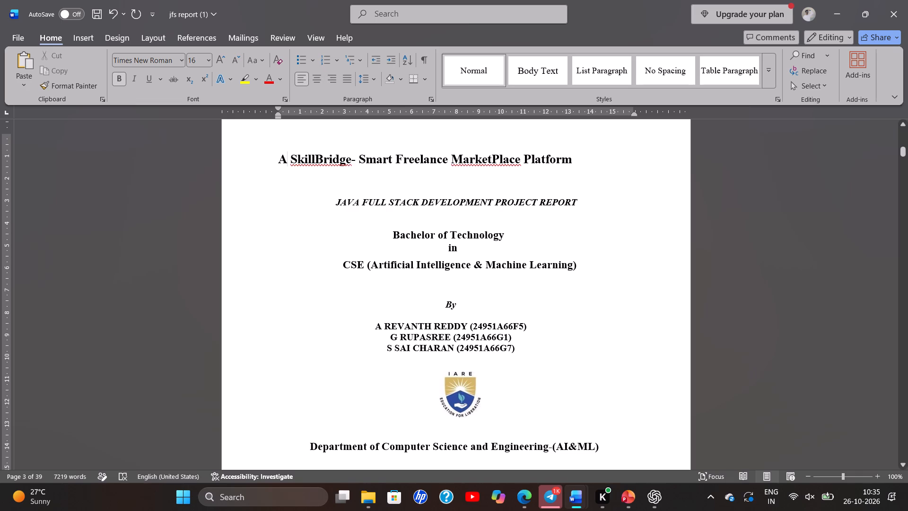
Remove the leading "A" from the SkillBridge title on page 3 and indent its first line.
key("BackSpace")
key("Tab")
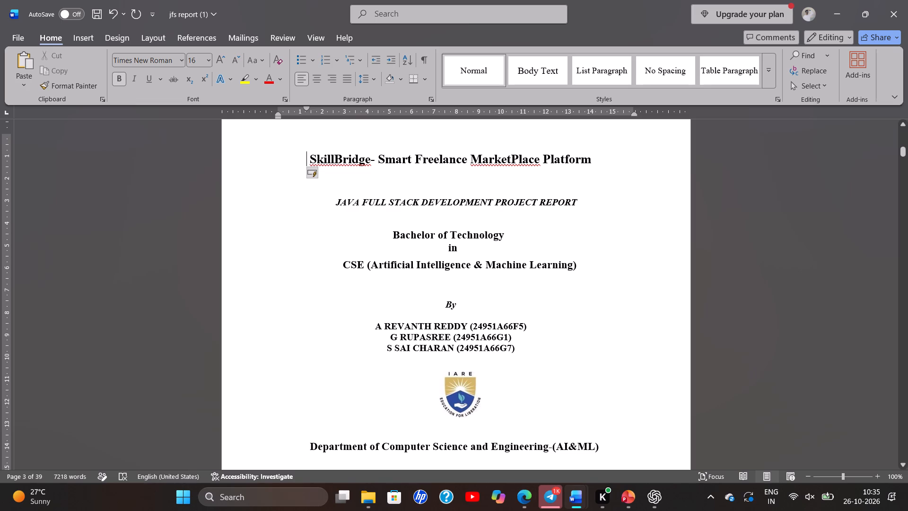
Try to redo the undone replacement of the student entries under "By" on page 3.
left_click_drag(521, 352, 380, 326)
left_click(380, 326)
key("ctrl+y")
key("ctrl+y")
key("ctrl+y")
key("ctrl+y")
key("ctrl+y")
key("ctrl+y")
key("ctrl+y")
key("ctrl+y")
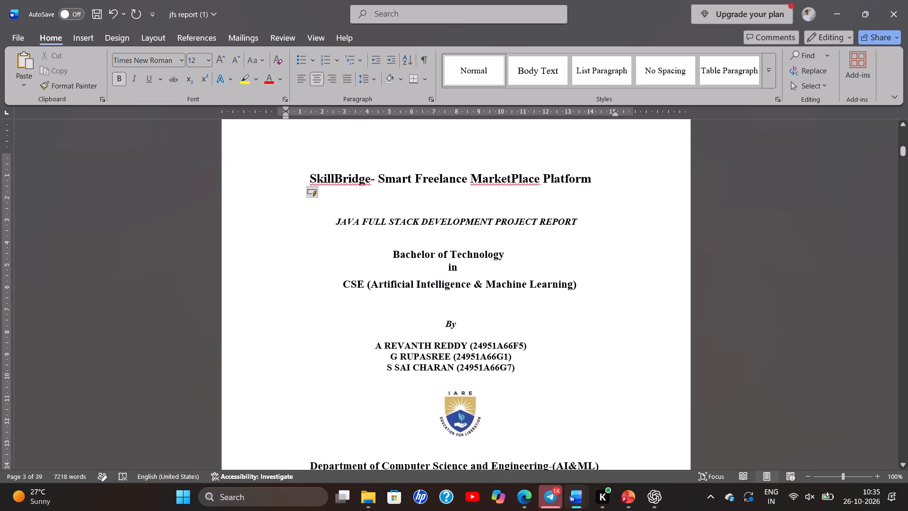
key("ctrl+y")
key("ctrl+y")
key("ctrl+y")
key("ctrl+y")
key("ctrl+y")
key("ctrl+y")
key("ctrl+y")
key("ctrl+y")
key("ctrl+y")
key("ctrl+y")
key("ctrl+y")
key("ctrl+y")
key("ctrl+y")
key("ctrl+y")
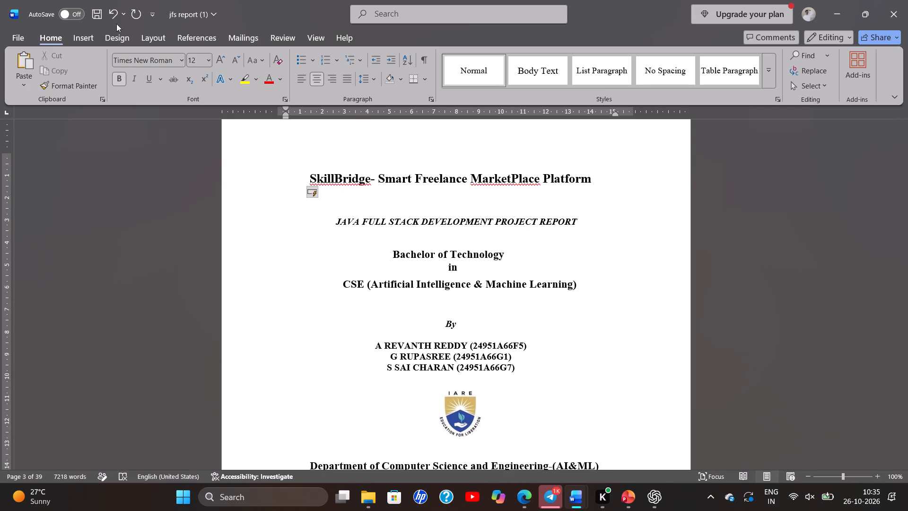
Undo the SkillBridge title edits on page 3 back to the original AI-Enabled title, along with the preceding layout edits on page 2.
left_click(113, 13)
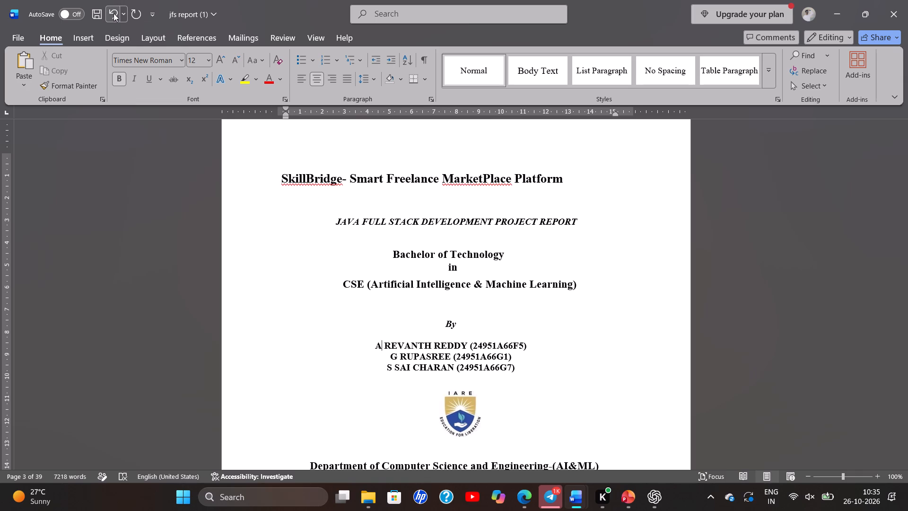
left_click(113, 13)
left_click(113, 13)
left_click(113, 13)
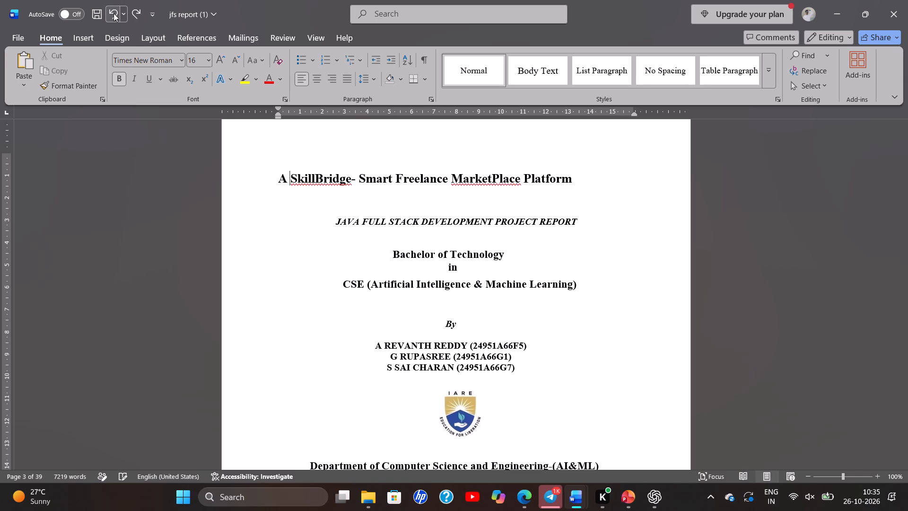
left_click(113, 13)
left_click(113, 13)
left_click(113, 13)
left_click(113, 13)
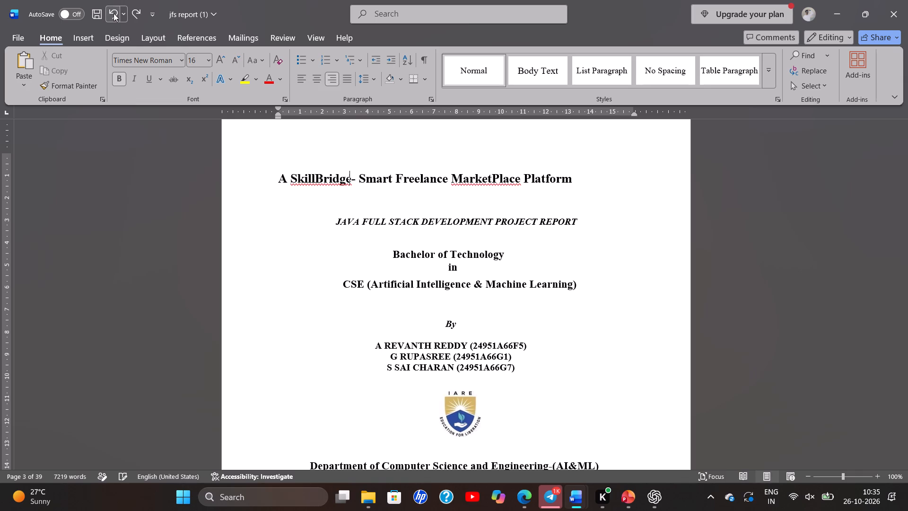
left_click(113, 13)
triple_click(113, 13)
triple_click(113, 13)
triple_click(113, 13)
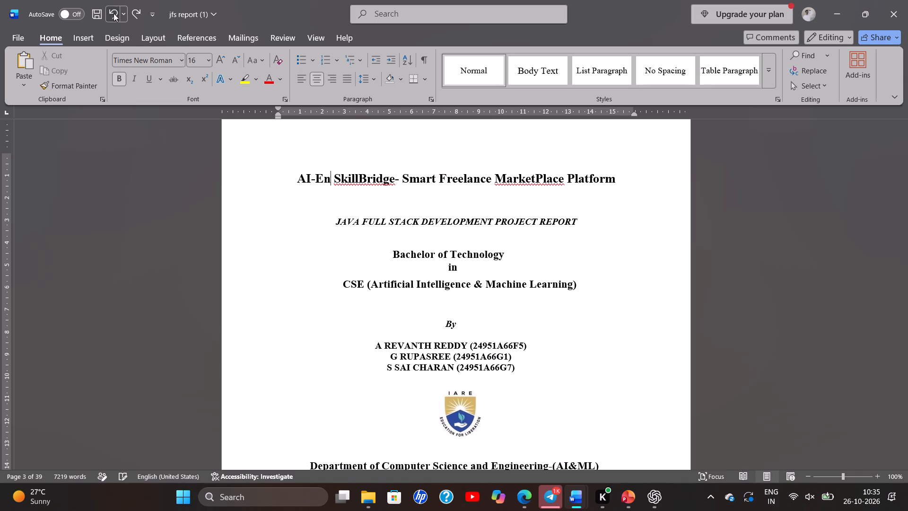
triple_click(113, 13)
triple_click(113, 13)
left_click(113, 13)
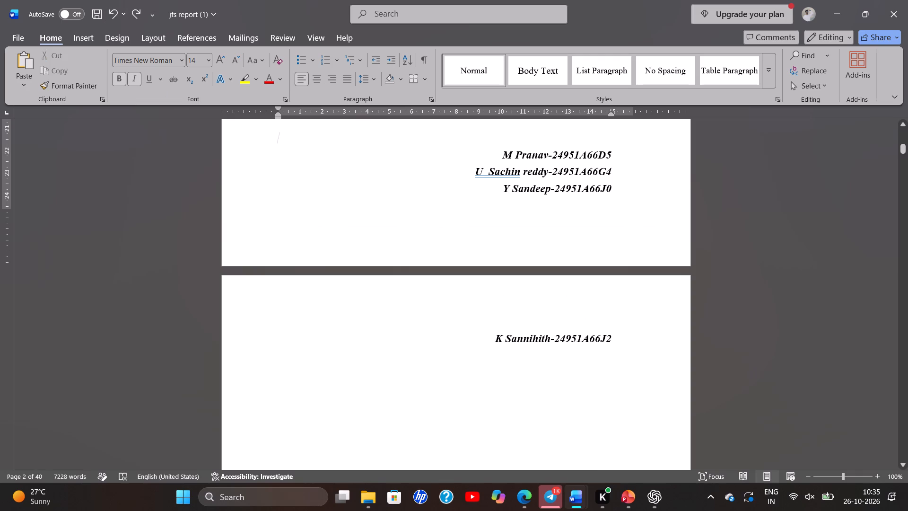
key("ctrl+z")
key("ctrl+z")
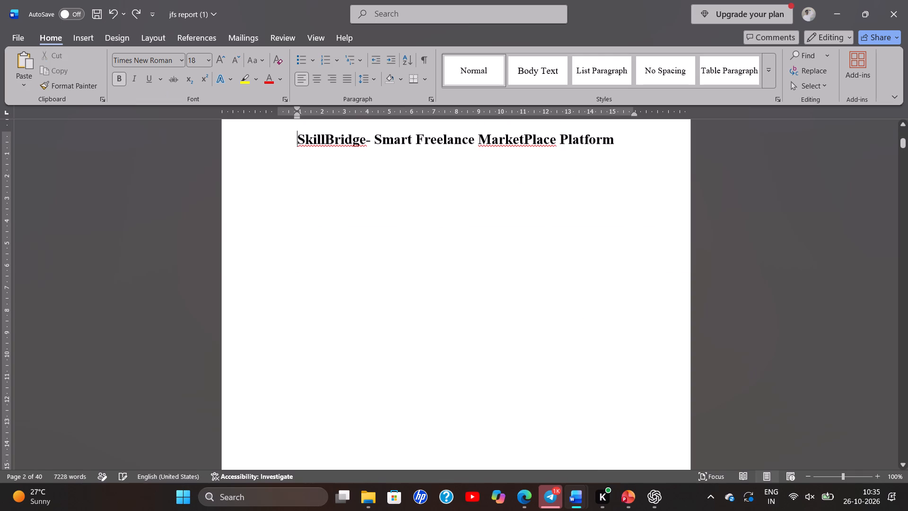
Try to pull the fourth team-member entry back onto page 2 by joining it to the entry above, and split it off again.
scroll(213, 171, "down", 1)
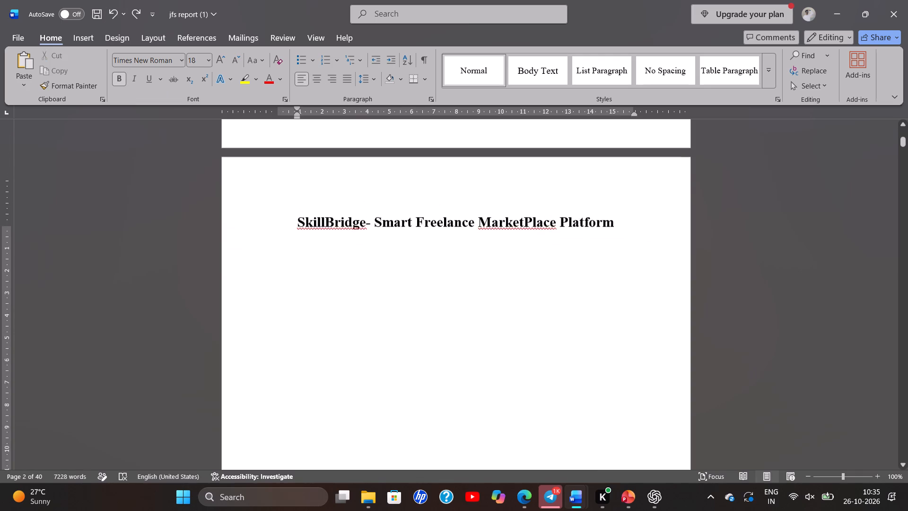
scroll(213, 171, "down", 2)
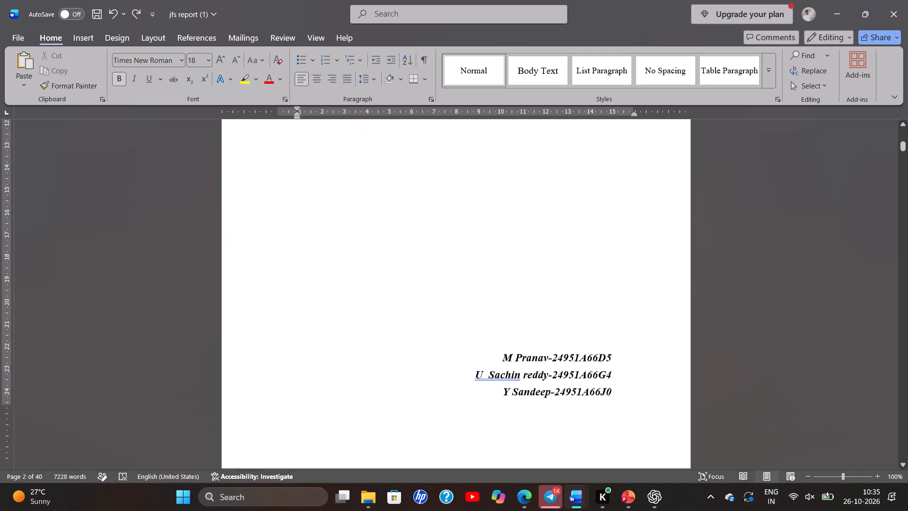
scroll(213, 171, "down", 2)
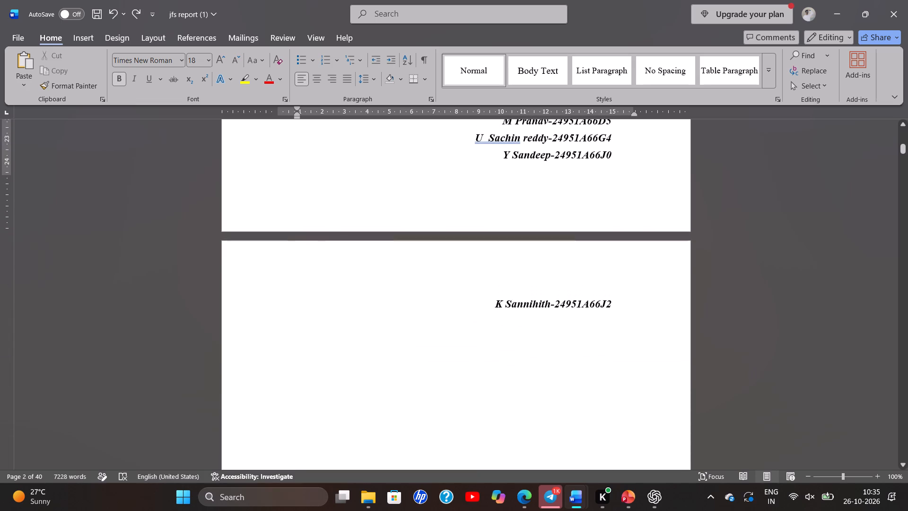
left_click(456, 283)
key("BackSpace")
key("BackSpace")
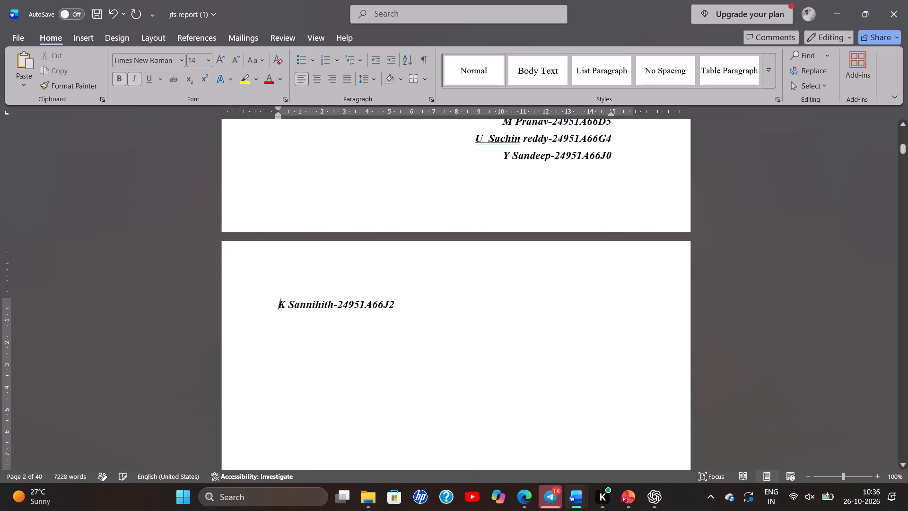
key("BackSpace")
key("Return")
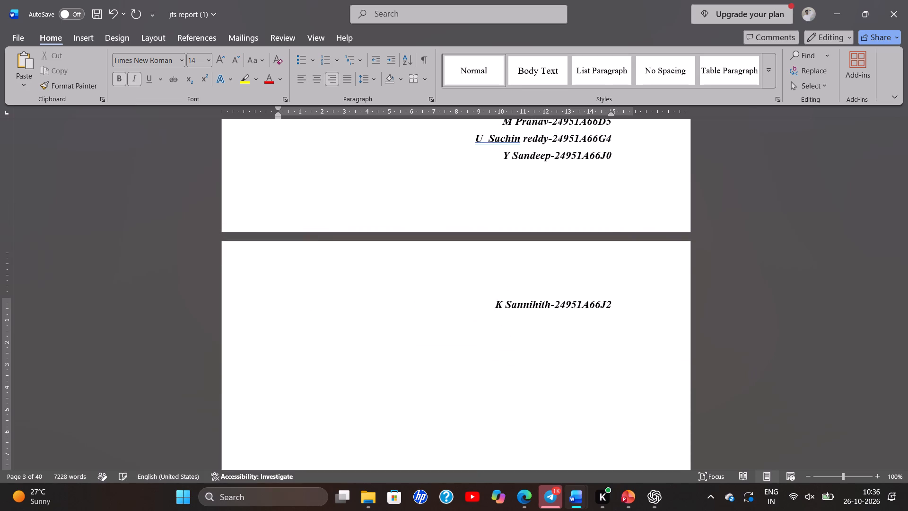
Remove one empty line above the first team-member entry on page 2 so all four entries fit on that page.
scroll(482, 247, "up", 1)
left_click(502, 271)
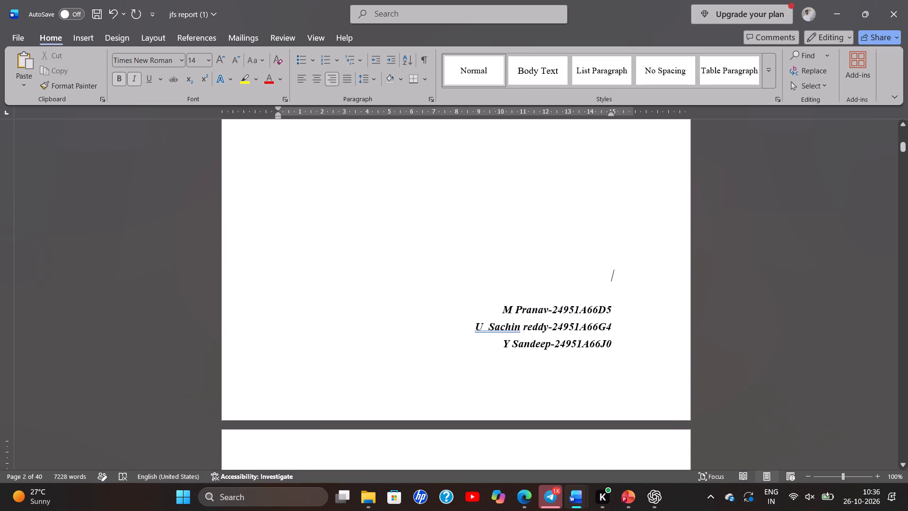
key("BackSpace")
Delete the blank page between the team-member page and the AI-Enabled title page.
scroll(536, 326, "up", 2)
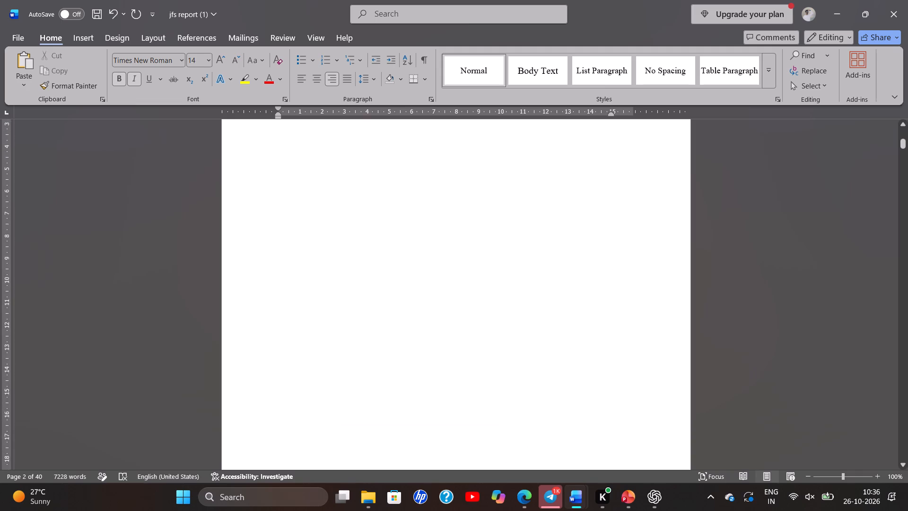
scroll(536, 326, "up", 5)
scroll(536, 326, "down", 2)
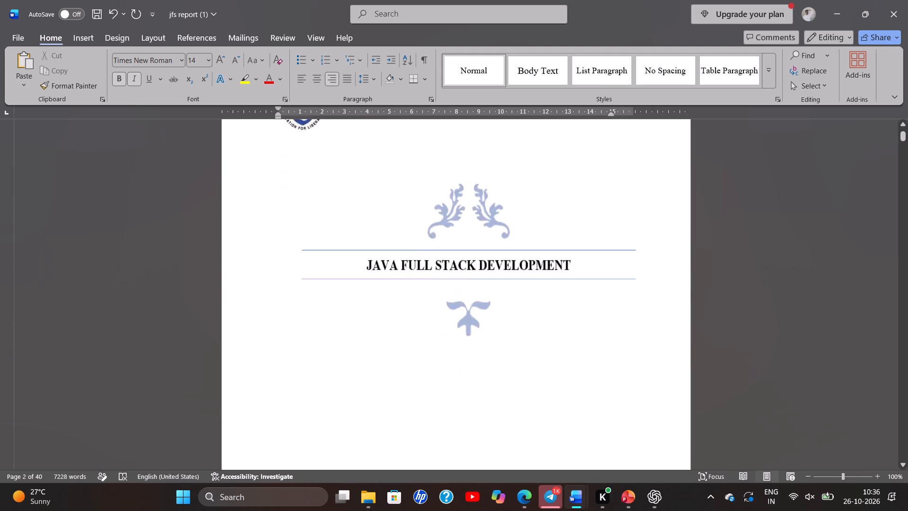
scroll(536, 326, "down", 10)
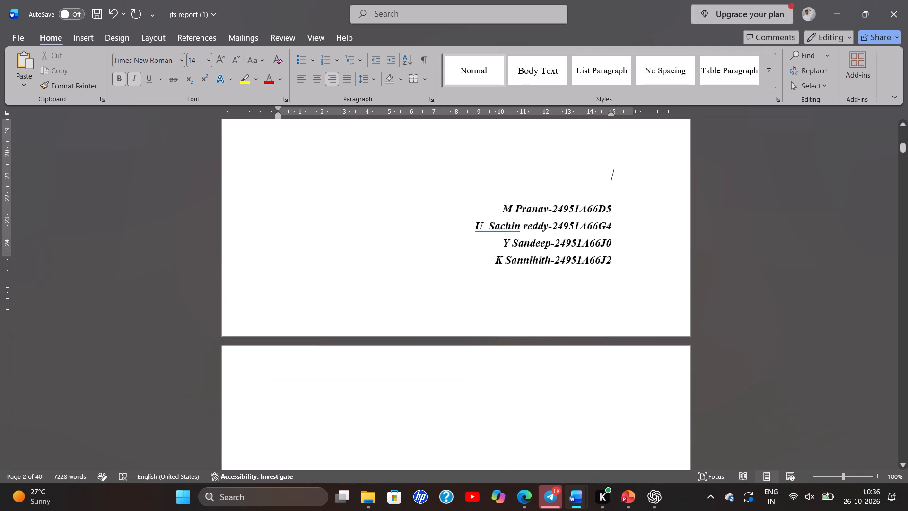
scroll(536, 326, "down", 3)
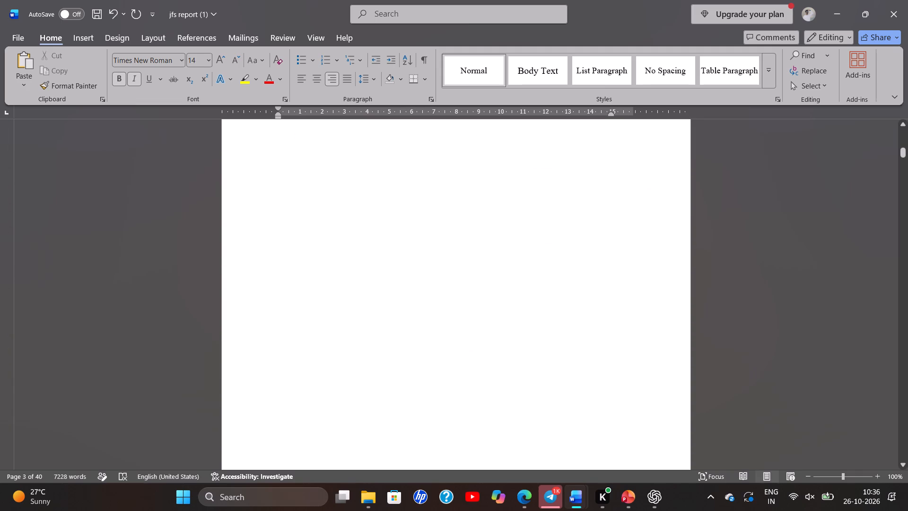
scroll(392, 267, "up", 1)
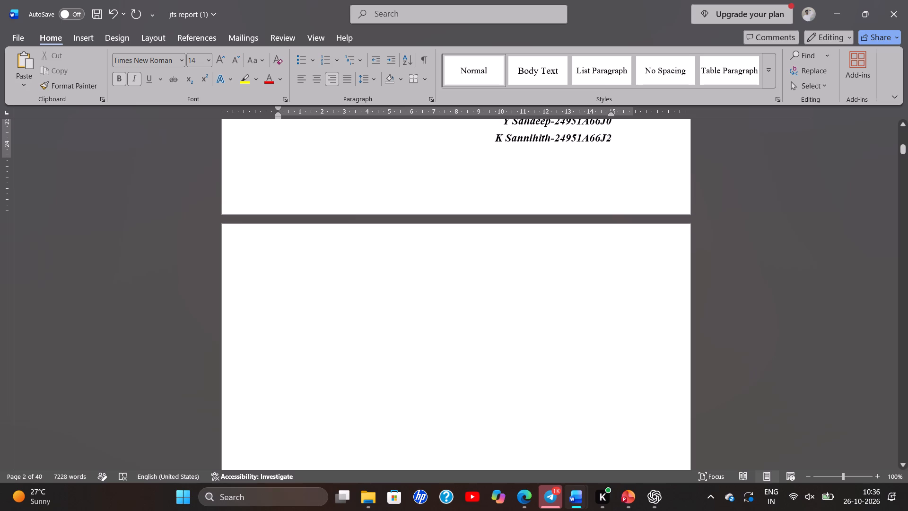
left_click_drag(247, 242, 621, 371)
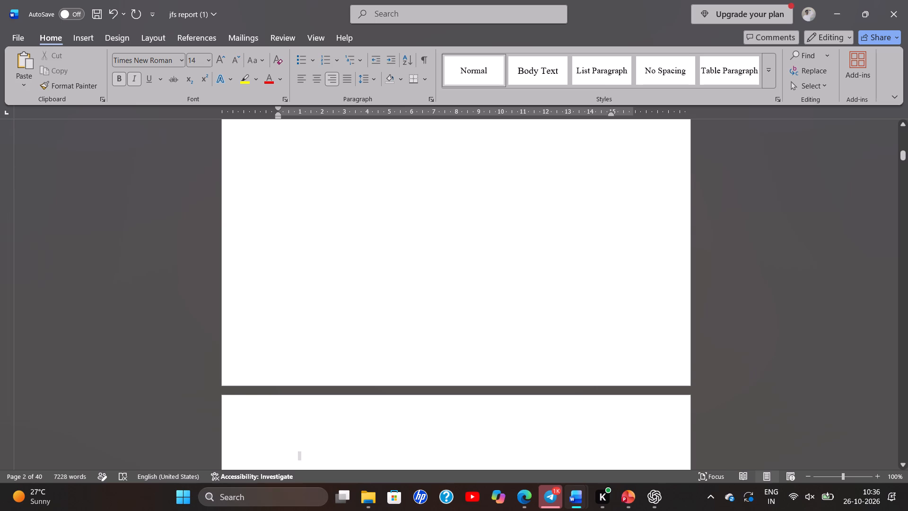
left_click_drag(621, 371, 654, 372)
key("BackSpace")
Copy the title "SkillBridge- Smart Freelance MarketPlace Platform" from page 2.
scroll(654, 372, "down", 2)
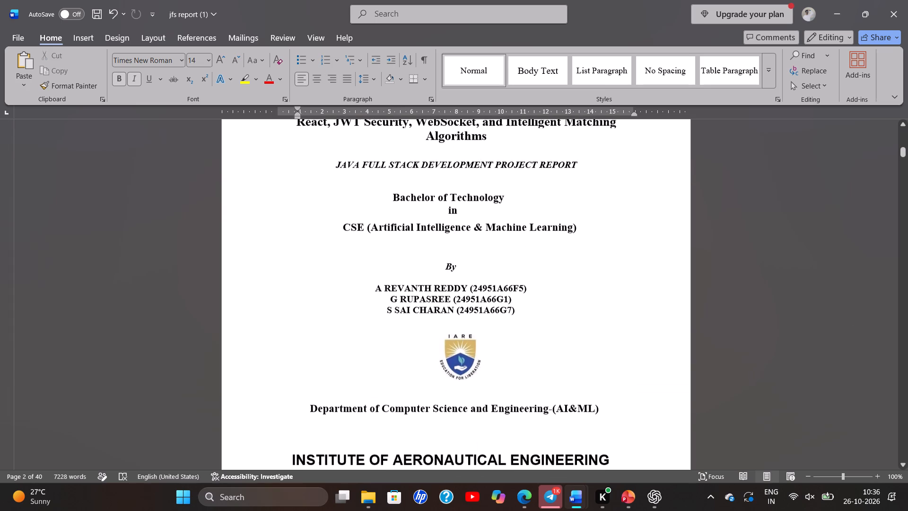
scroll(654, 372, "down", 3)
scroll(654, 372, "up", 4)
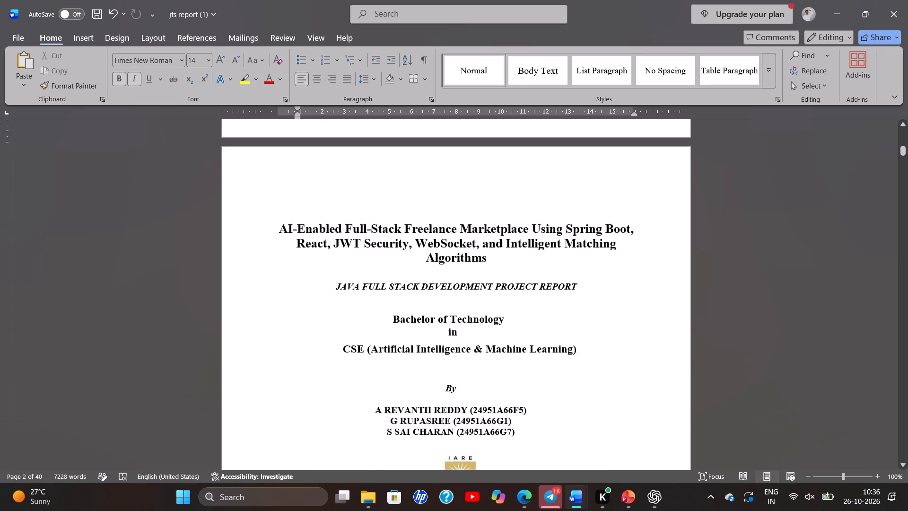
scroll(654, 372, "up", 5)
scroll(654, 372, "down", 5)
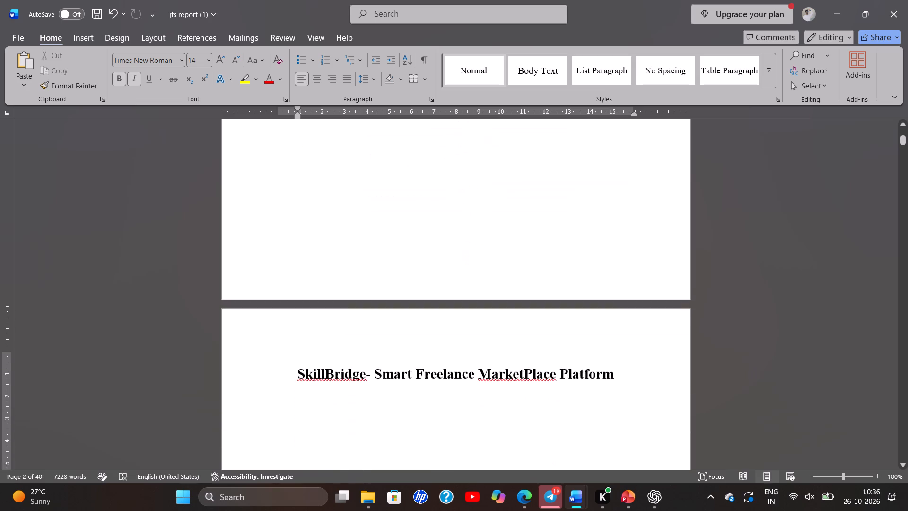
scroll(654, 372, "down", 1)
left_click(591, 361)
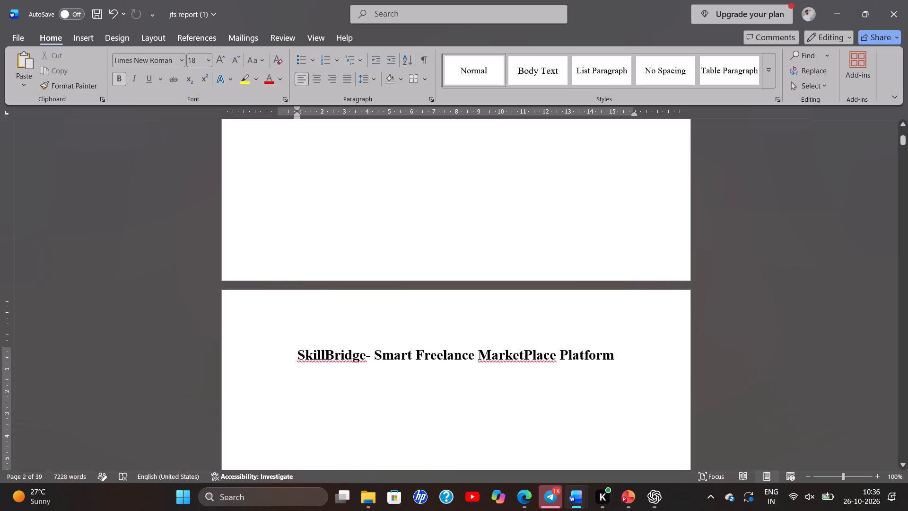
key("ctrl+a")
left_click(591, 361)
left_click_drag(615, 358, 271, 357)
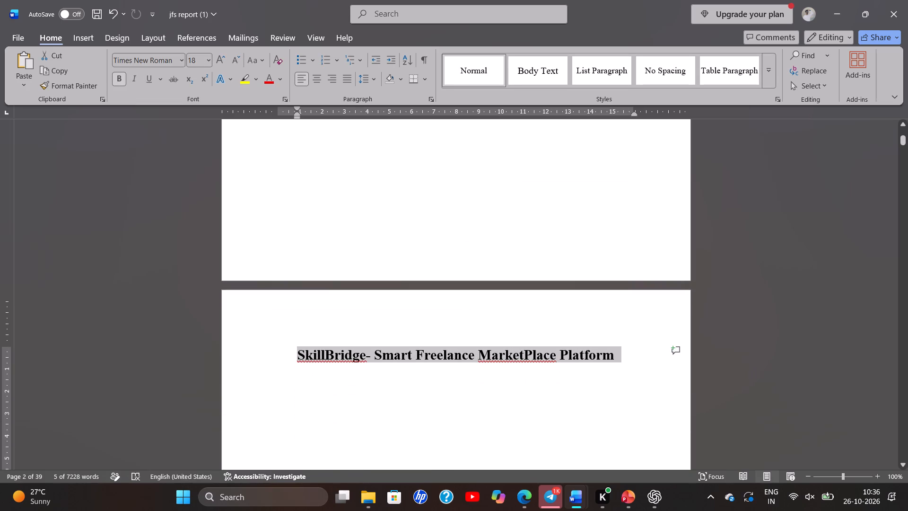
key("ctrl+a")
left_click(271, 357)
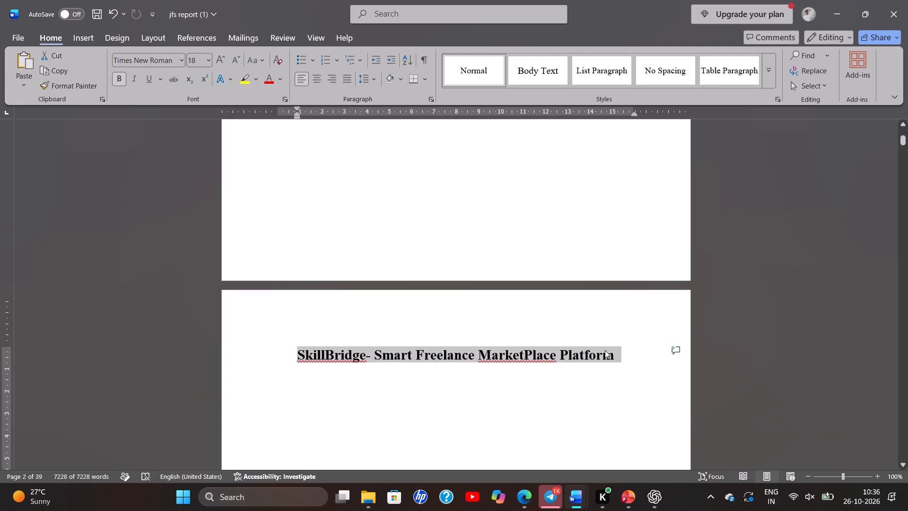
left_click(658, 332)
left_click_drag(622, 358, 266, 304)
key("ctrl+c")
Replace everything after "AI-Enabled" in the page 3 title with the copied SkillBridge title.
scroll(266, 304, "down", 1)
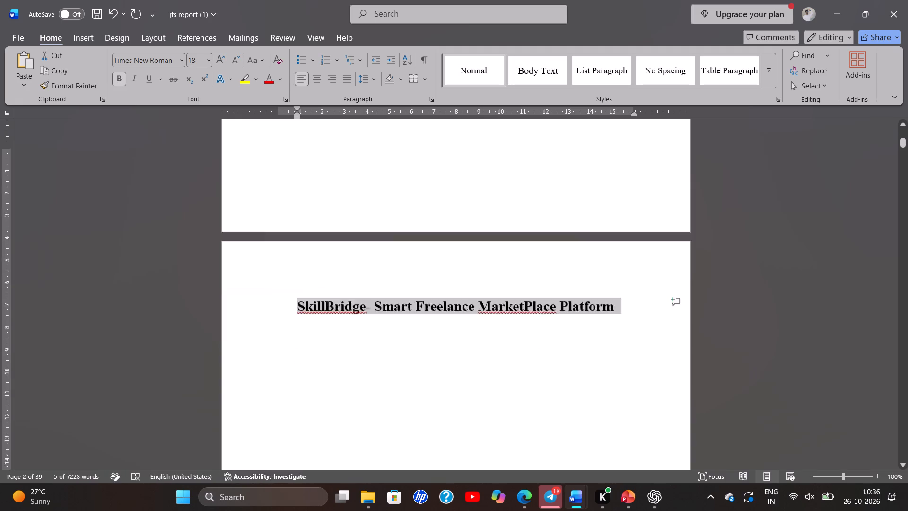
scroll(266, 304, "down", 7)
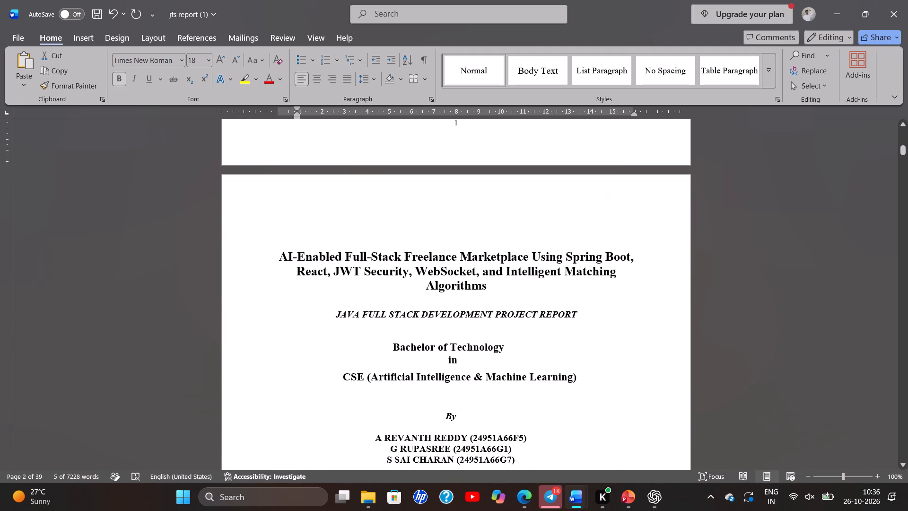
left_click(449, 271)
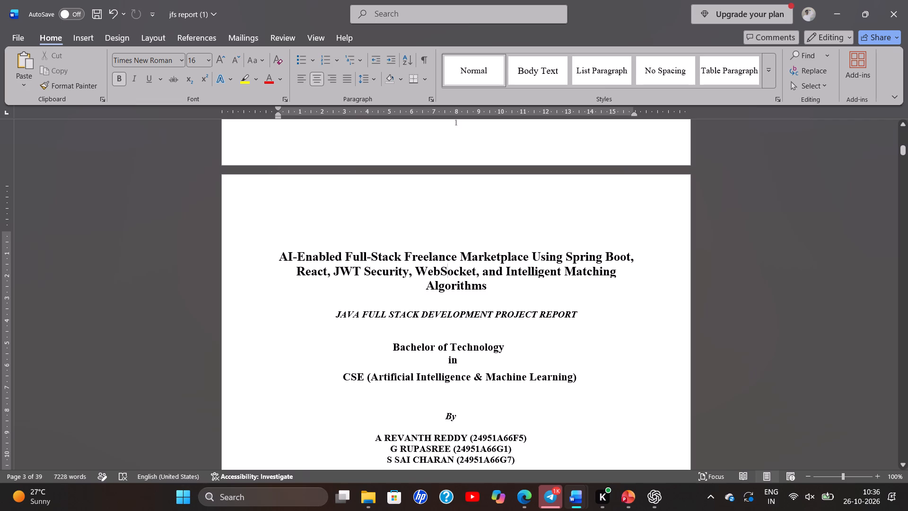
left_click_drag(487, 286, 354, 257)
key("BackSpace")
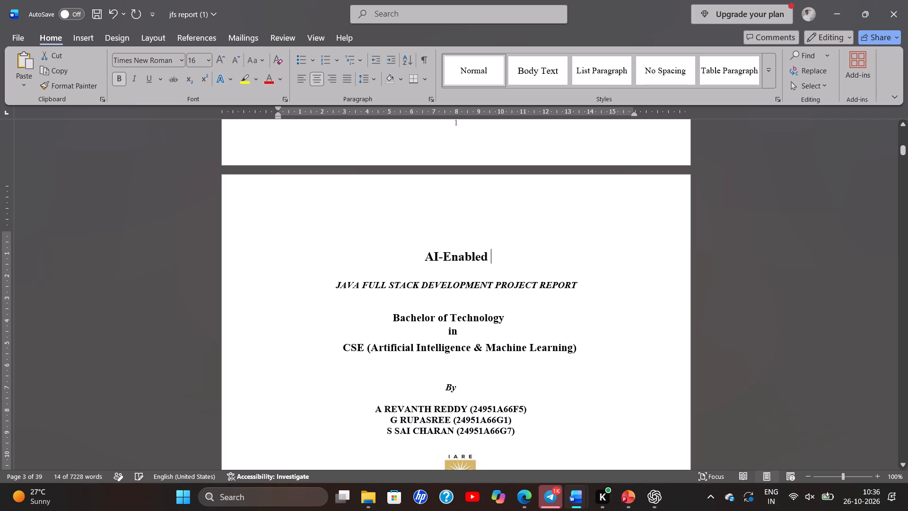
key("ctrl+v")
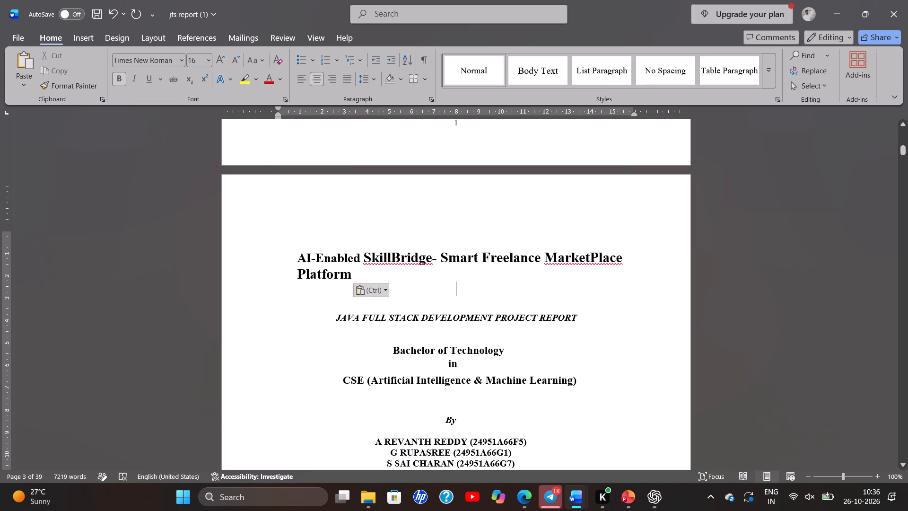
Delete the leading "AI-Enabled" from the page 3 title so it starts with "SkillBridge".
left_click(361, 255)
key("BackSpace")
key("BackSpace")
key("BackSpace")
key("BackSpace")
key("BackSpace")
key("BackSpace")
key("BackSpace")
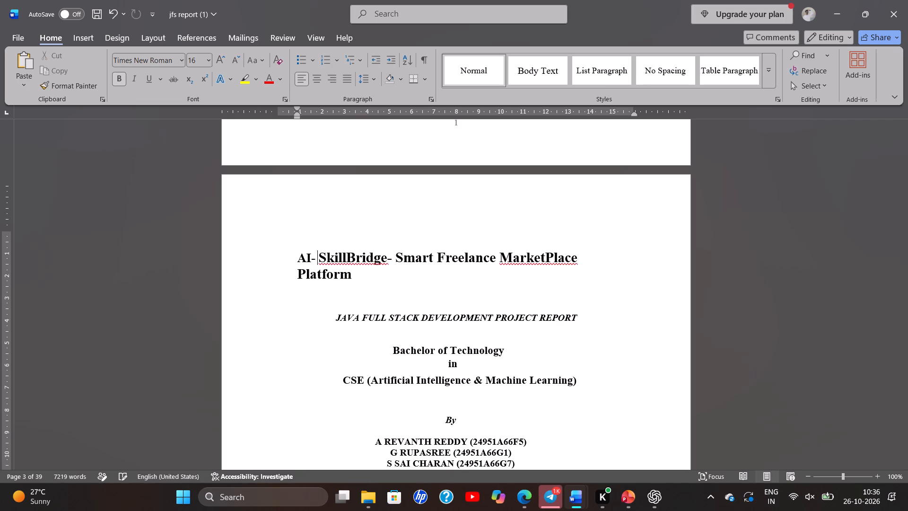
key("BackSpace")
key("BackSpace")
key("BackSpace")
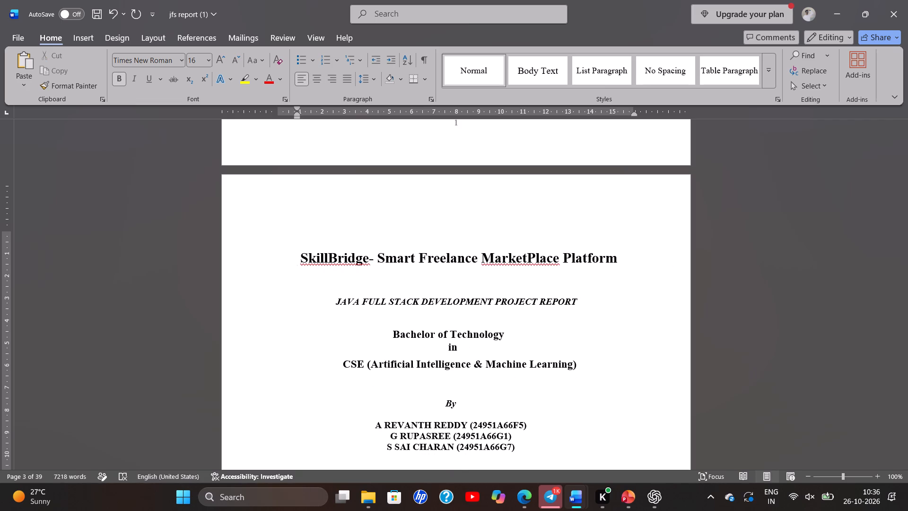
key("Right")
Replace the first old student name under "By" on page 3 with the first team-member entry copied from page 2, and centre it.
scroll(361, 255, "down", 1)
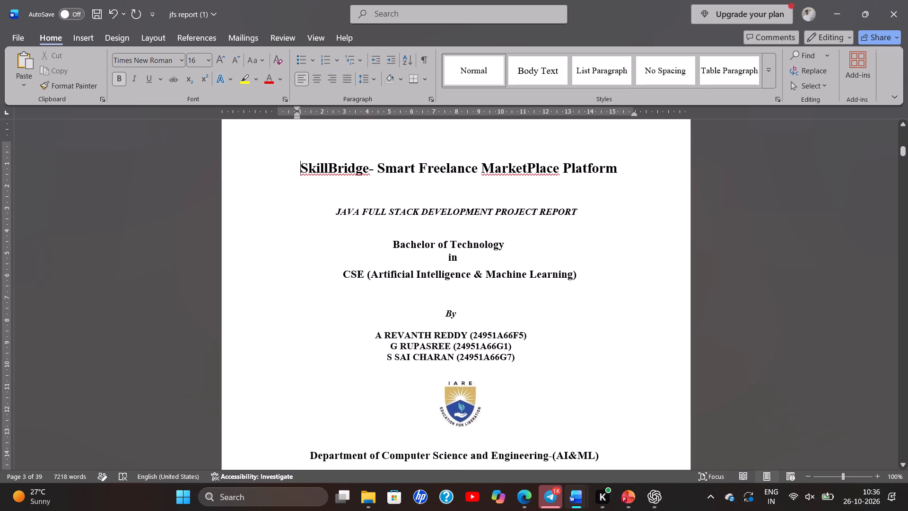
left_click_drag(466, 333, 399, 326)
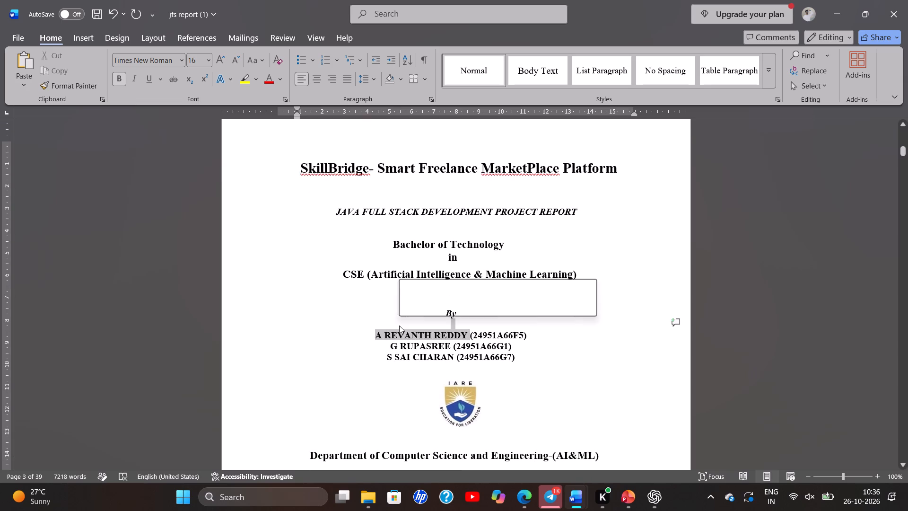
key("BackSpace")
scroll(399, 326, "up", 3)
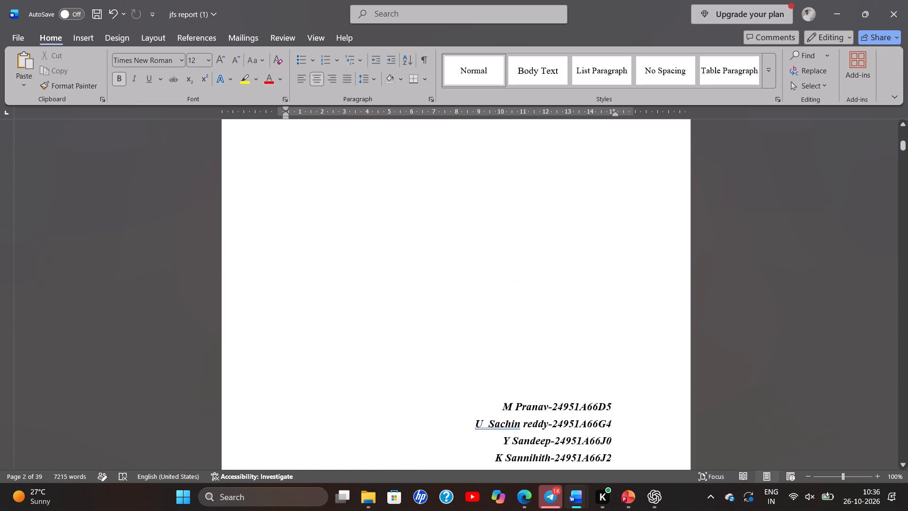
left_click_drag(503, 407, 620, 403)
key("ctrl+c")
key("alt+Tab")
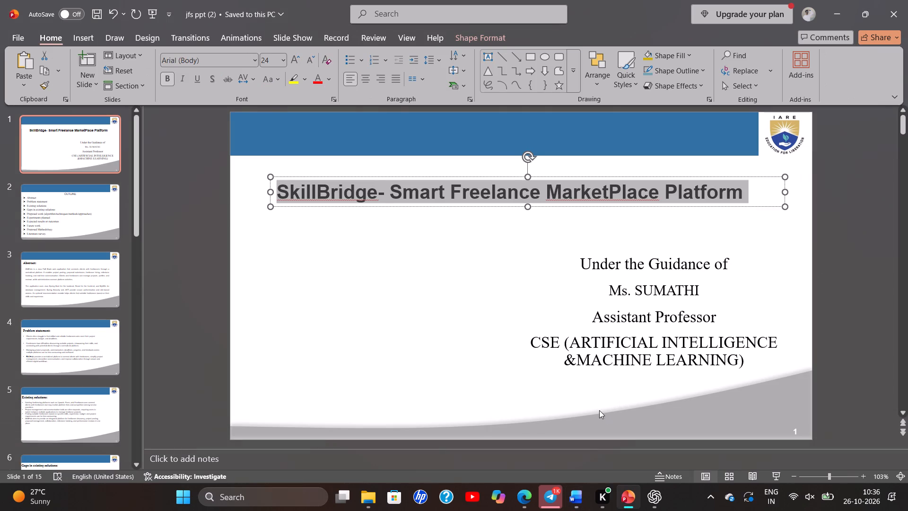
key("alt+Tab")
scroll(581, 408, "down", 3)
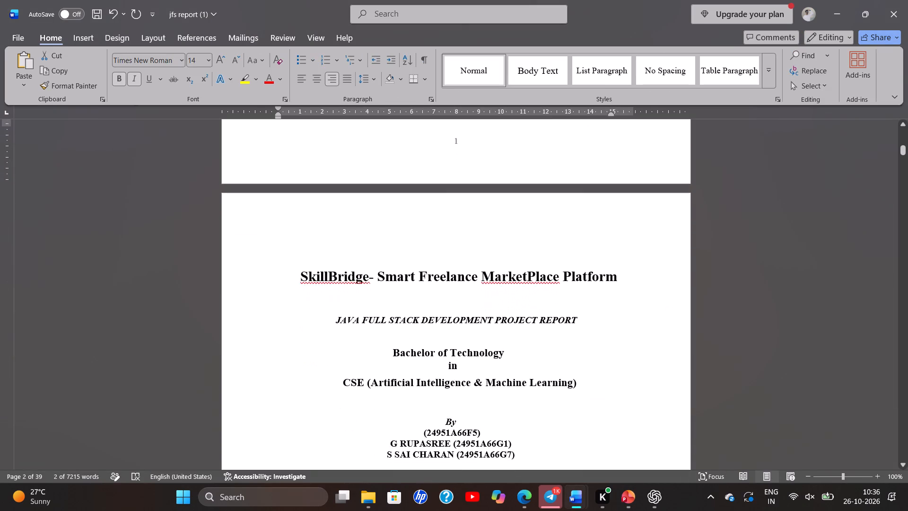
scroll(581, 408, "down", 1)
left_click(426, 354)
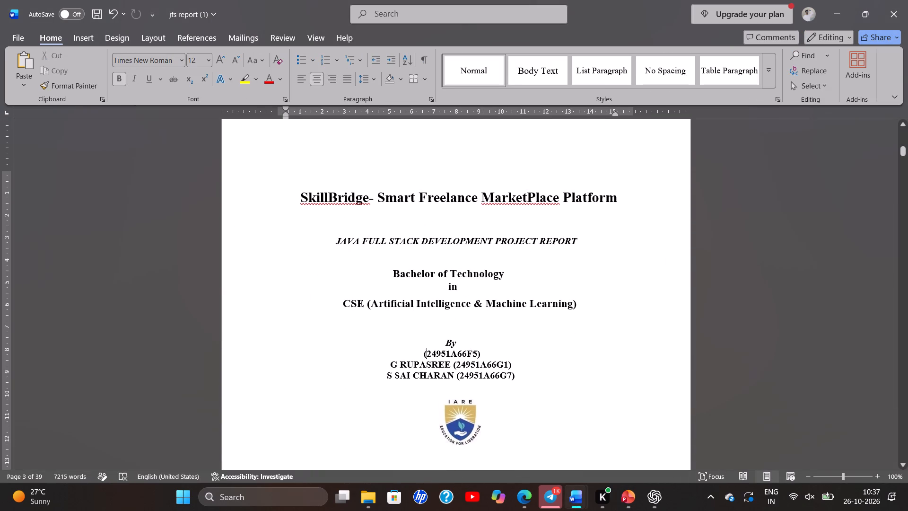
left_click(419, 354)
key("ctrl+v")
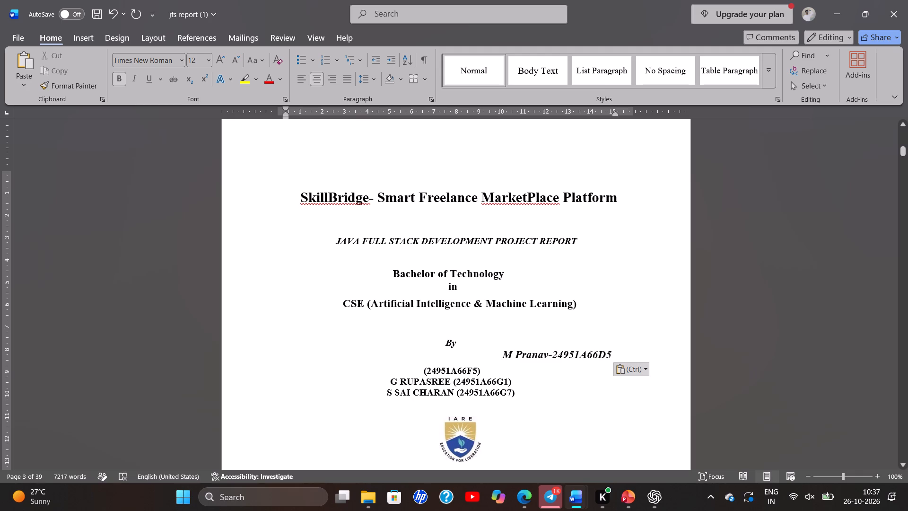
left_click(506, 355)
key("BackSpace")
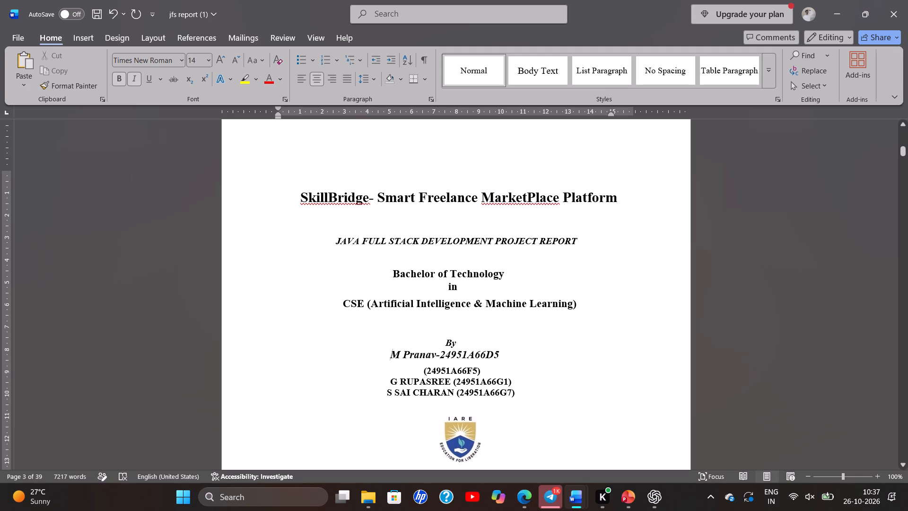
Delete the old roll number left beneath the first team-member entry on page 3, together with its empty line.
left_click_drag(489, 369, 425, 365)
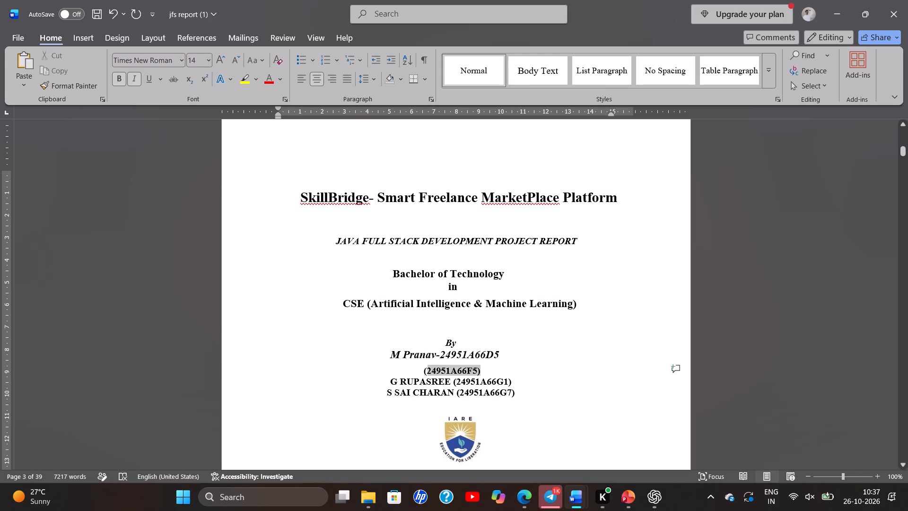
left_click_drag(425, 365, 423, 365)
key("BackSpace")
key("BackSpace")
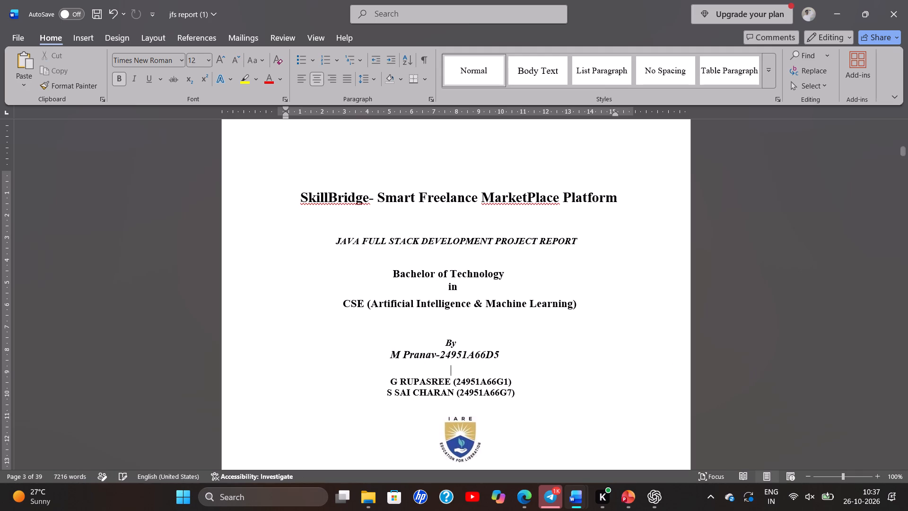
key("BackSpace")
key("BackSpace")
key("BackSpace")
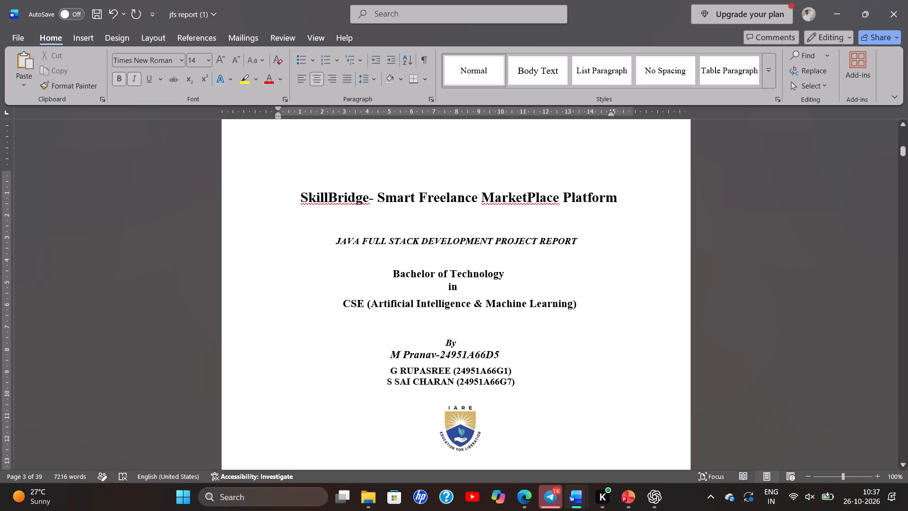
Replace the next old student name on page 3 with the second team-member entry copied from page 2, and centre it.
left_click_drag(450, 370, 391, 370)
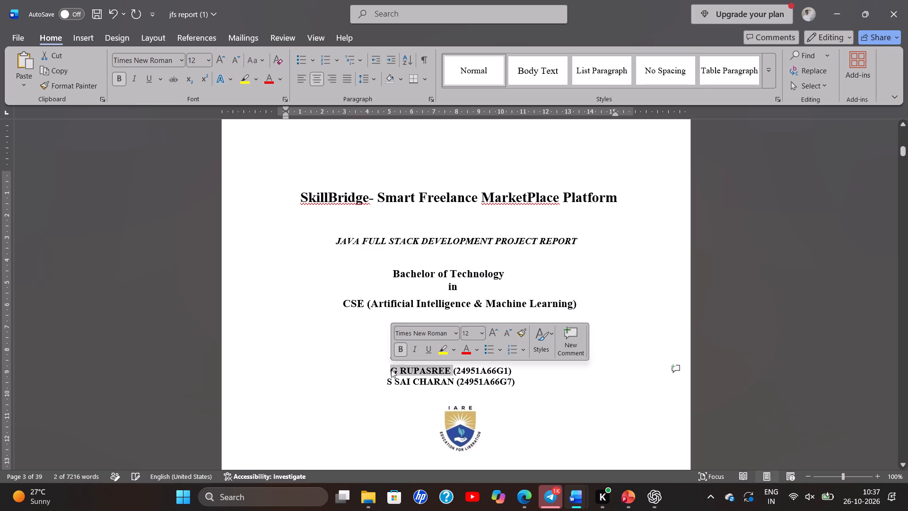
key("BackSpace")
scroll(391, 370, "up", 2)
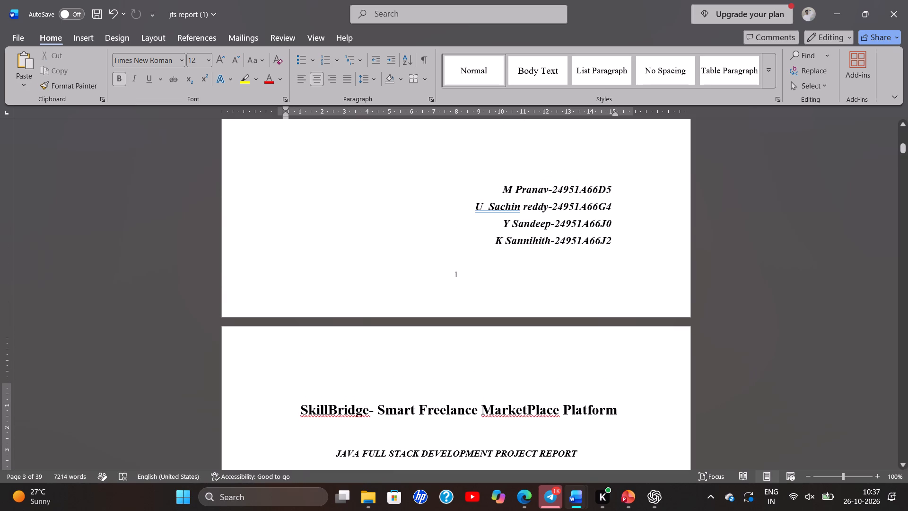
left_click_drag(471, 211, 647, 204)
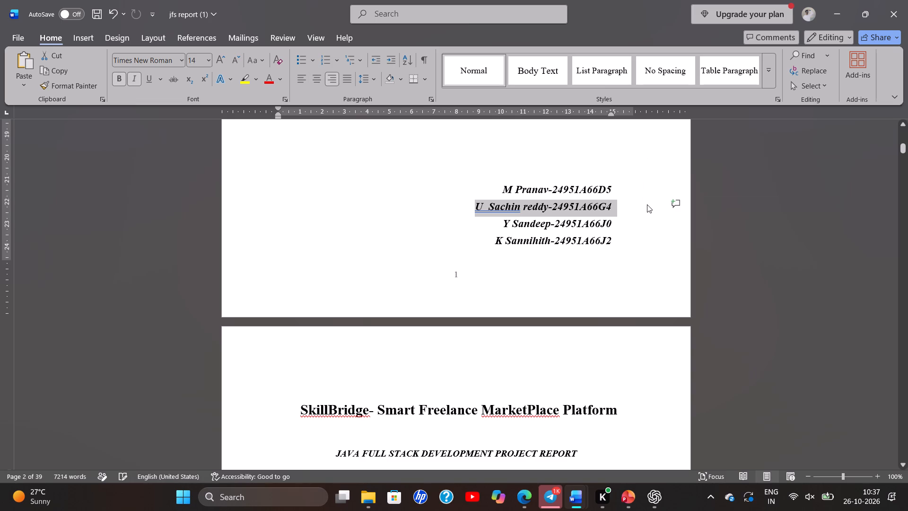
key("ctrl+c")
scroll(647, 204, "down", 2)
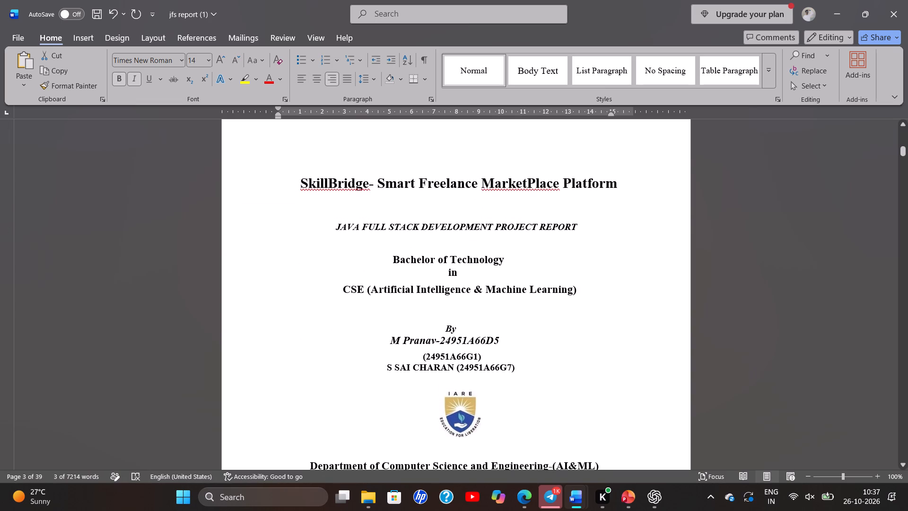
left_click(420, 356)
key("ctrl+v")
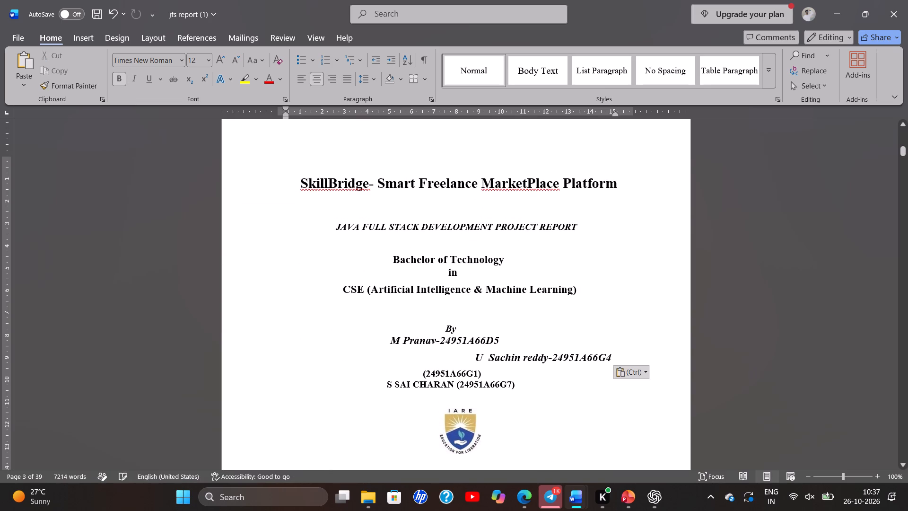
left_click(476, 357)
key("BackSpace")
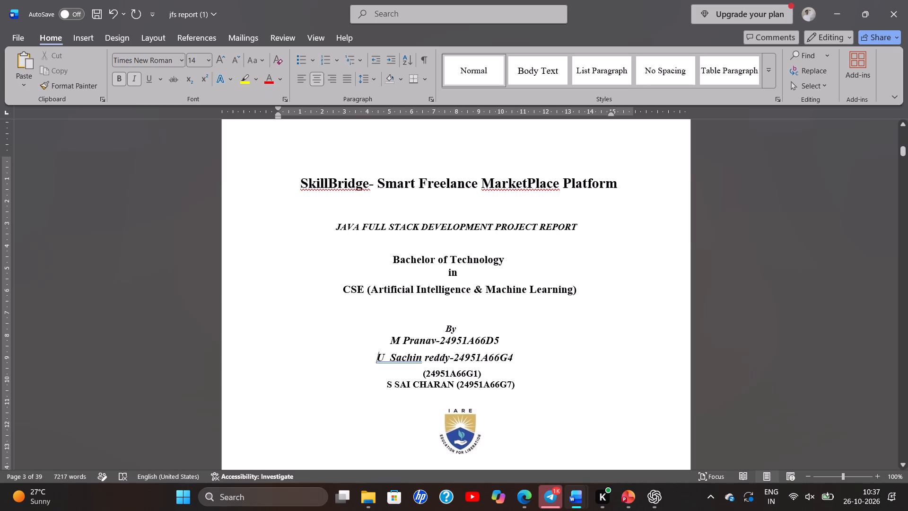
Delete the old roll number left beneath the second team-member entry on page 3, together with its empty line.
left_click_drag(496, 372, 416, 379)
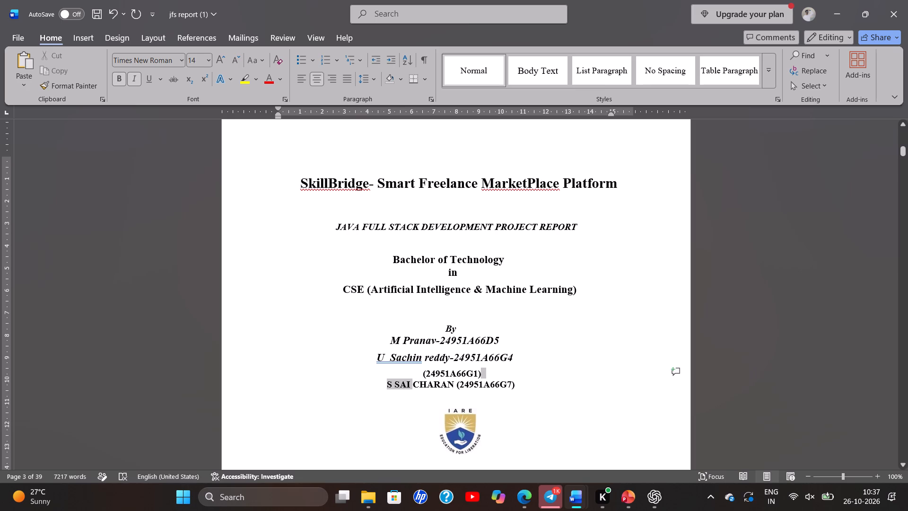
left_click_drag(416, 379, 425, 371)
key("BackSpace")
key("BackSpace")
key("BackSpace")
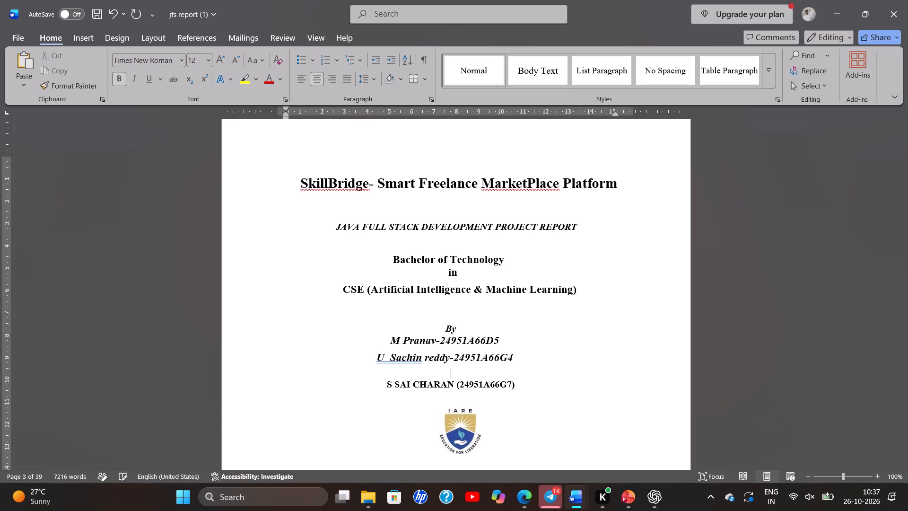
key("BackSpace")
key("BackSpace")
key("BackSpace")
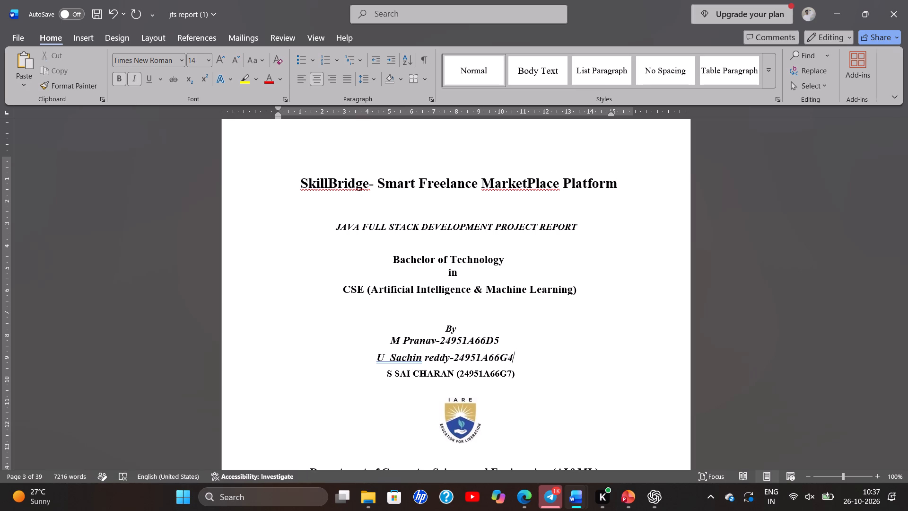
Copy the third team-member entry from page 2 onto a new line below the second entry on page 3, and centre it.
scroll(425, 371, "up", 4)
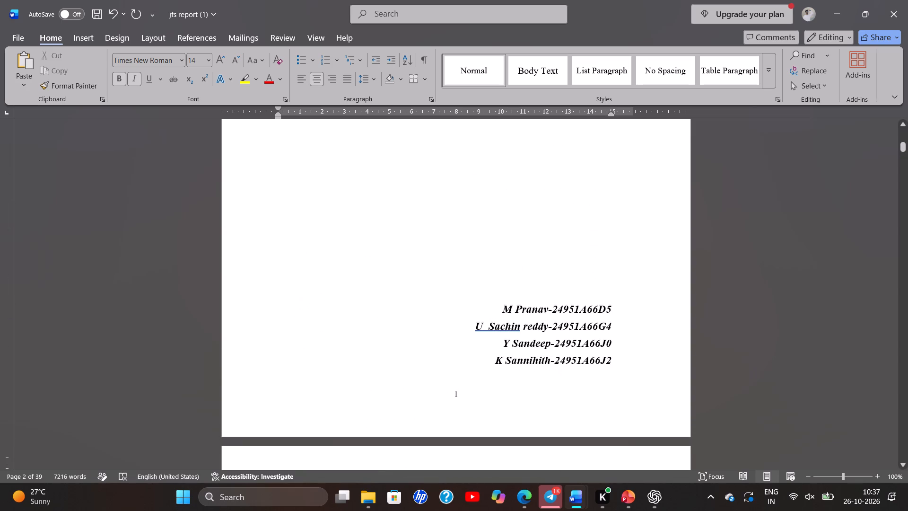
left_click_drag(503, 345, 662, 339)
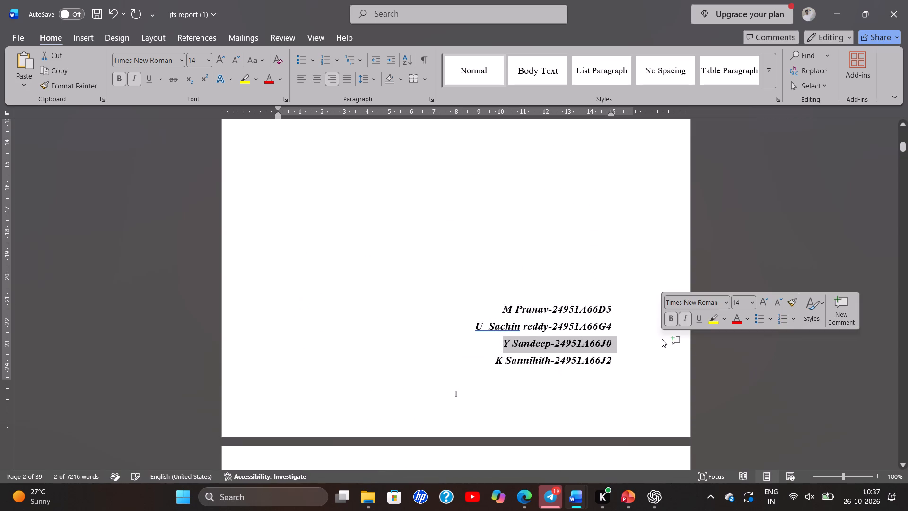
key("ctrl+c")
scroll(662, 339, "down", 2)
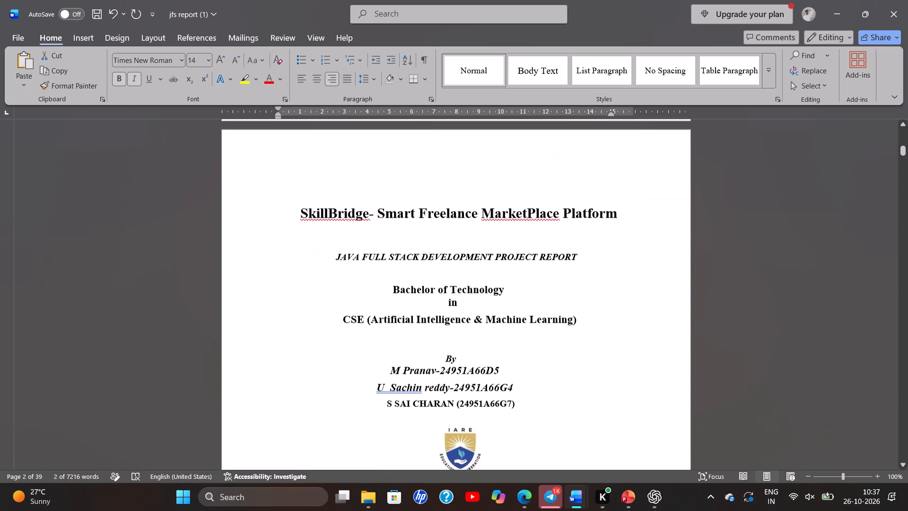
left_click(532, 381)
key("Return")
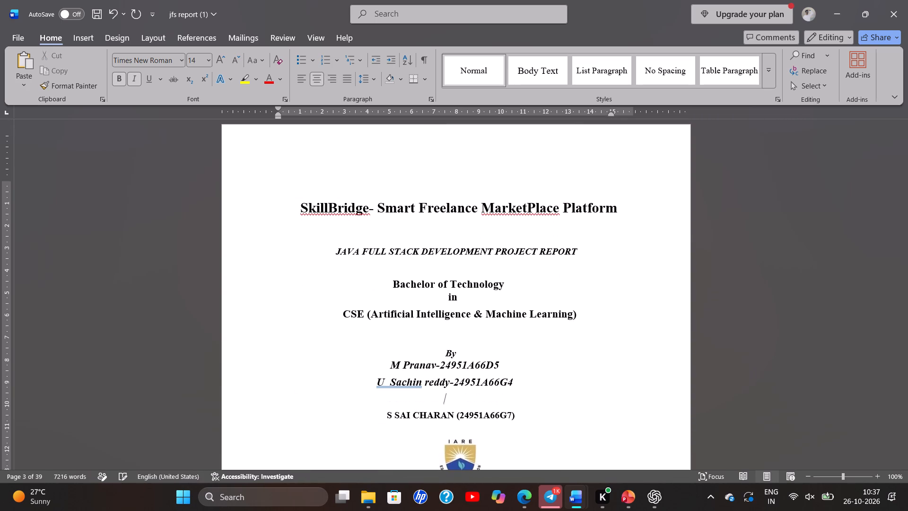
key("ctrl+v")
left_click(503, 398)
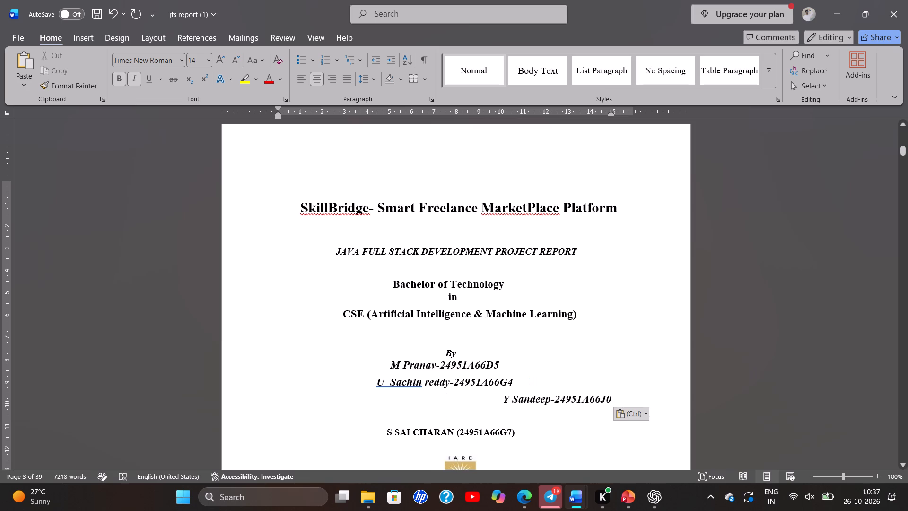
key("BackSpace")
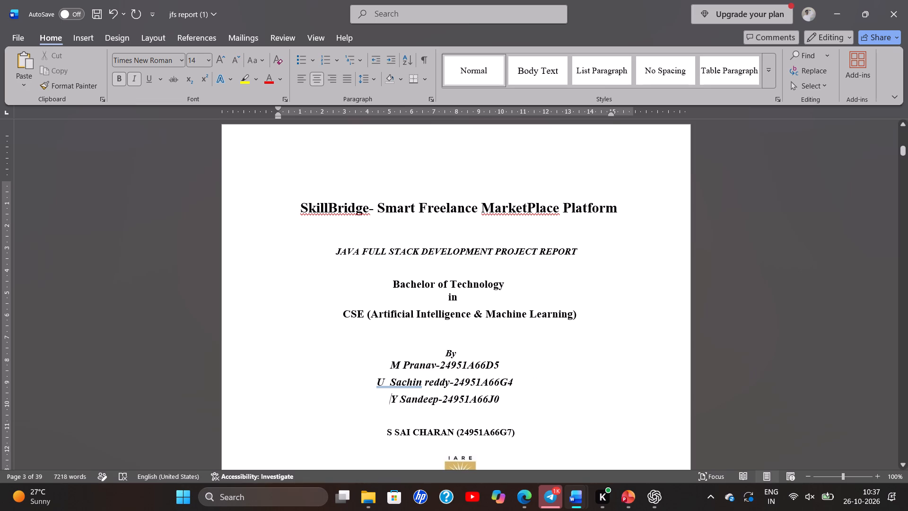
Copy the fourth team-member entry from page 2 onto a new line below the third entry on page 3, and centre it.
scroll(504, 406, "up", 2)
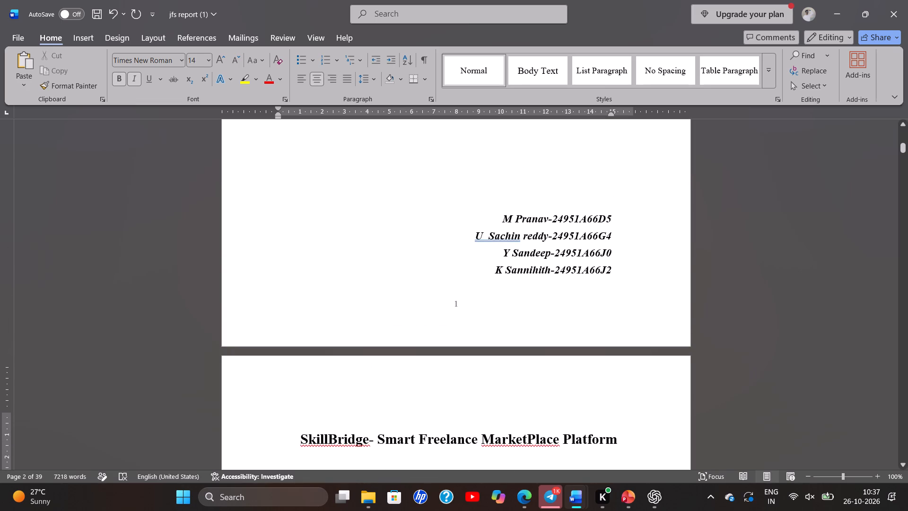
left_click_drag(495, 273, 597, 273)
key("ctrl+c")
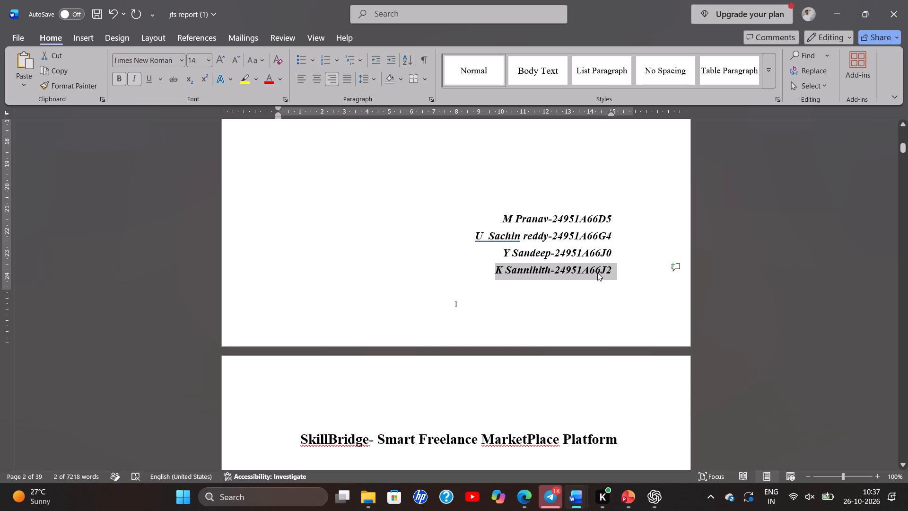
scroll(597, 273, "down", 1)
scroll(557, 362, "down", 1)
left_click(510, 349)
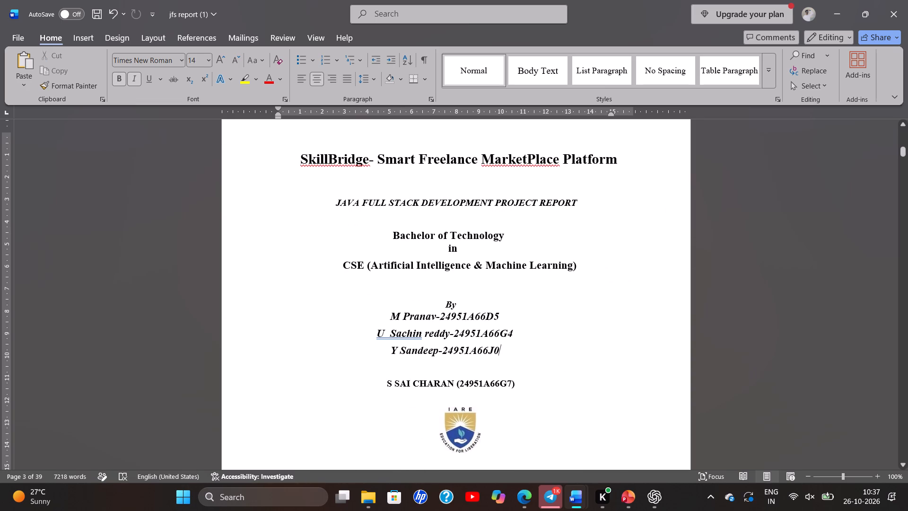
key("Return")
key("ctrl+v")
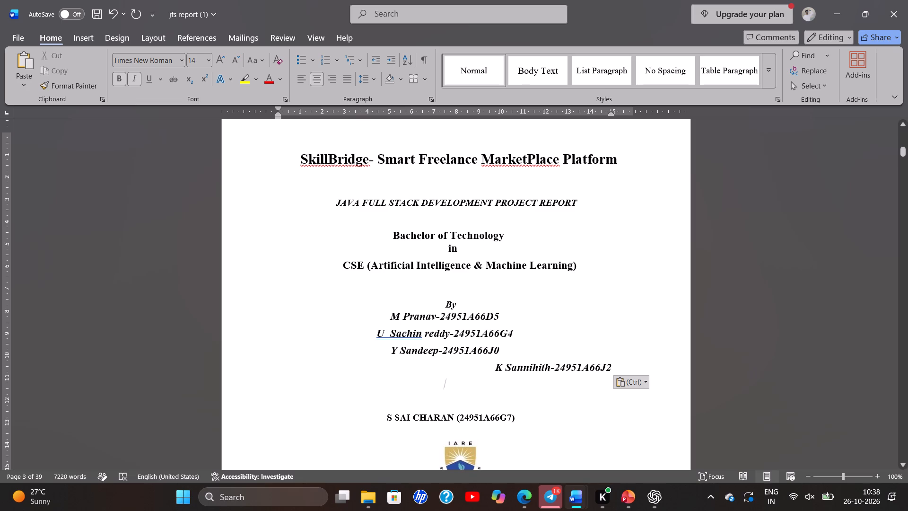
left_click(498, 367)
key("BackSpace")
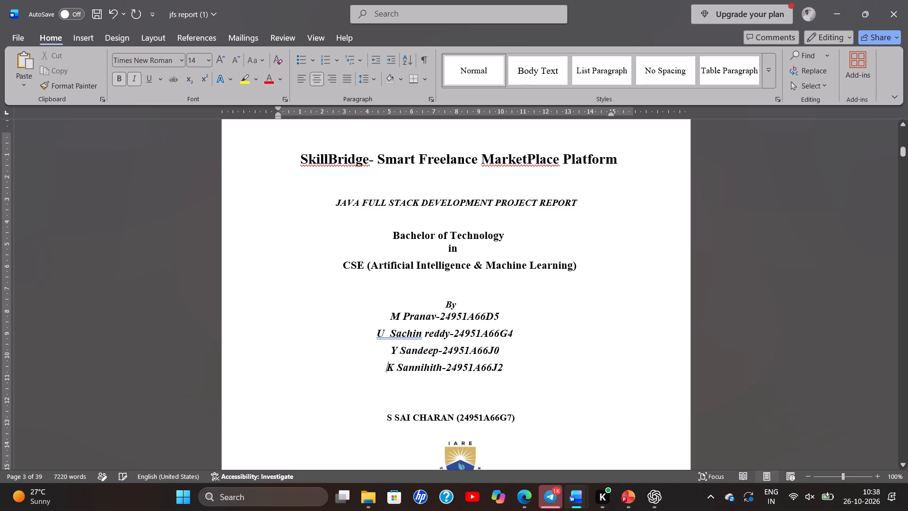
Delete the last old student entry above the college logo on page 3, along with the surplus empty lines above it.
left_click_drag(533, 422, 379, 417)
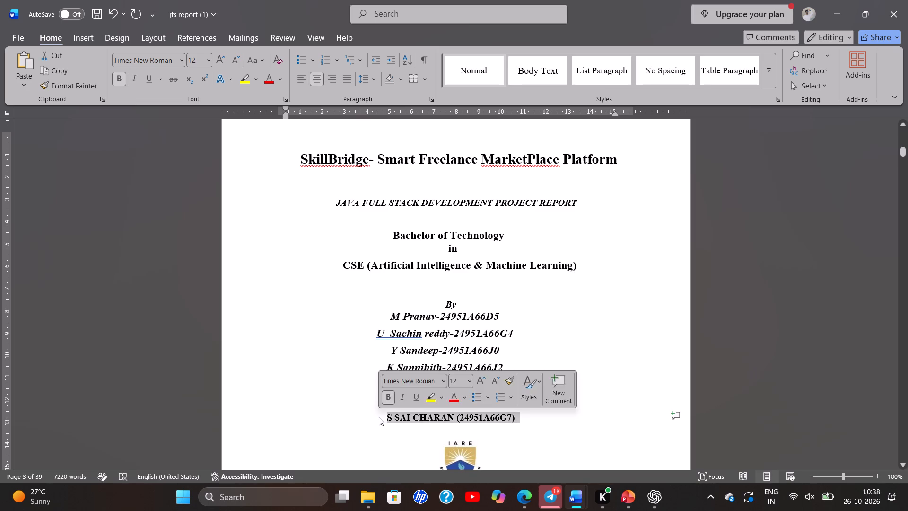
key("BackSpace")
key("BackSpace")
key("BackSpace")
key("BackSpace")
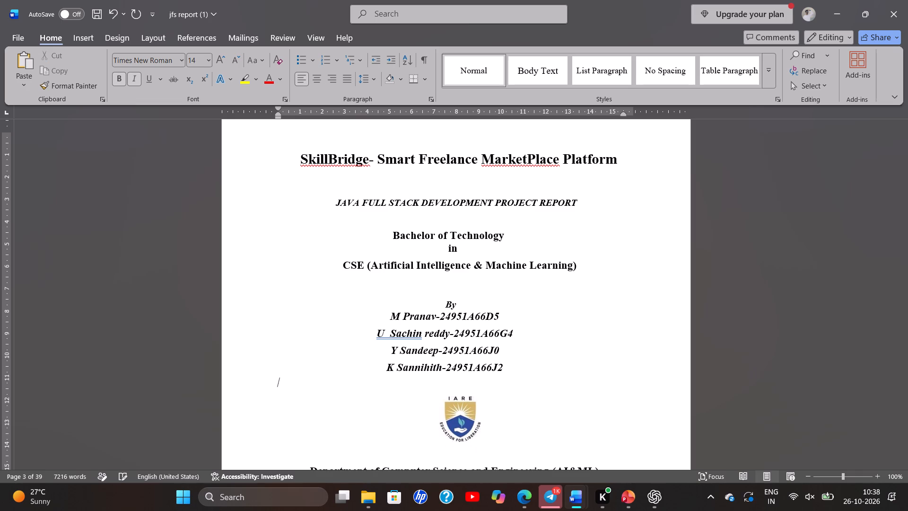
Remove the remaining empty line between the fourth team-member entry and the college logo on page 3.
key("BackSpace")
scroll(379, 417, "up", 1)
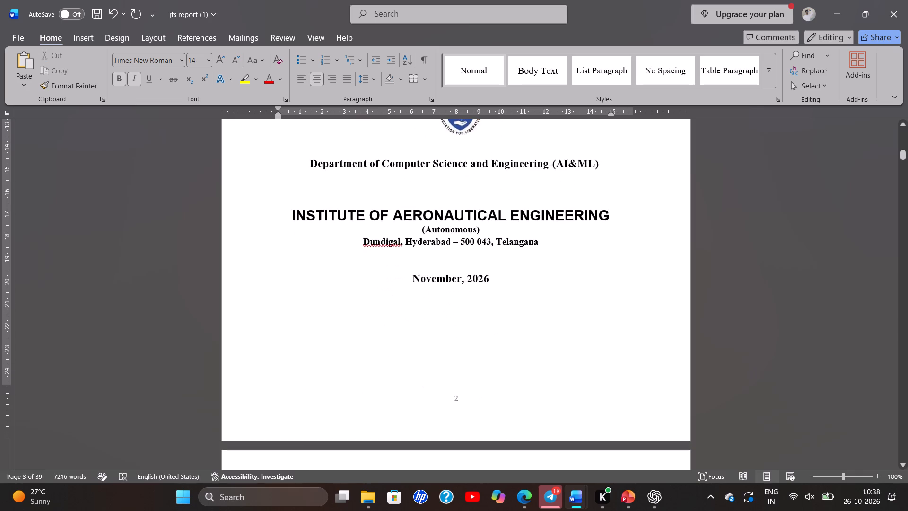
scroll(379, 417, "up", 2)
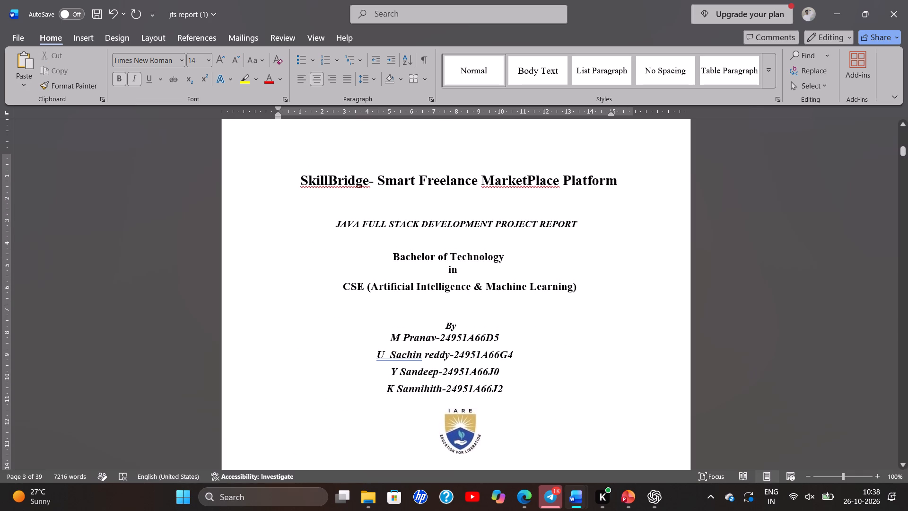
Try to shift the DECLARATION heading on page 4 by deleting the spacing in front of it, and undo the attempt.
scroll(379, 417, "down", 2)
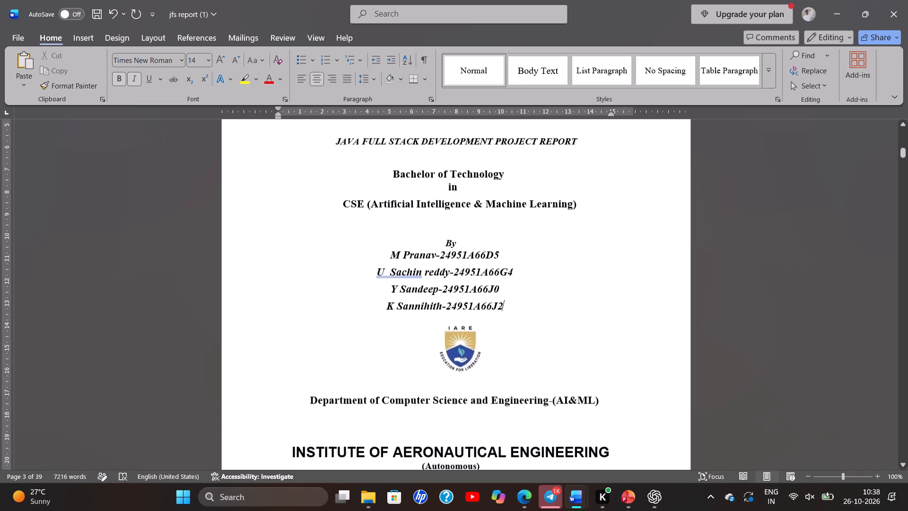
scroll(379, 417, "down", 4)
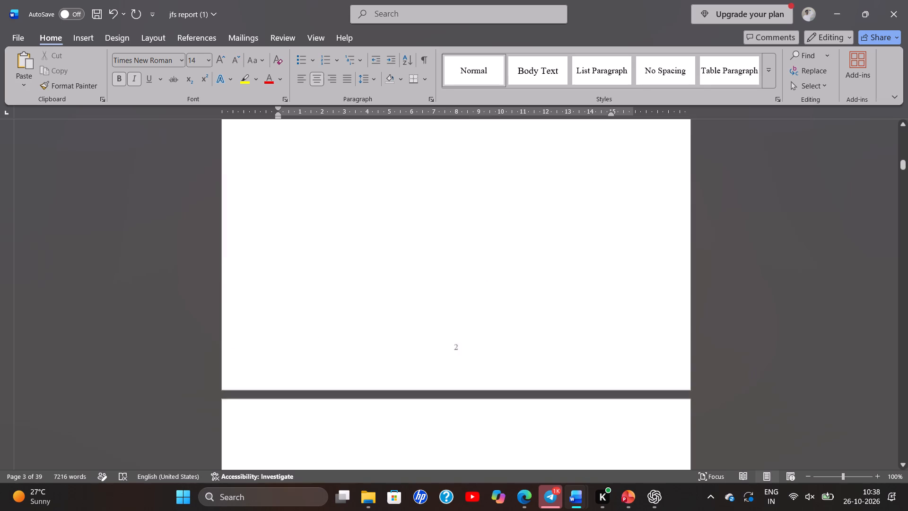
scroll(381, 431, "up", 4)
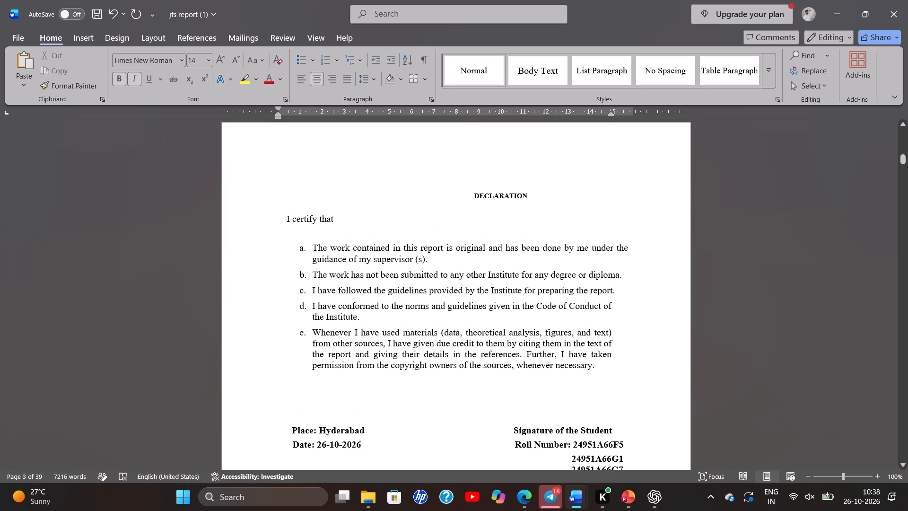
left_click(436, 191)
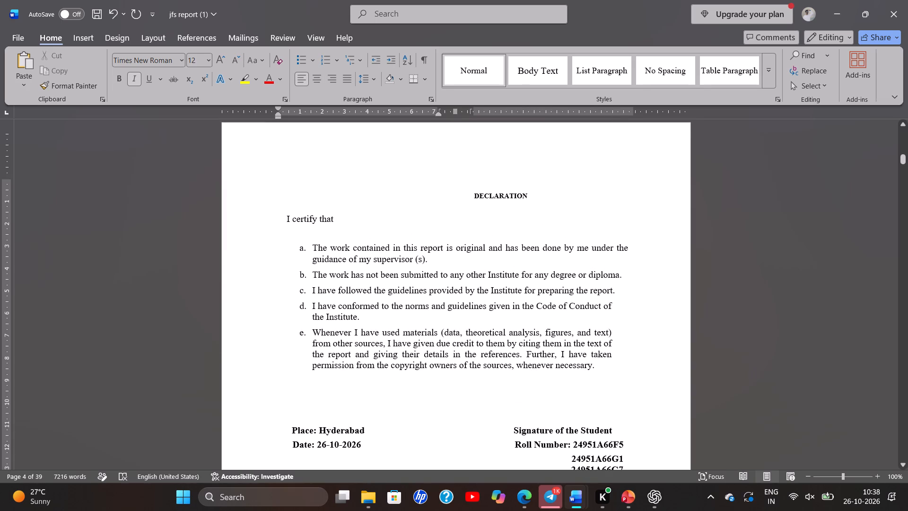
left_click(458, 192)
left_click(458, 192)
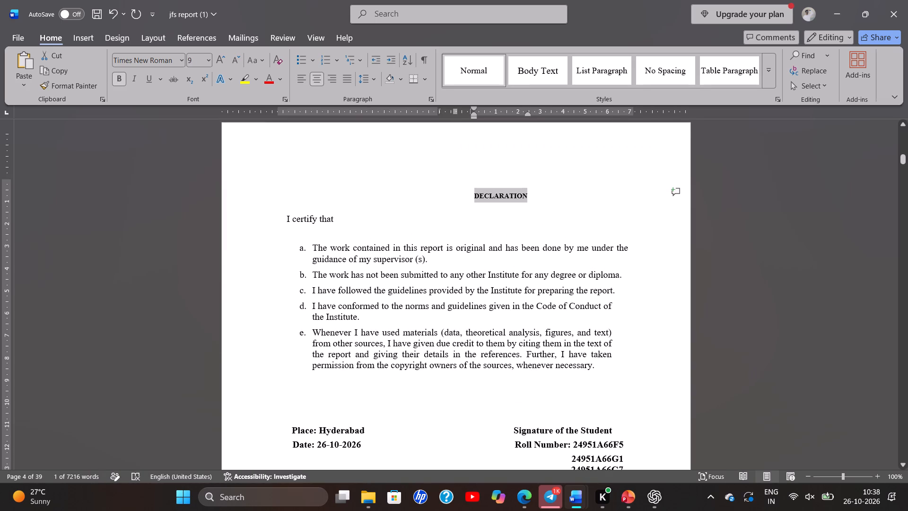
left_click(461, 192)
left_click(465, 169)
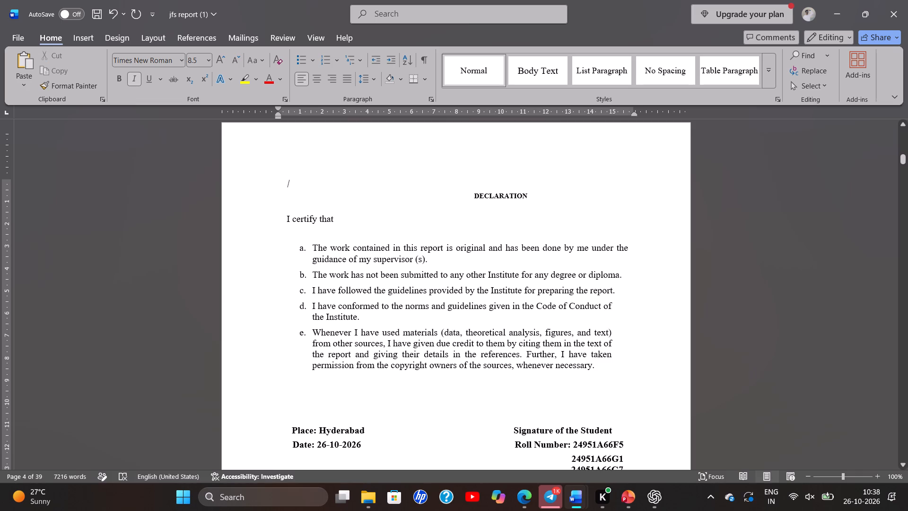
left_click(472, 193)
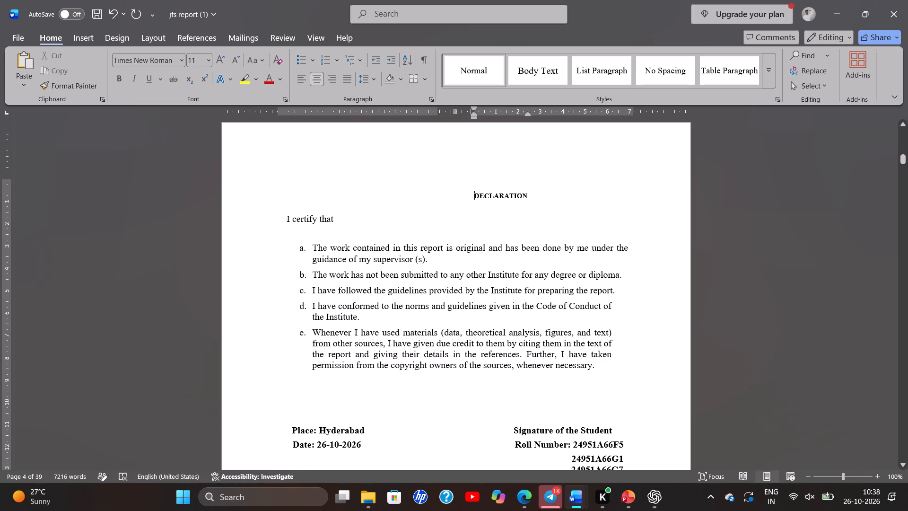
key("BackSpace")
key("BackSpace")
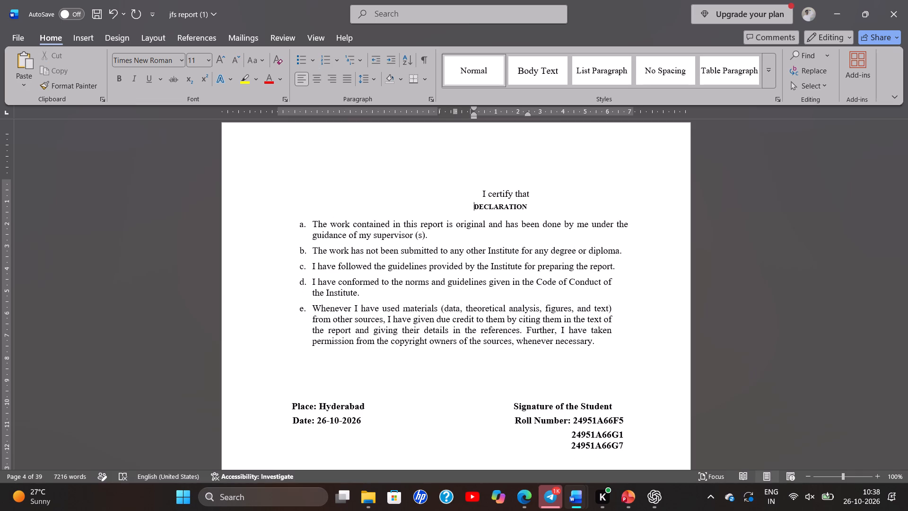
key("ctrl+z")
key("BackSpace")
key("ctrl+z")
Change the first roll number under the student signature on page 4 to the first team member's roll number.
scroll(472, 193, "down", 1)
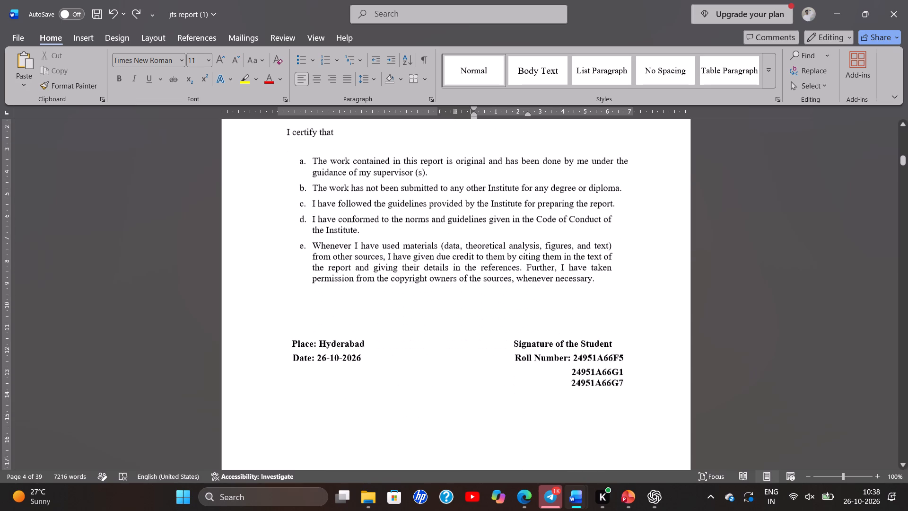
scroll(472, 193, "down", 1)
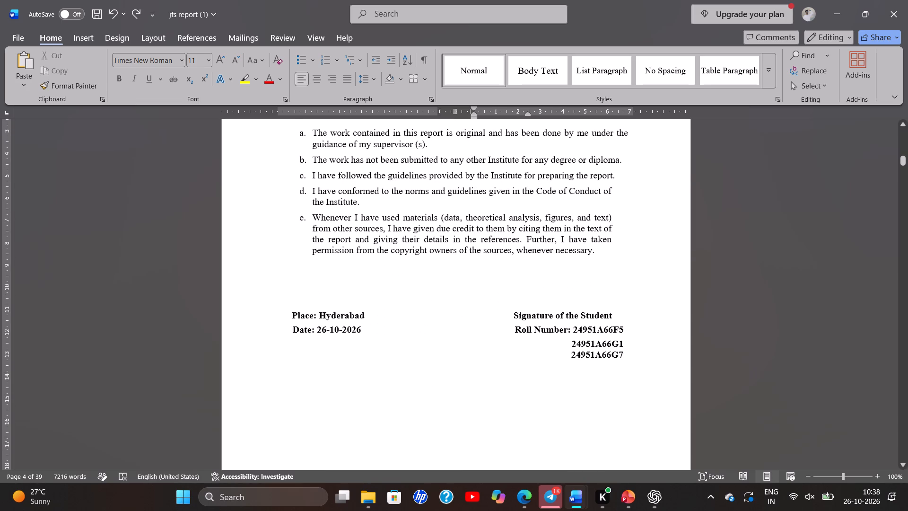
left_click(617, 326)
key("BackSpace")
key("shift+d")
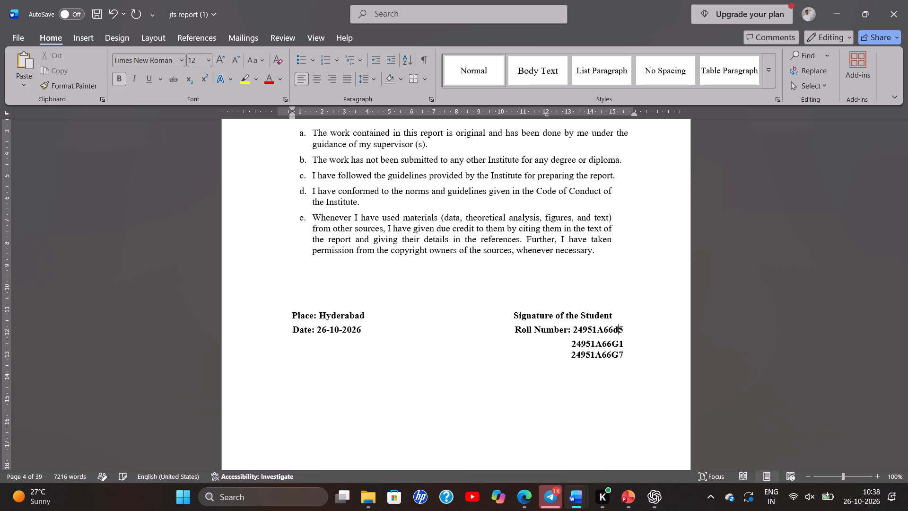
key("BackSpace")
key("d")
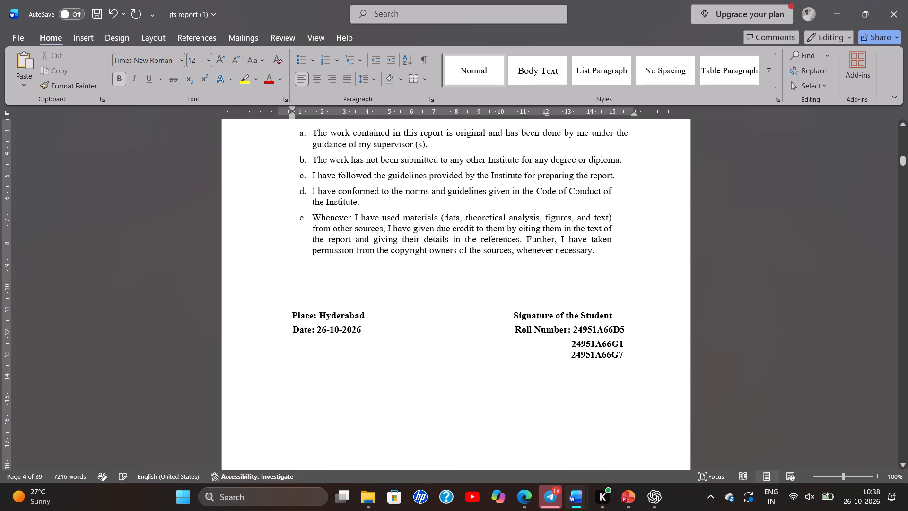
Change the second roll number under the student signature on page 4 to the second team member's roll number.
left_click(625, 339)
key("BackSpace")
key("BackSpace")
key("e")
key("BackSpace")
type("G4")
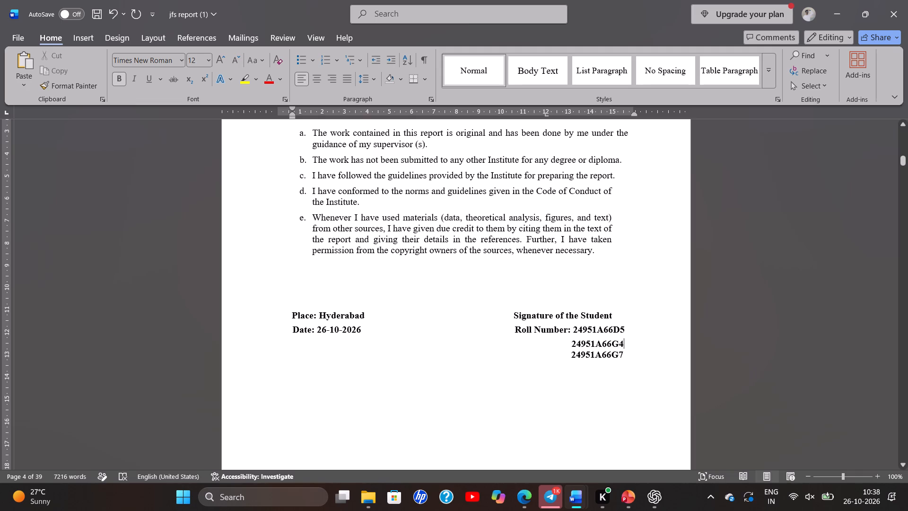
Change the third roll number under the student signature on page 4 to the third team member's roll number.
left_click(626, 354)
key("BackSpace")
key("BackSpace")
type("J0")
Add the fourth team member's roll number on a new line below the third on page 4, aligned with the numbers above.
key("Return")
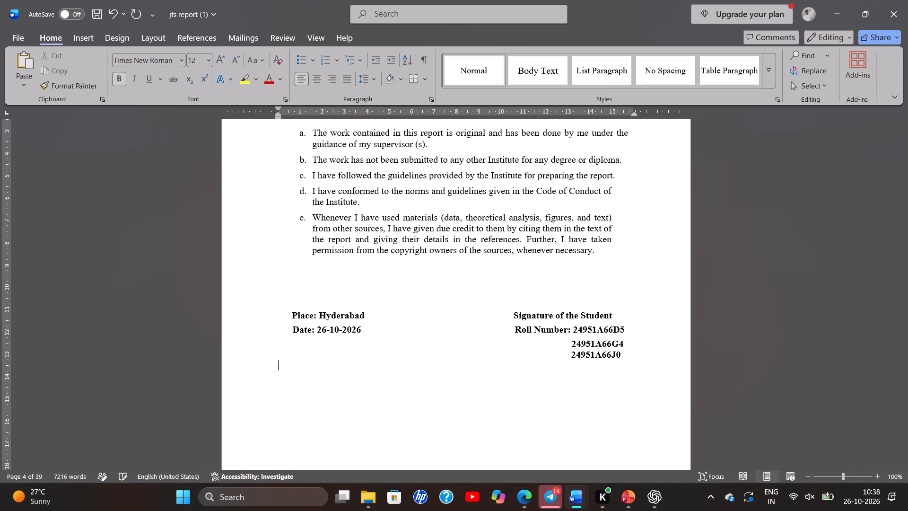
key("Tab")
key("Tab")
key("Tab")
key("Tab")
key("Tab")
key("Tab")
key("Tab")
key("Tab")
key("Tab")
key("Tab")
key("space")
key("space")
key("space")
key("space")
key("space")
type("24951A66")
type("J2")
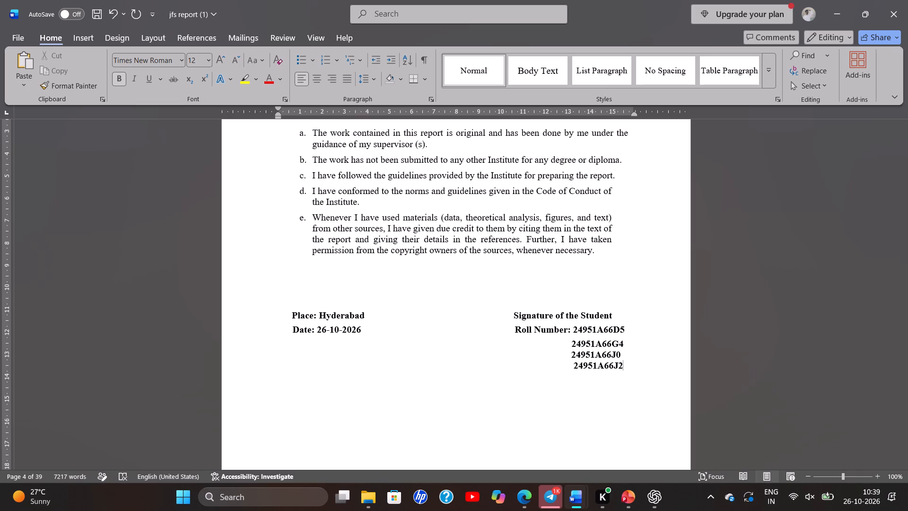
left_click(575, 368)
key("BackSpace")
left_click_drag(574, 330, 639, 346)
left_click(639, 346)
Copy the title "SkillBridge- Smart Freelance MarketPlace Platform" from page 3 for use in the approval sheet.
scroll(639, 346, "down", 5)
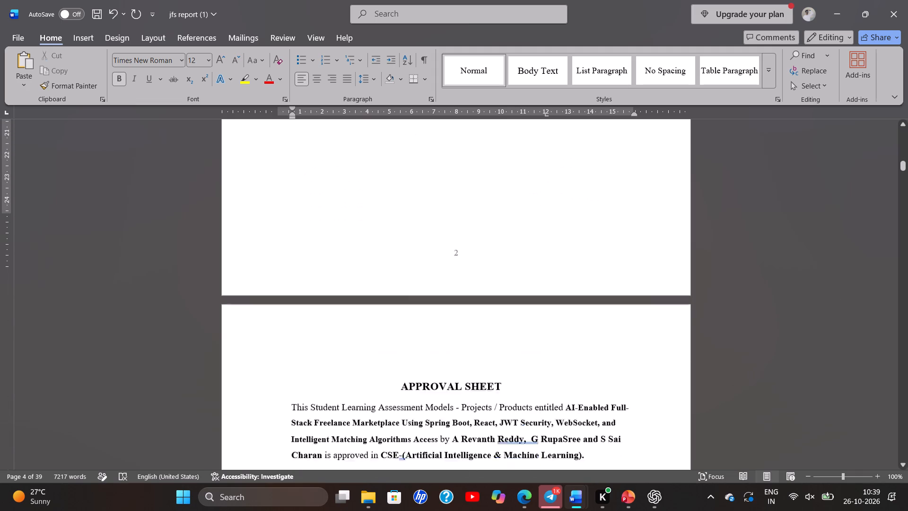
scroll(639, 346, "down", 1)
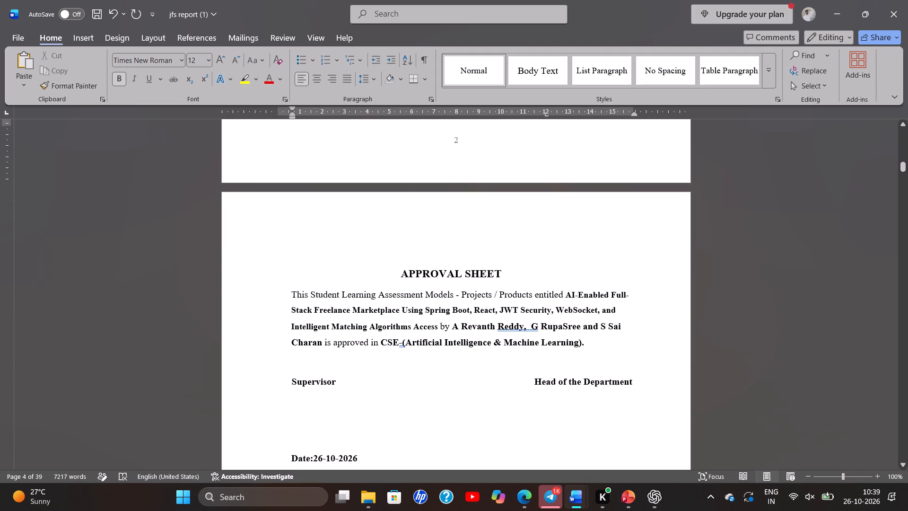
scroll(574, 292, "up", 3)
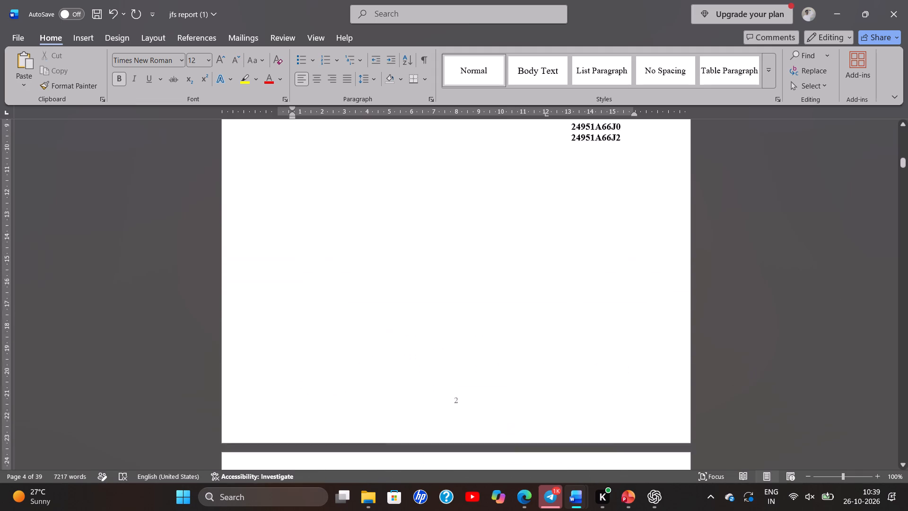
scroll(574, 292, "up", 6)
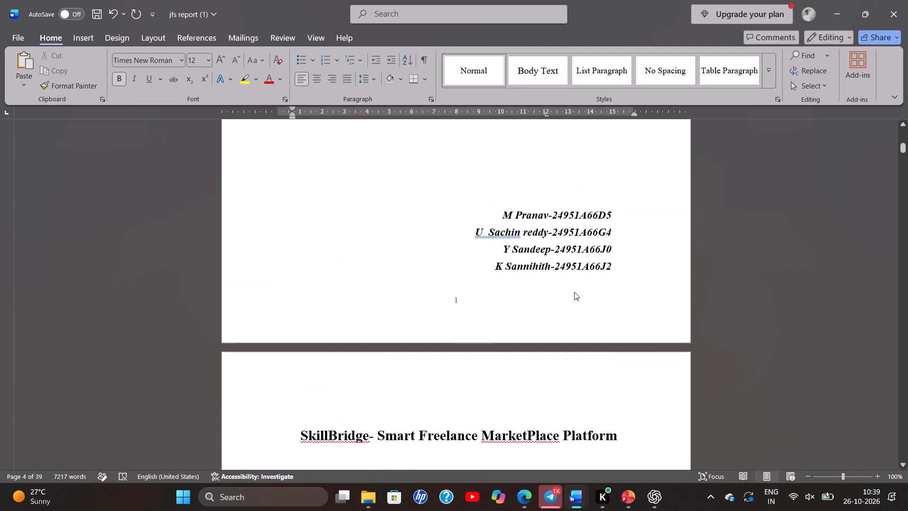
scroll(574, 292, "up", 1)
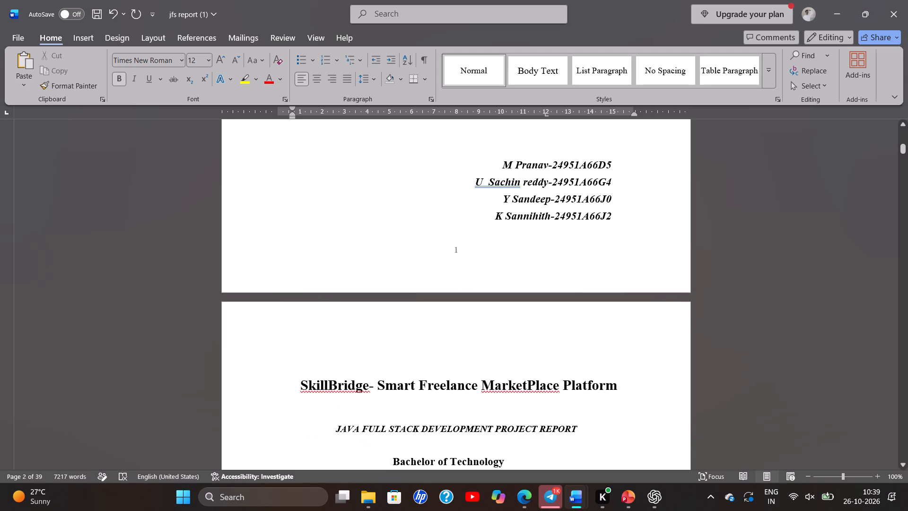
left_click_drag(618, 389, 353, 370)
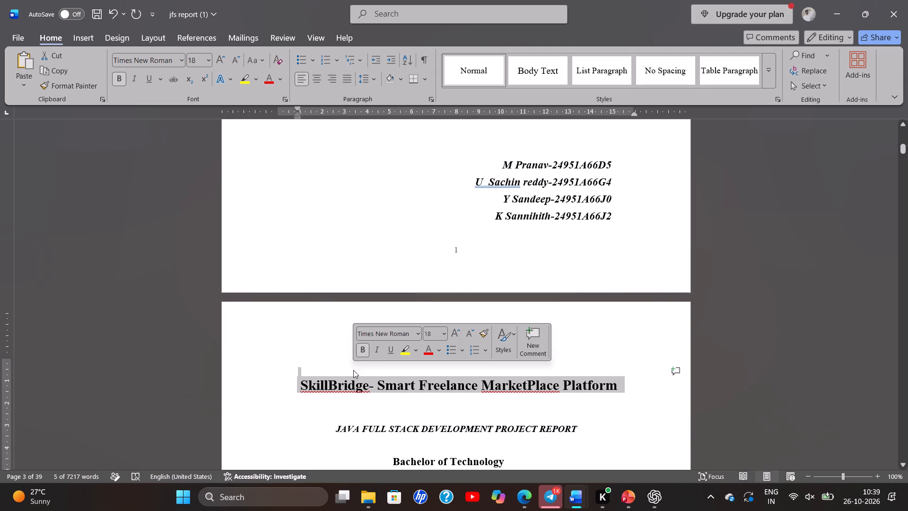
key("ctrl+c")
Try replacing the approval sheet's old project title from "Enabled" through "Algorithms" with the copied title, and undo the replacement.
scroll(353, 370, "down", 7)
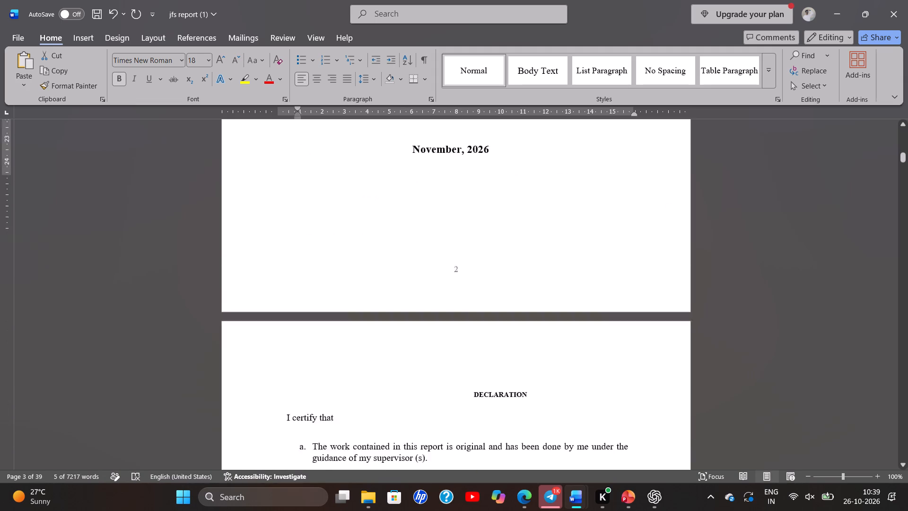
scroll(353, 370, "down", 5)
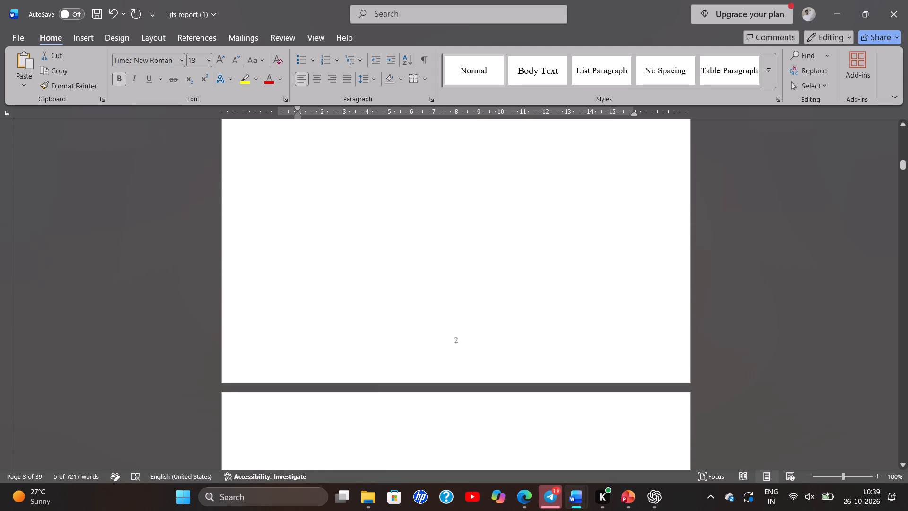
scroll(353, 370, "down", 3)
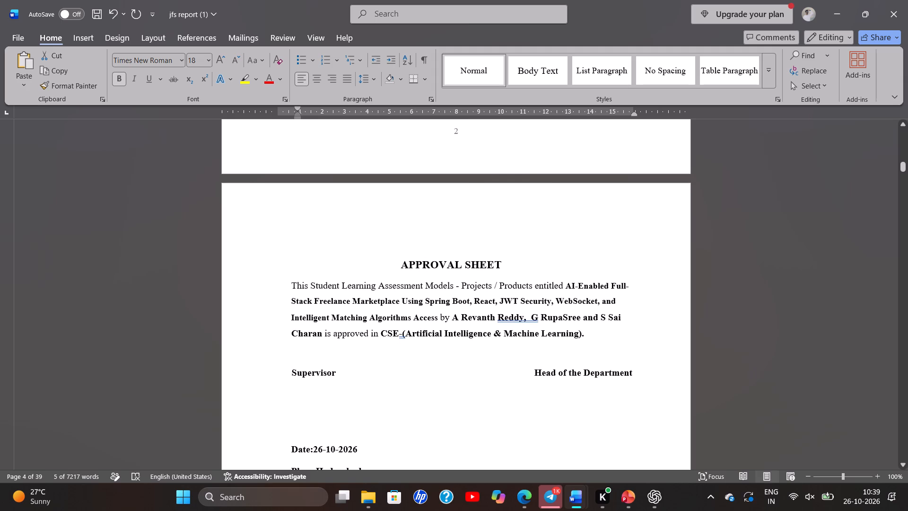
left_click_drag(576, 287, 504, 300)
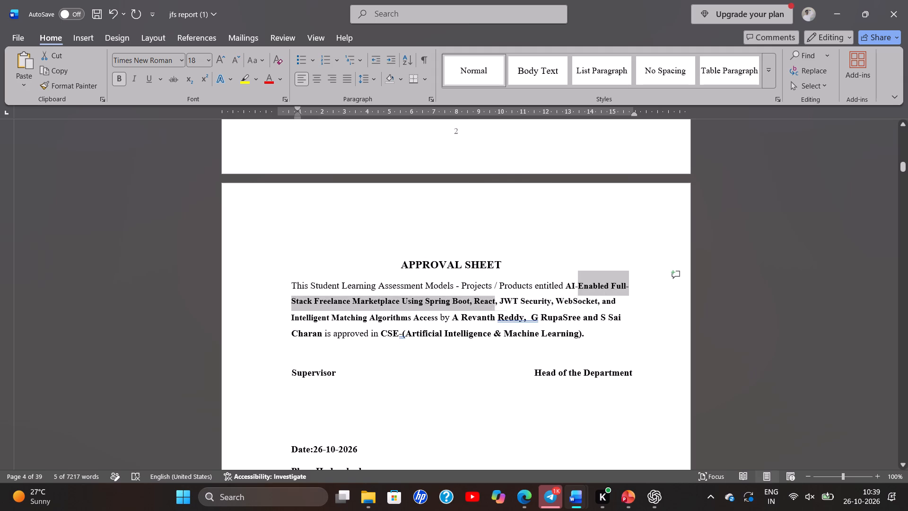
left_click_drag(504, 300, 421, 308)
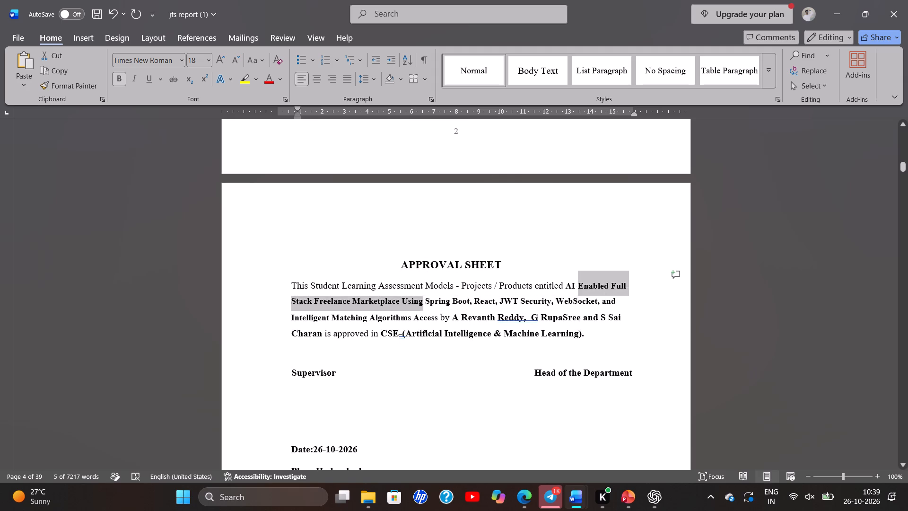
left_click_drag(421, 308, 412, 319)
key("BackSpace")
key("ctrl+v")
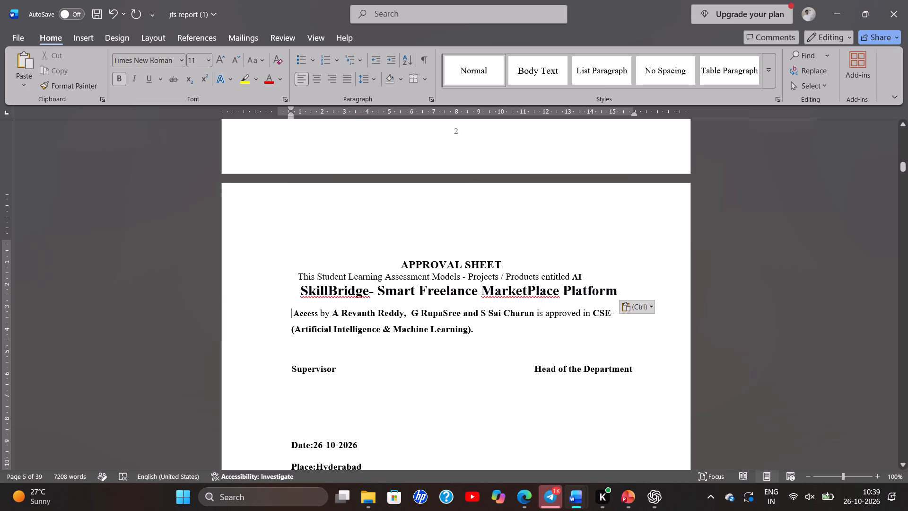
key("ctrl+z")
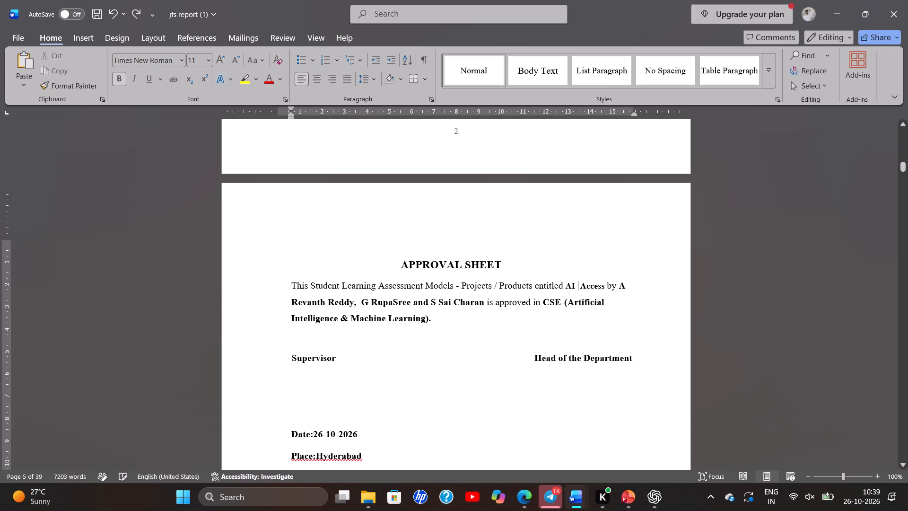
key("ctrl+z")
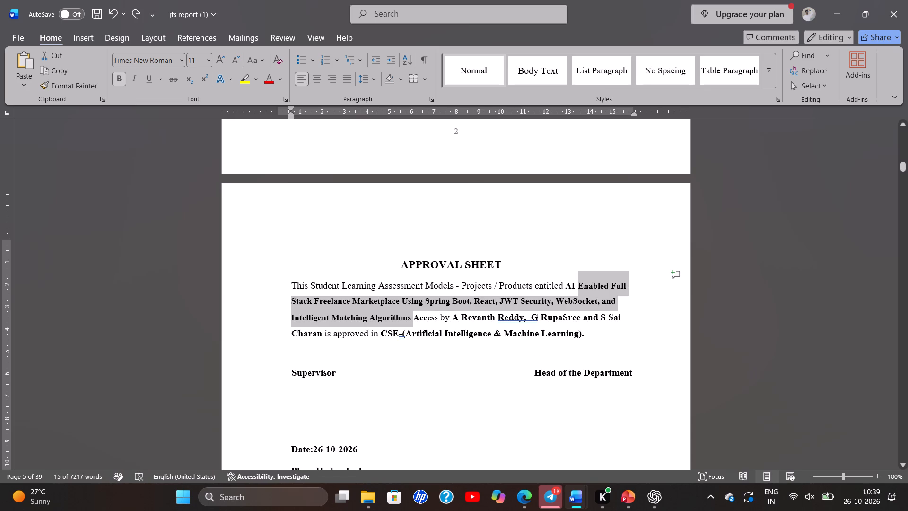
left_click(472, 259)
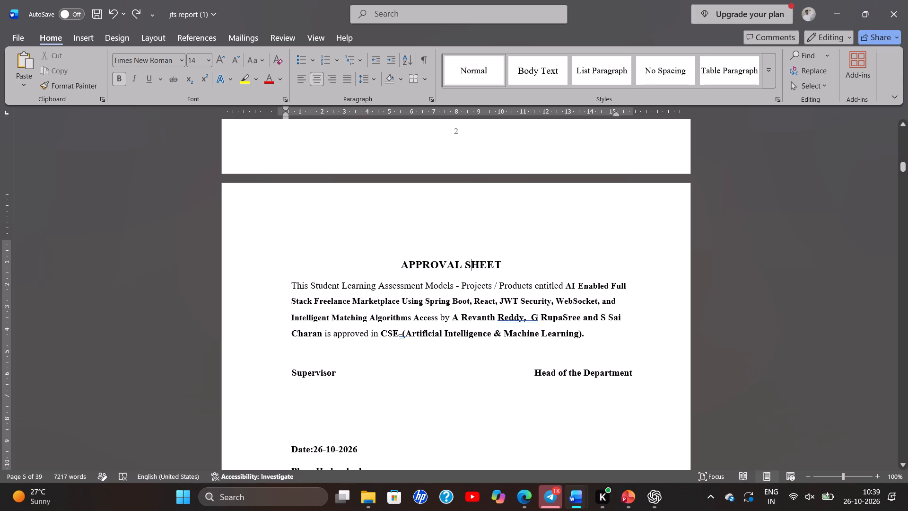
Replace the whole old project title in the approval sheet, from "AI-Enabled" through "Access", with the copied SkillBridge title.
left_click_drag(567, 287, 587, 309)
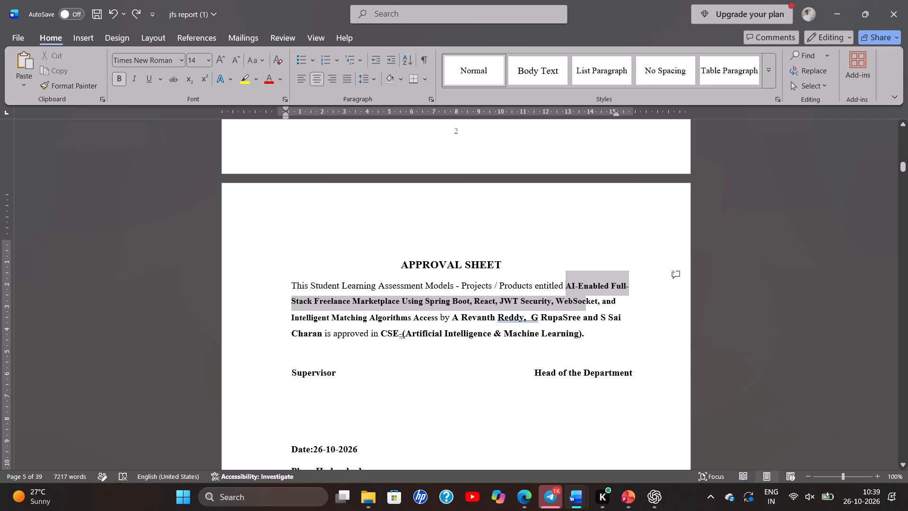
left_click_drag(587, 309, 427, 316)
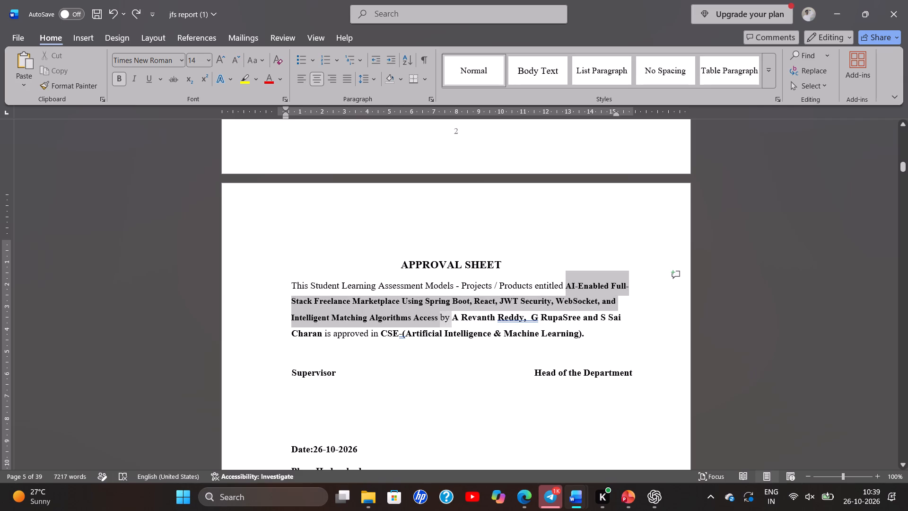
left_click_drag(427, 316, 427, 315)
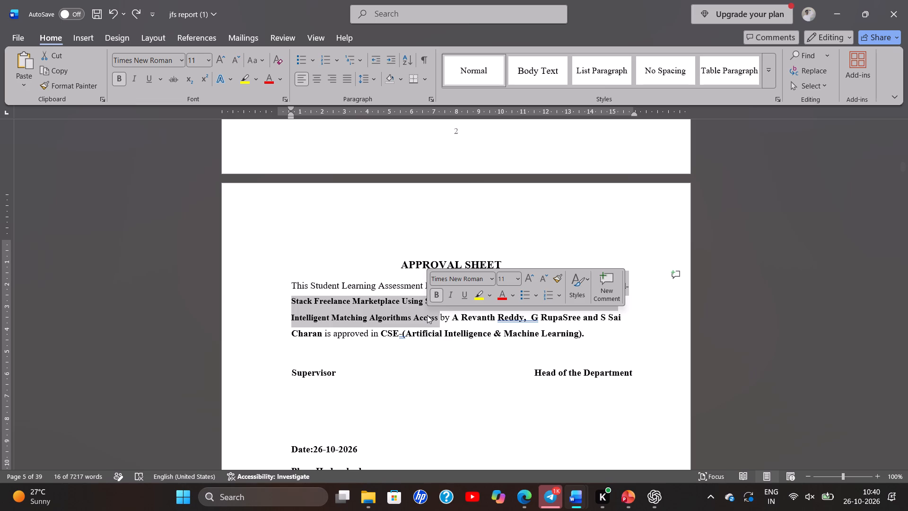
key("BackSpace")
key("ctrl+v")
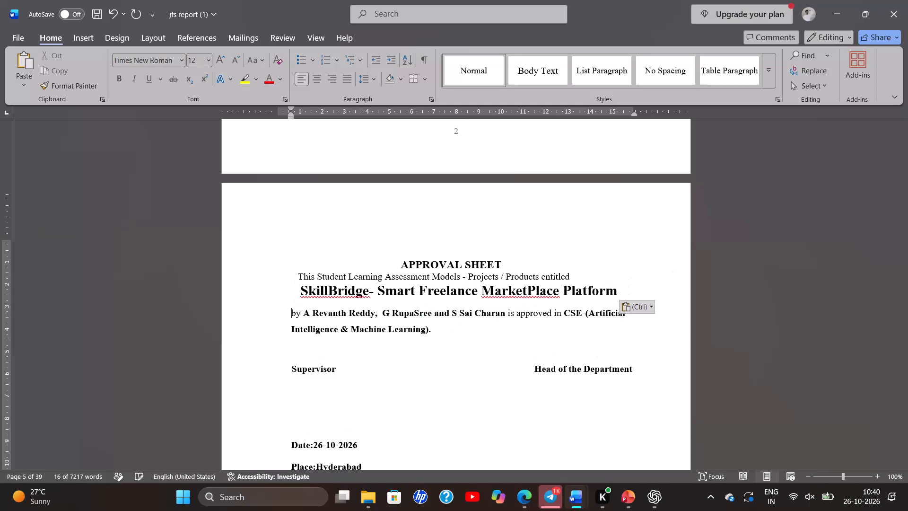
Reduce the font size of the SkillBridge title in the approval sheet to 11.
left_click_drag(303, 291, 602, 289)
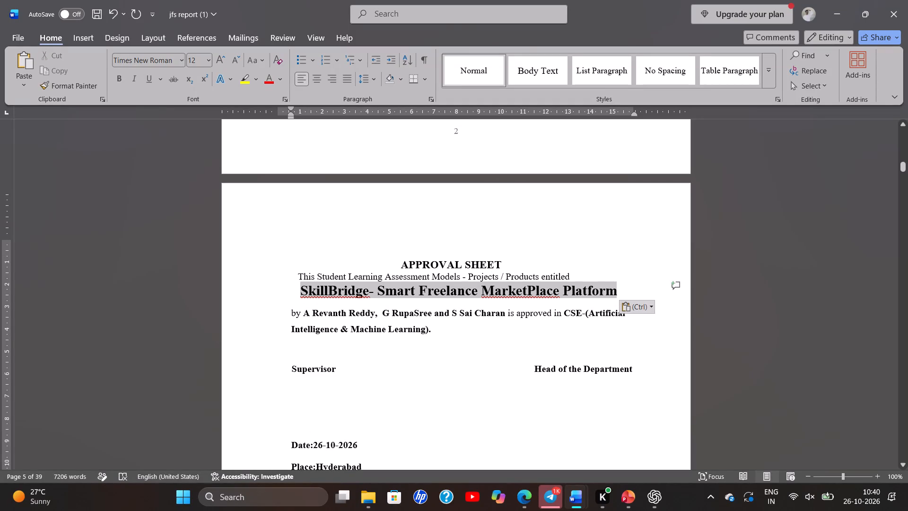
left_click_drag(602, 289, 608, 289)
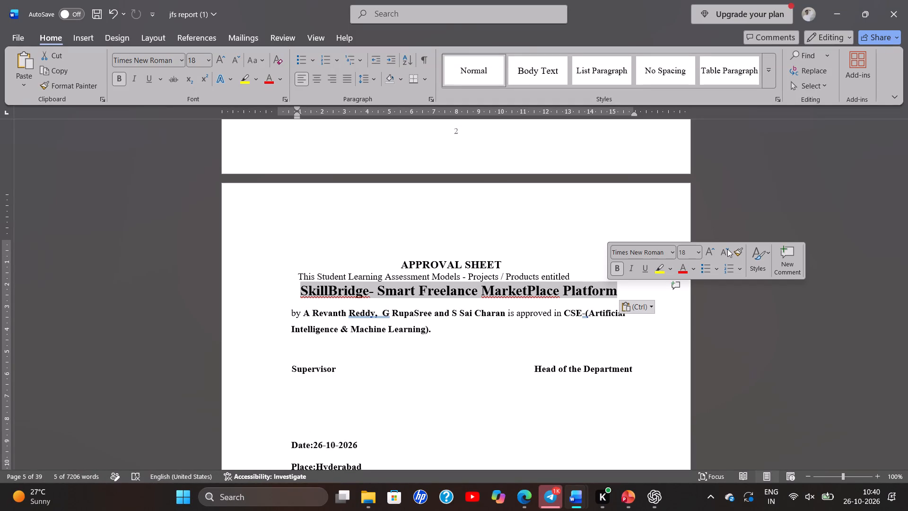
left_click(728, 250)
left_click(728, 250)
left_click(728, 250)
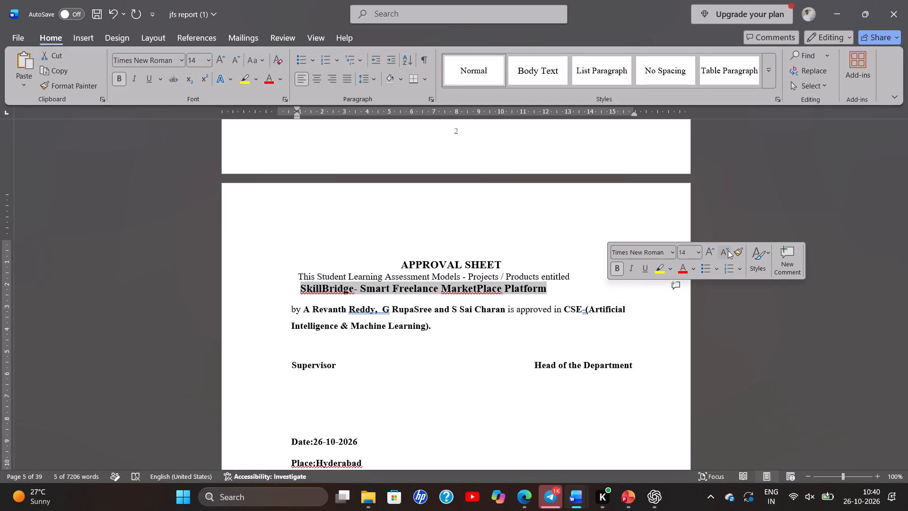
left_click(728, 250)
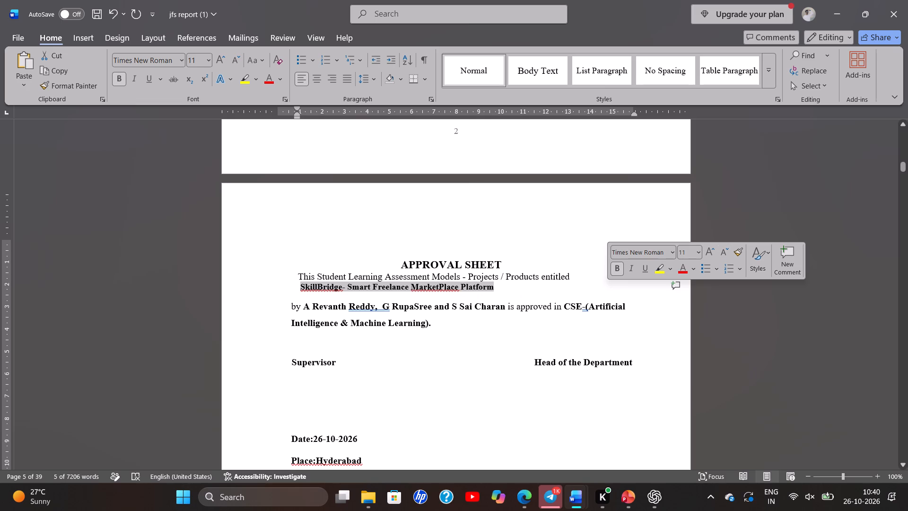
left_click(466, 369)
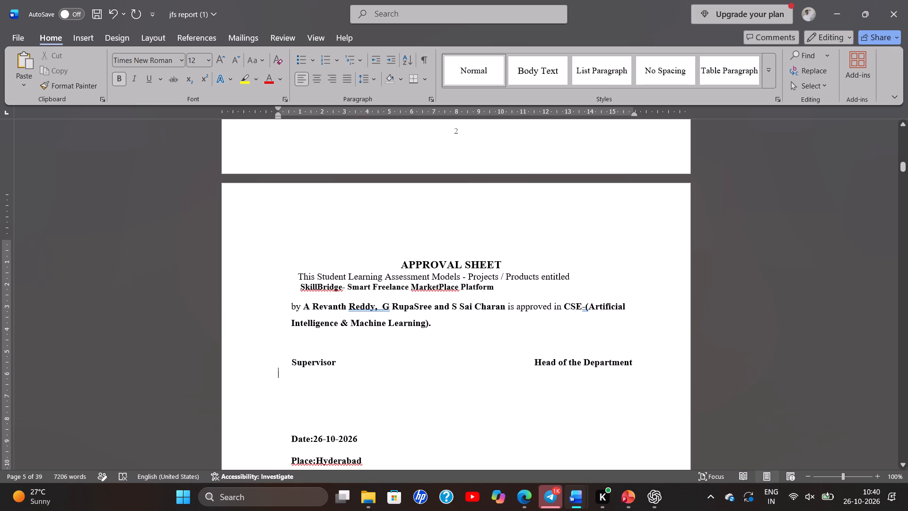
Remove the line breaks and extra space around the SkillBridge title so it runs inline within the approval sentence.
left_click(292, 309)
key("BackSpace")
key("BackSpace")
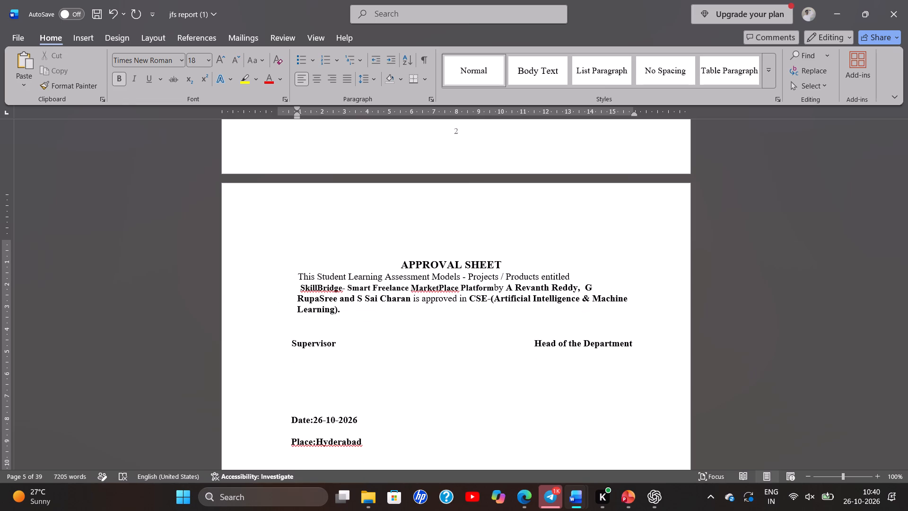
left_click(301, 287)
key("BackSpace")
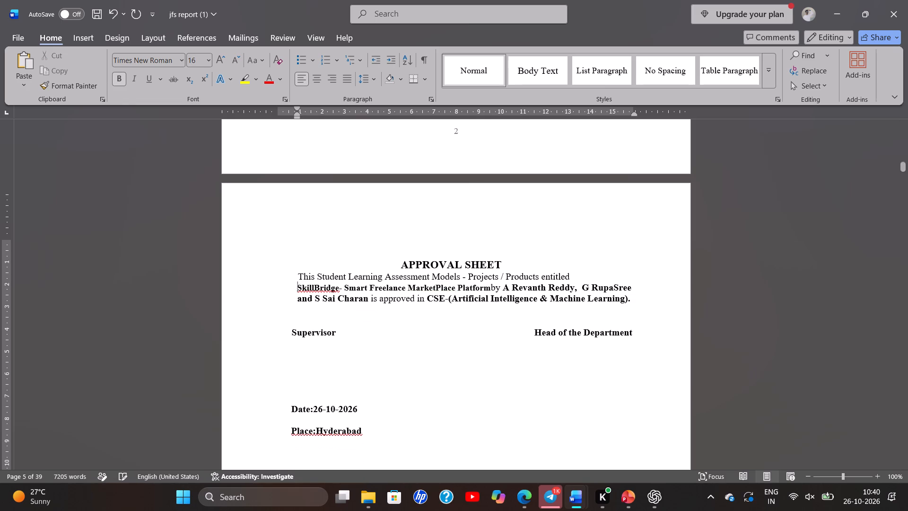
key("BackSpace")
key("BackSpace")
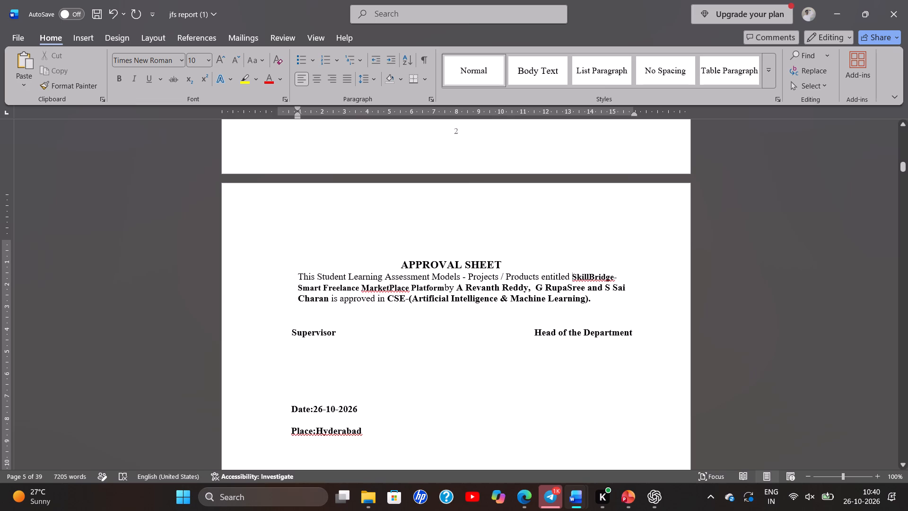
Replace the first student name in the approval sentence with the first team member's name.
left_click(527, 290)
key("BackSpace")
key("BackSpace")
key("BackSpace")
key("BackSpace")
key("BackSpace")
key("BackSpace")
key("BackSpace")
key("BackSpace")
key("BackSpace")
key("BackSpace")
key("BackSpace")
key("BackSpace")
key("BackSpace")
key("BackSpace")
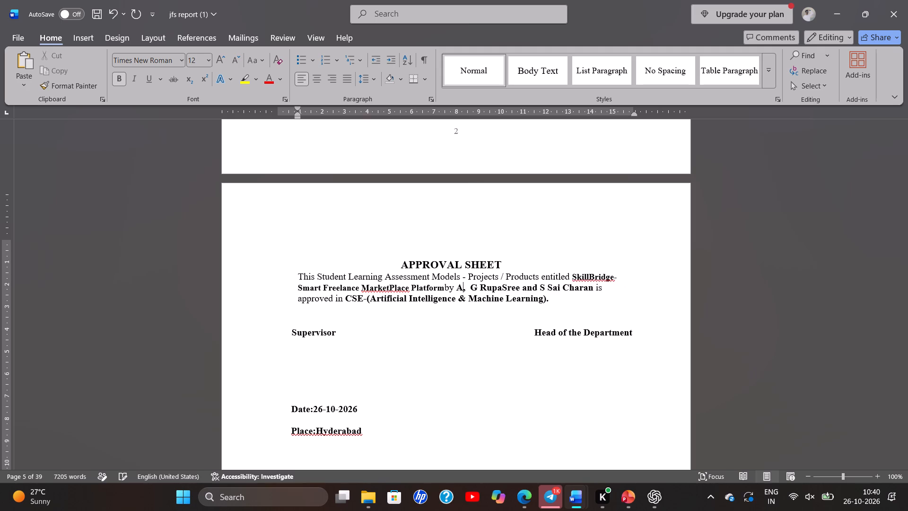
key("BackSpace")
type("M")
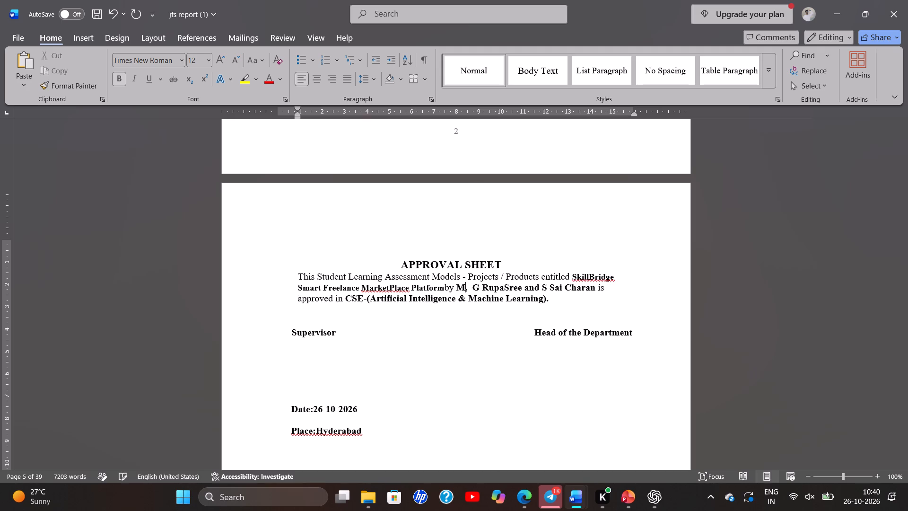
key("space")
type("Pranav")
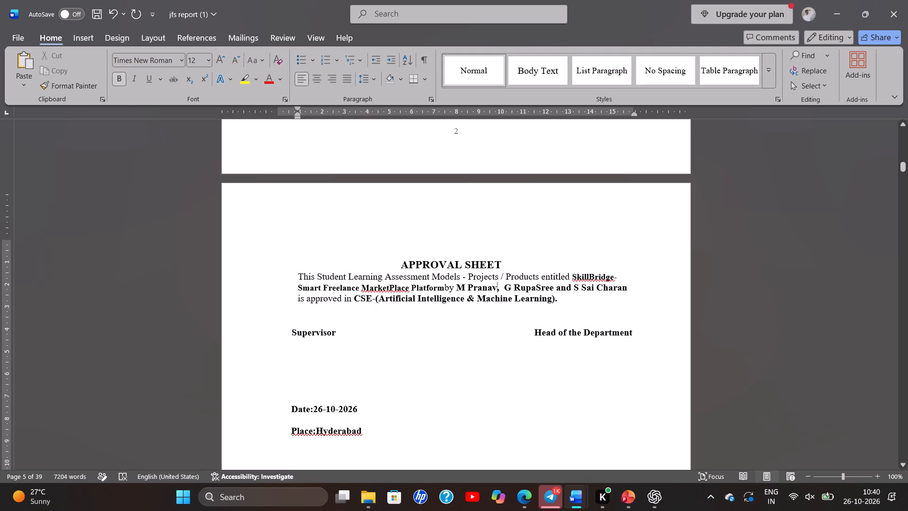
Replace the second student name in the approval sentence with the second team member's name, followed by a comma.
left_click(553, 286)
key("BackSpace")
key("BackSpace")
key("BackSpace")
key("BackSpace")
key("BackSpace")
key("BackSpace")
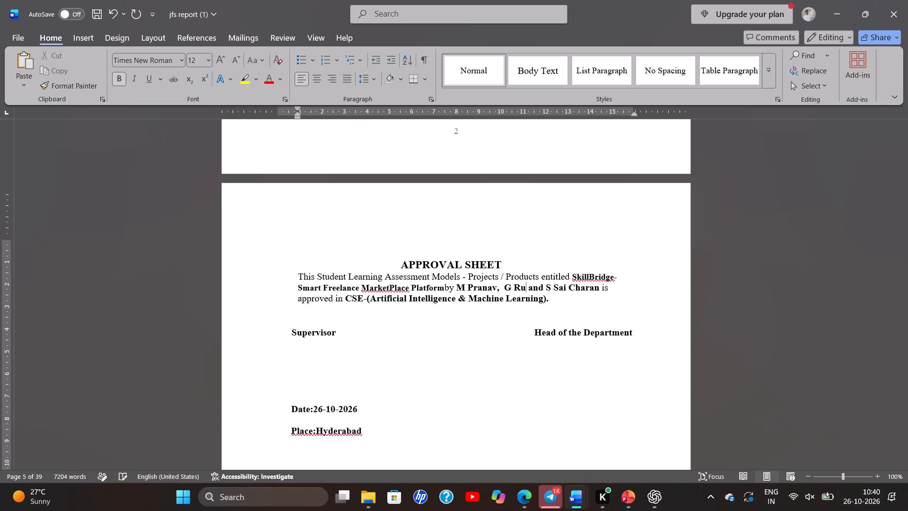
key("BackSpace")
key("BackSpace")
key("BackSpace")
key("BackSpace")
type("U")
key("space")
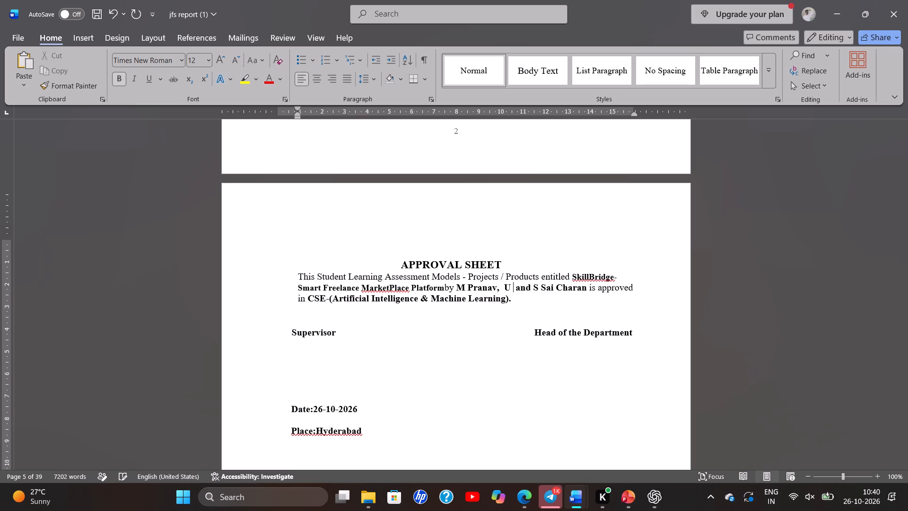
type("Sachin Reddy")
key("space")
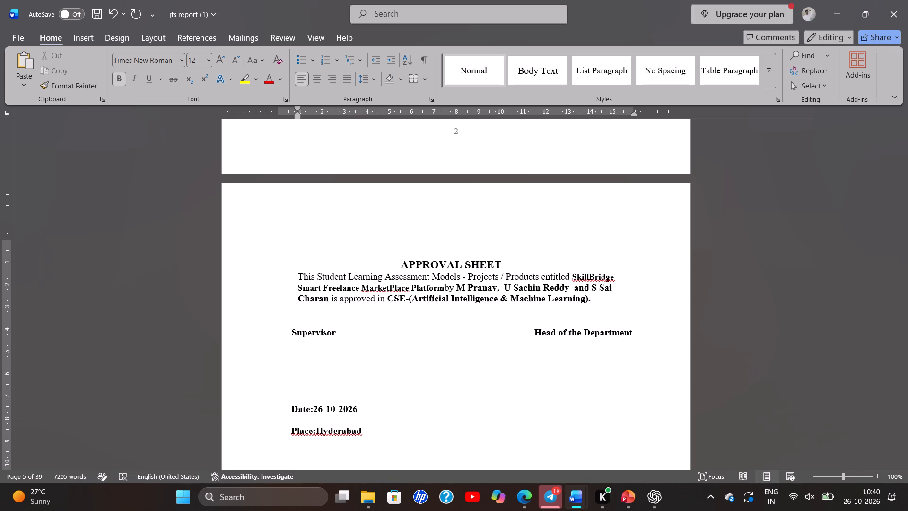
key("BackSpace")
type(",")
Remove the word "and" before the third student name in the approval sentence, leaving a single space after the comma.
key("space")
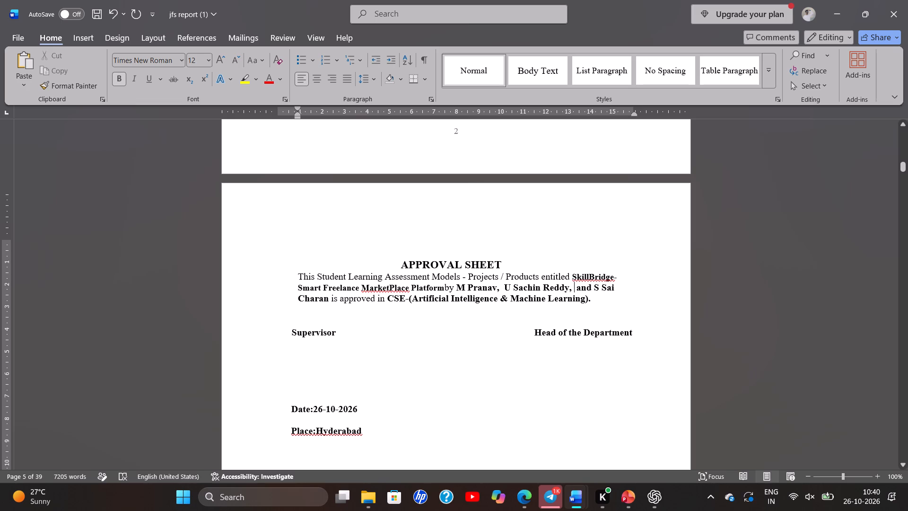
left_click(593, 287)
key("BackSpace")
key("BackSpace")
key("BackSpace")
key("BackSpace")
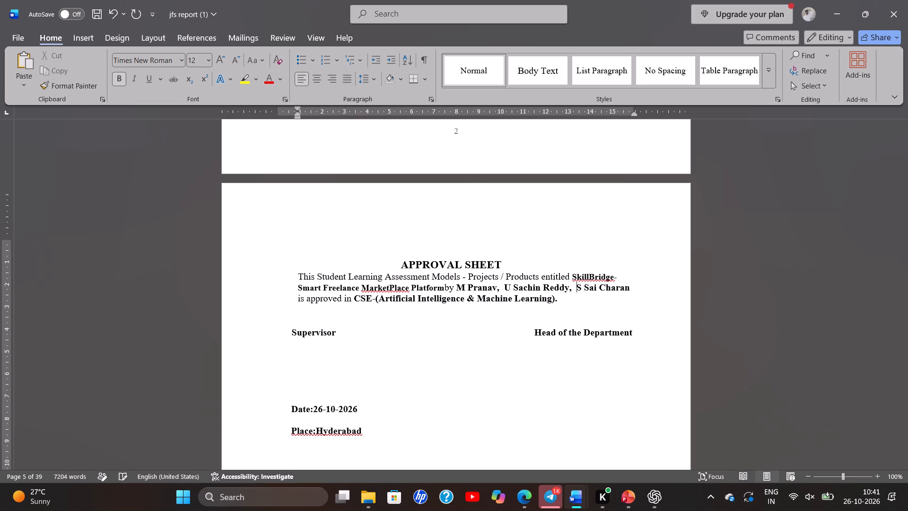
key("BackSpace")
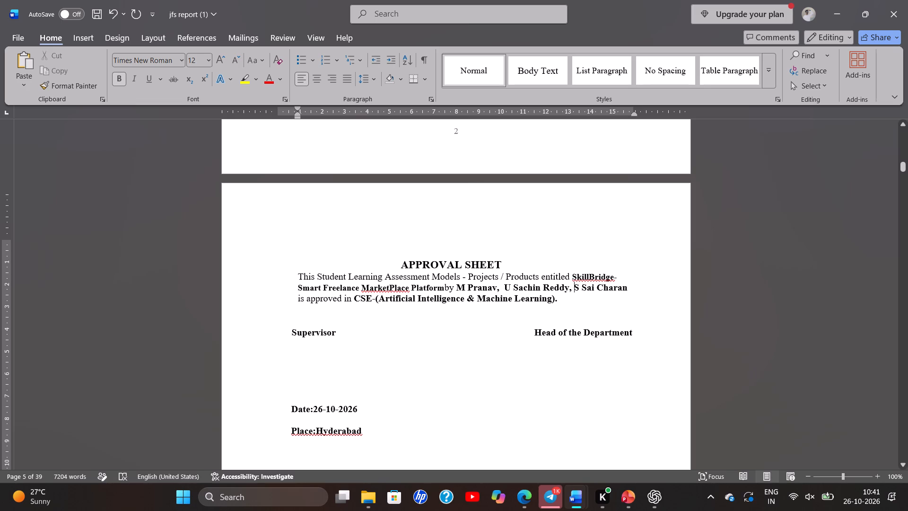
Replace the third student name in the approval sentence with the third team member's name, followed by a space.
left_click(635, 290)
left_click(629, 289)
key("BackSpace")
key("BackSpace")
key("BackSpace")
key("BackSpace")
key("BackSpace")
key("BackSpace")
key("BackSpace")
key("BackSpace")
key("BackSpace")
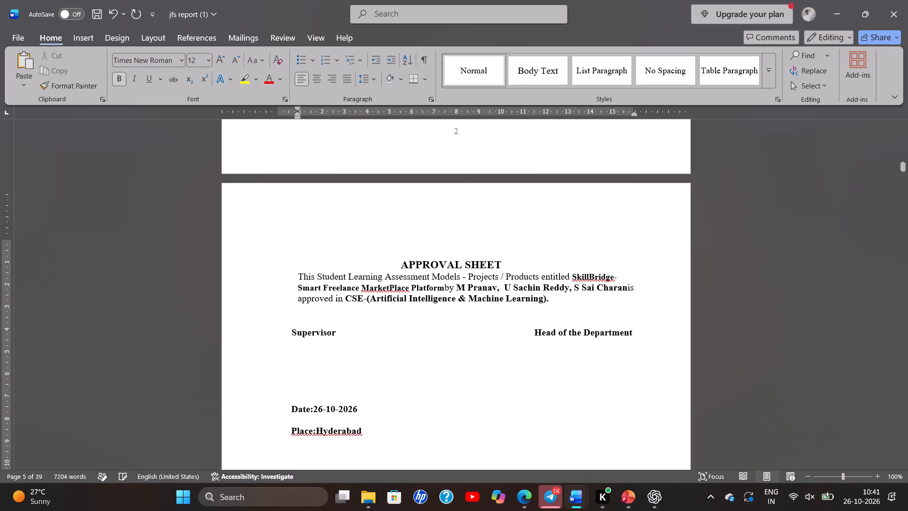
key("BackSpace")
key("BackSpace")
key("BackSpace")
key("BackSpace")
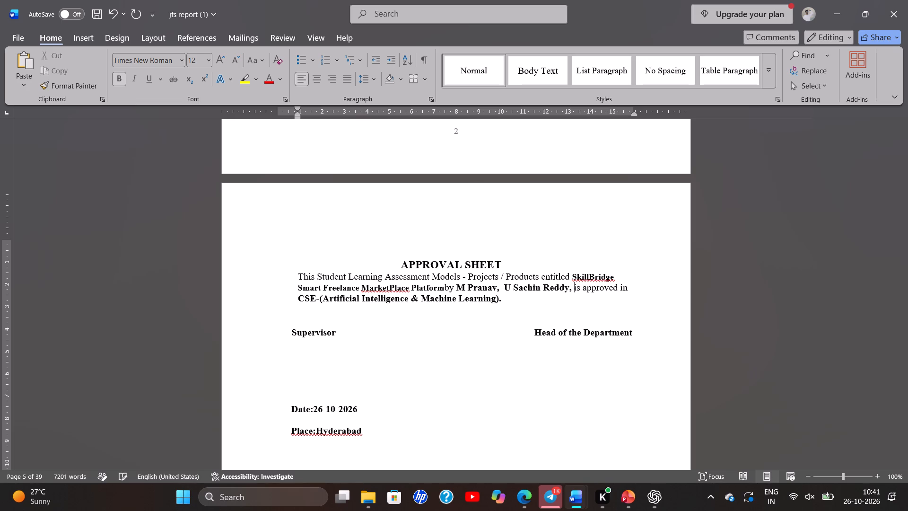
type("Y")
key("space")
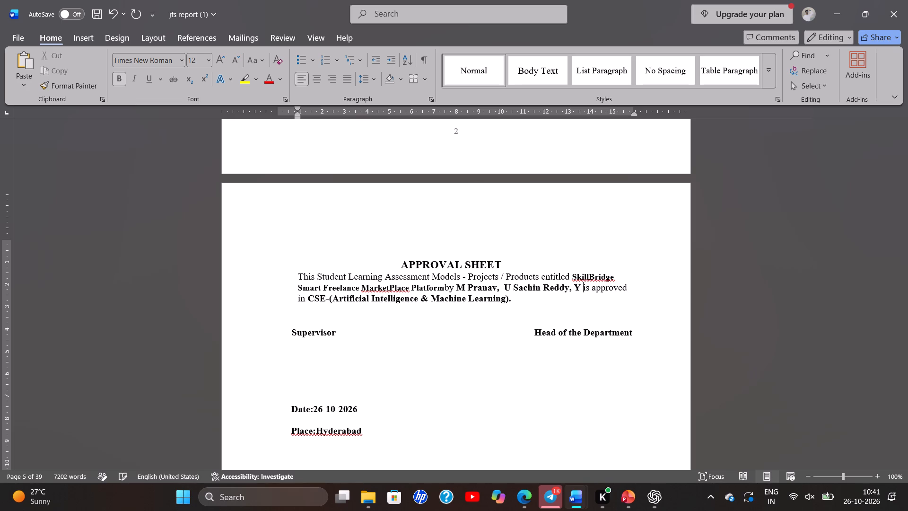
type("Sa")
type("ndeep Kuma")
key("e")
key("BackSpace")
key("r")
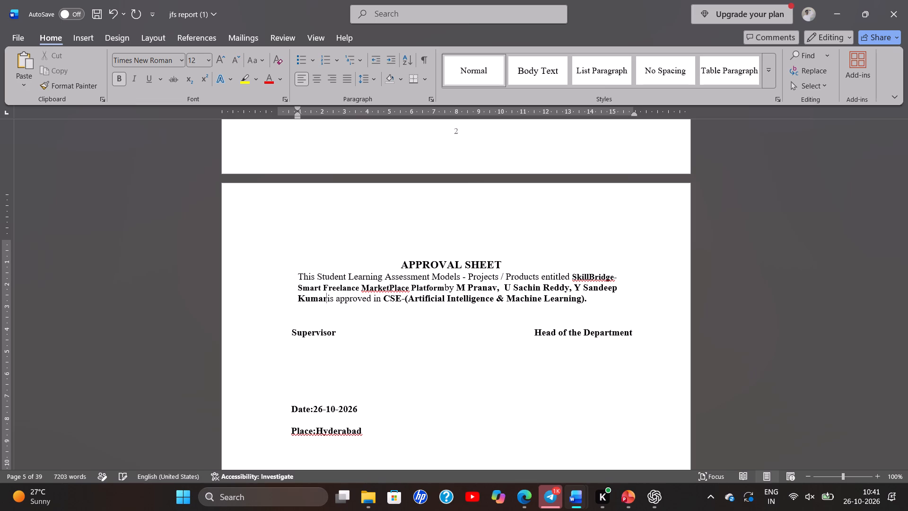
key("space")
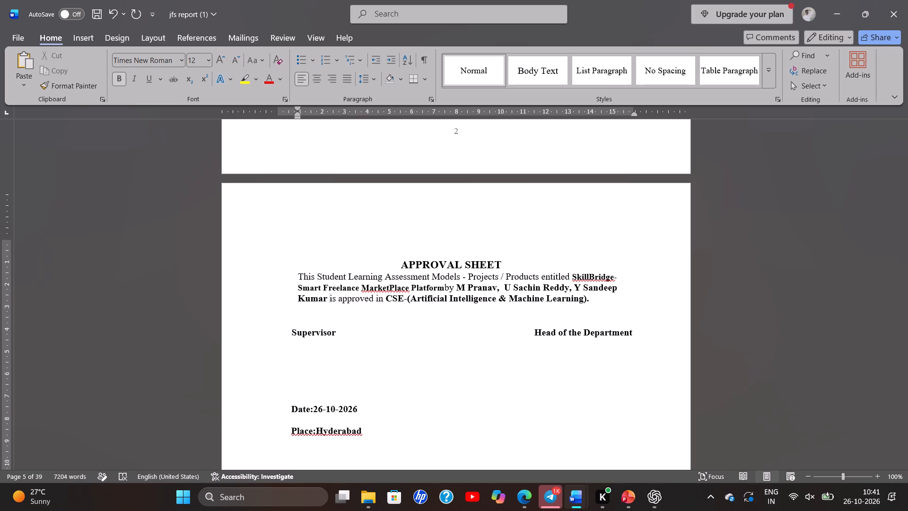
Add "And" and the fourth team member's name before "is approved in" in the approval sentence.
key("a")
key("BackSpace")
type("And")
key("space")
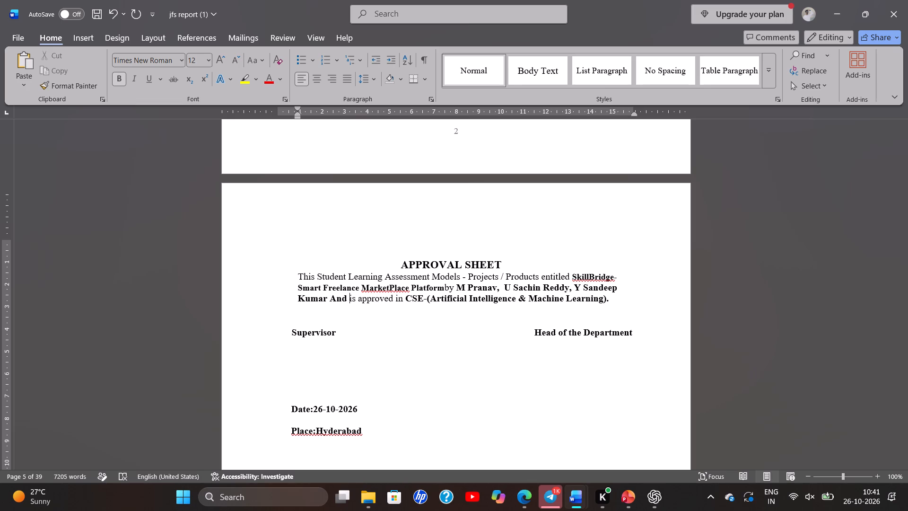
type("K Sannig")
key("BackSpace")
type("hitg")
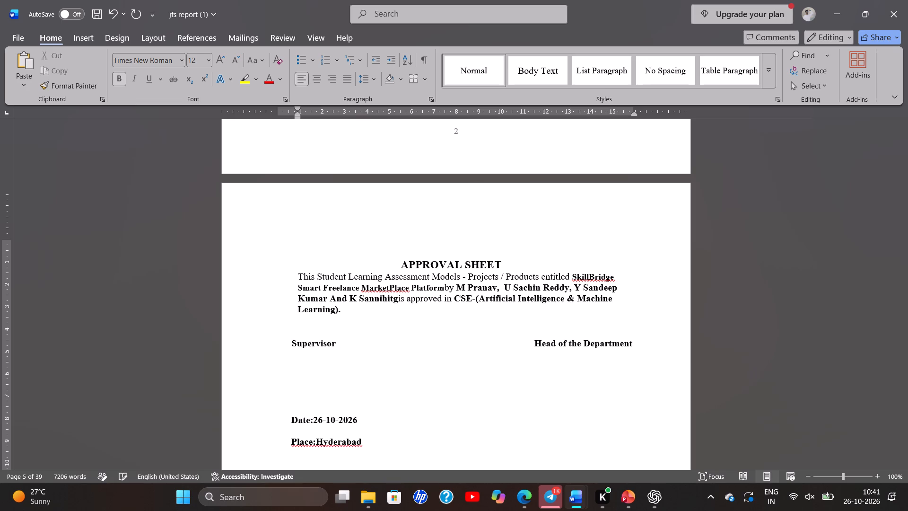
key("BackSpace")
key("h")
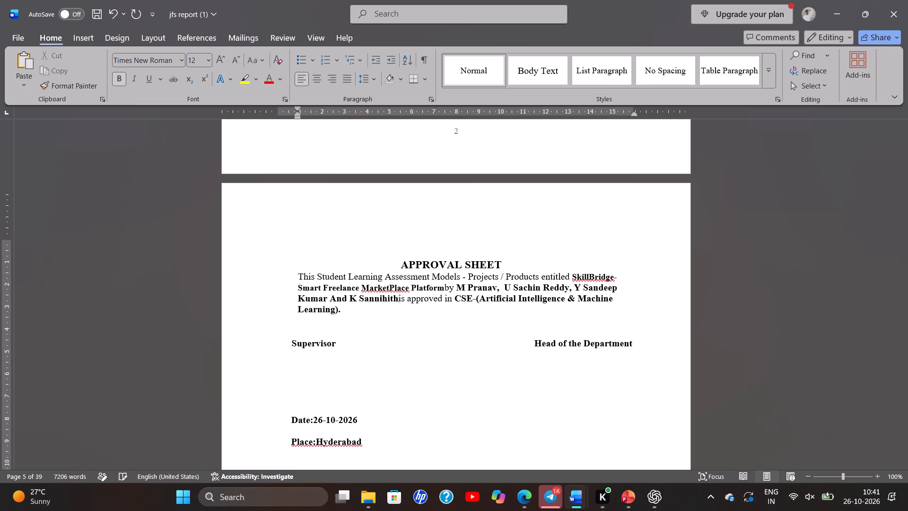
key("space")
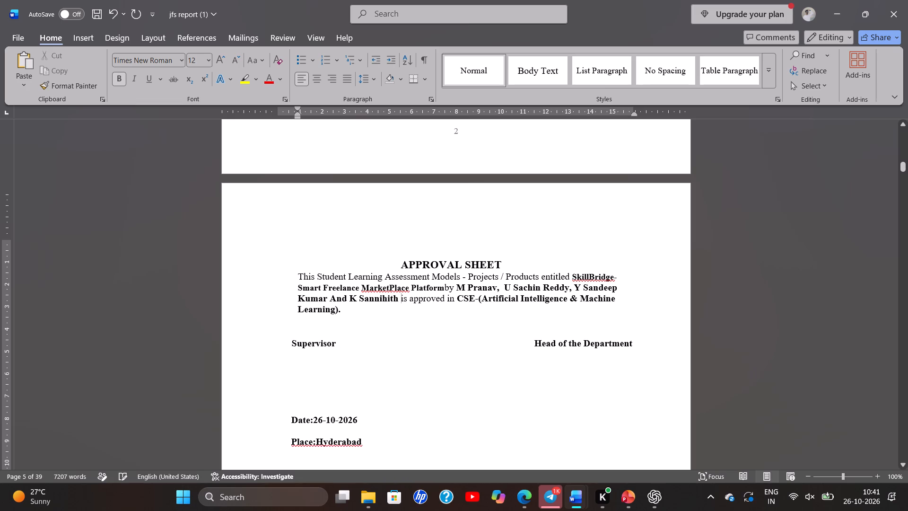
Review the front pages from the cover through the title page and declaration to the approval sheet for consistent project and team details.
scroll(620, 310, "down", 7)
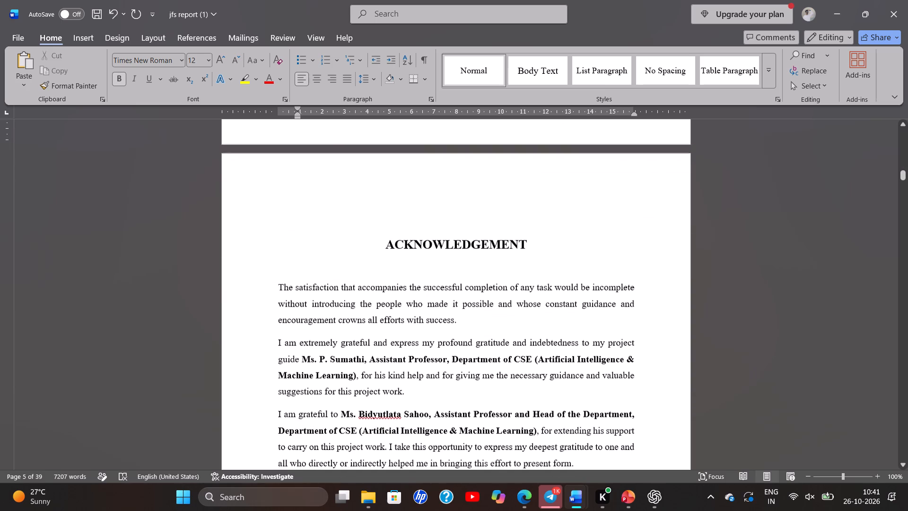
scroll(620, 310, "down", 5)
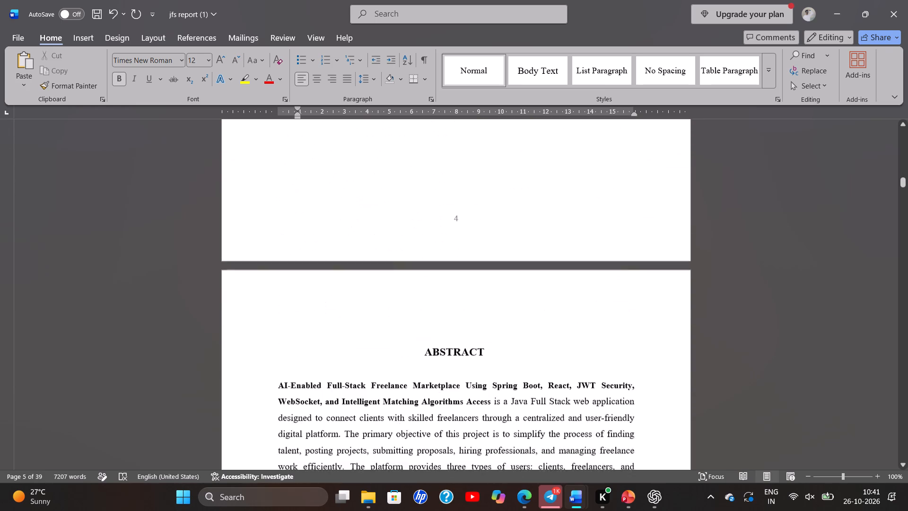
scroll(620, 310, "up", 13)
scroll(620, 310, "down", 2)
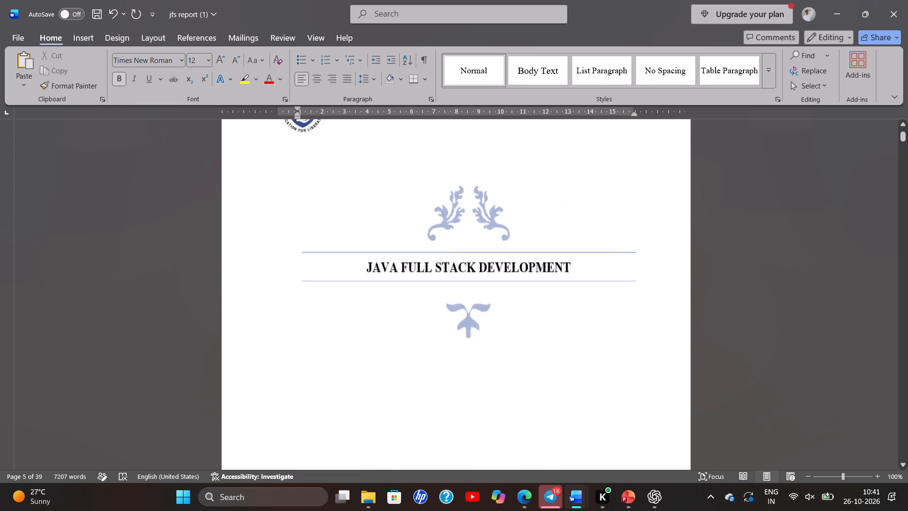
scroll(620, 310, "down", 4)
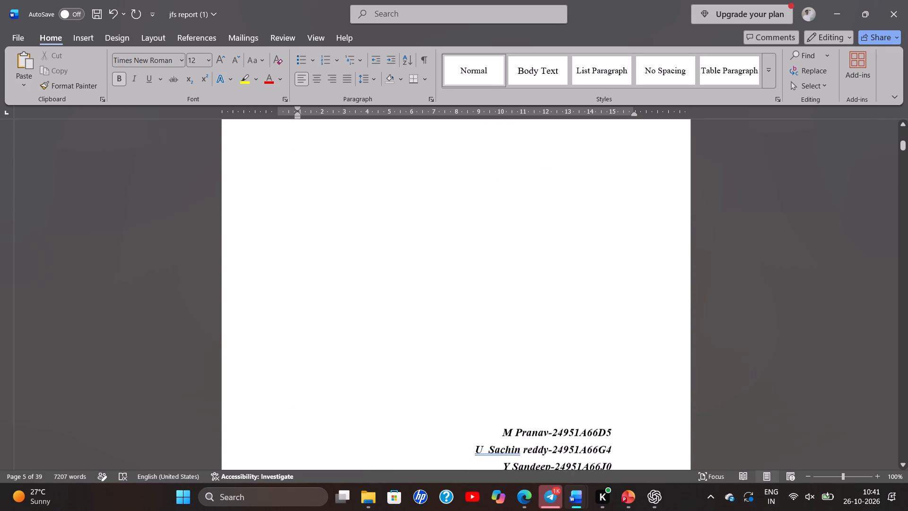
scroll(620, 310, "down", 2)
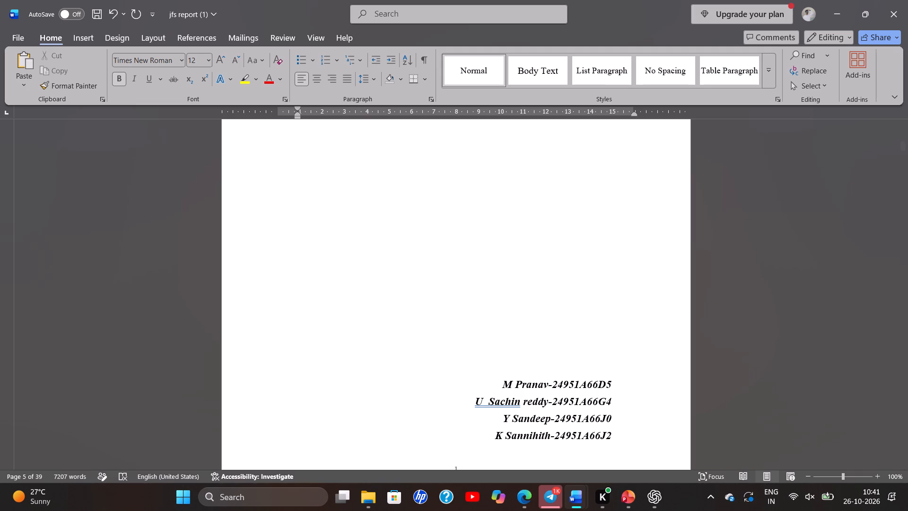
scroll(620, 310, "down", 6)
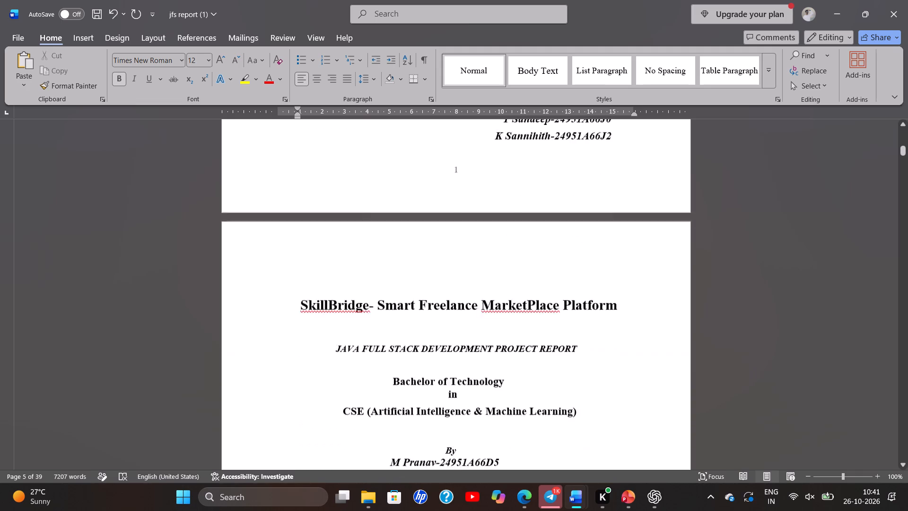
scroll(620, 310, "down", 2)
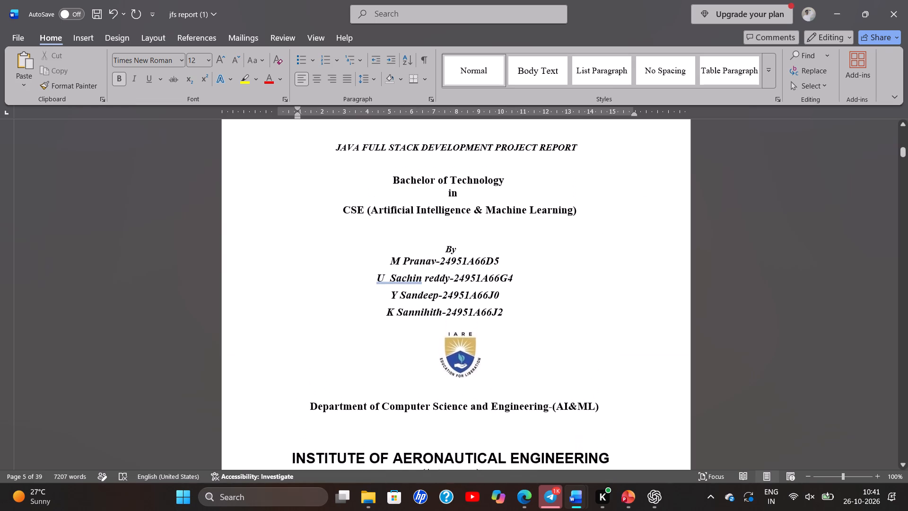
scroll(620, 310, "down", 4)
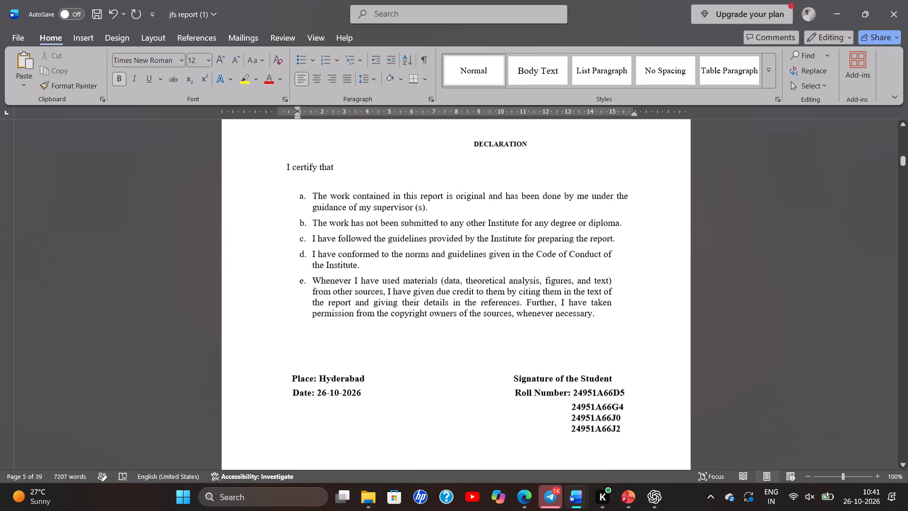
scroll(620, 310, "up", 1)
scroll(620, 310, "down", 1)
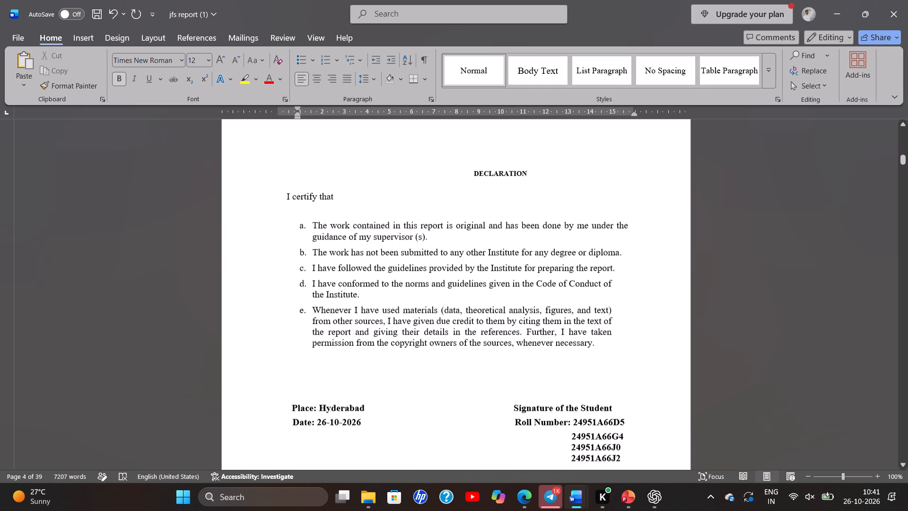
scroll(620, 310, "down", 1)
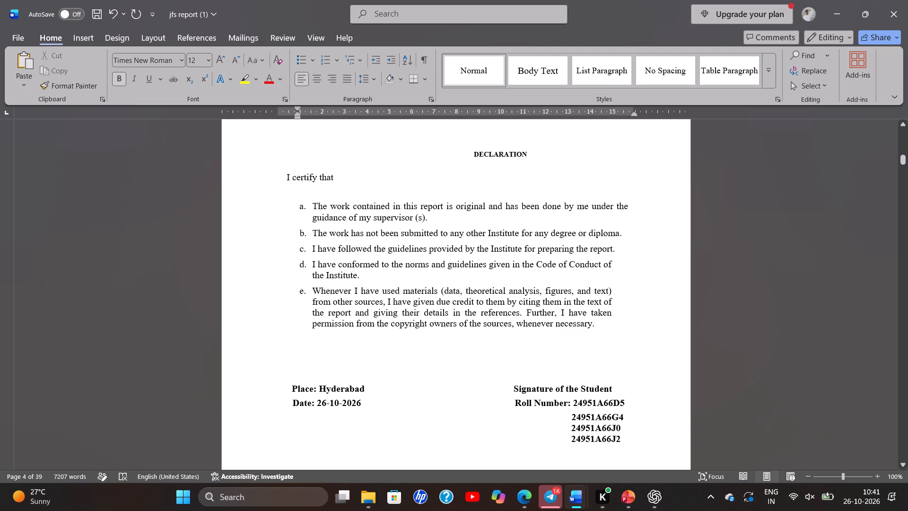
scroll(574, 345, "down", 5)
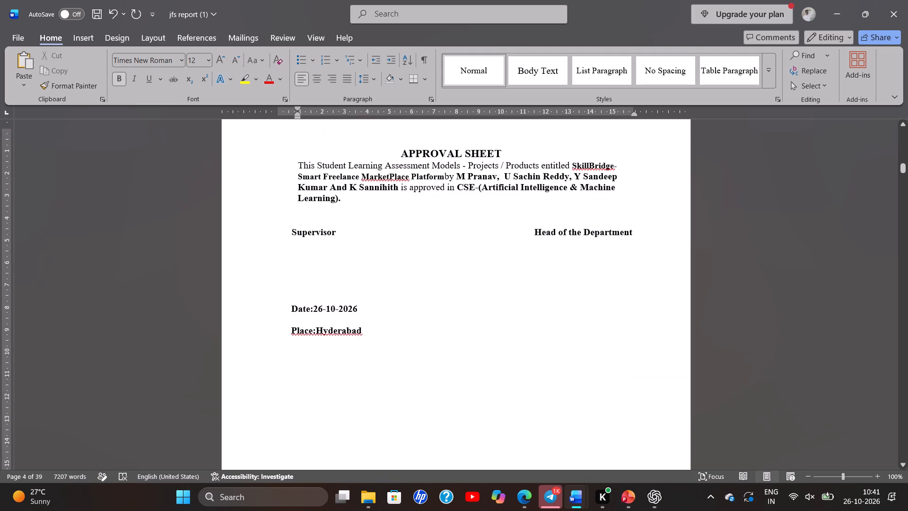
scroll(574, 345, "down", 2)
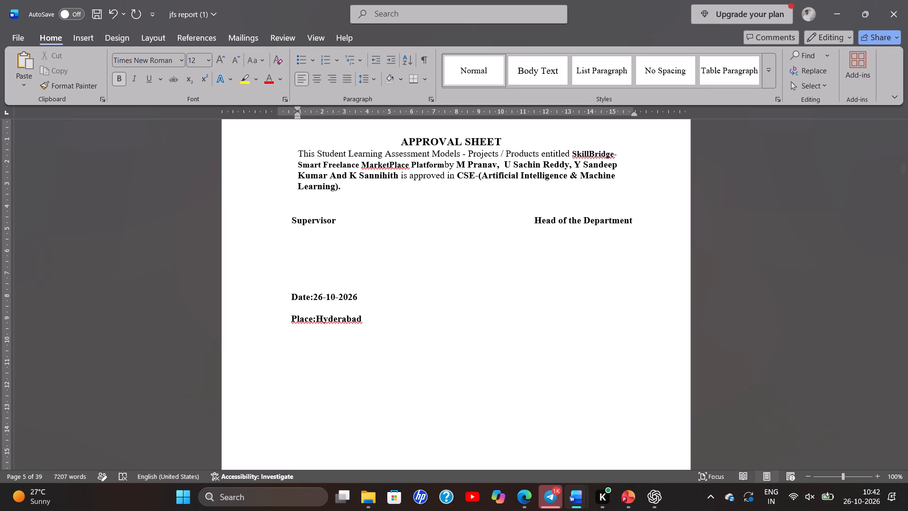
Examine the acknowledgement, abstract, contents table and lists of figures and tables, and recheck the declaration page.
scroll(574, 345, "down", 6)
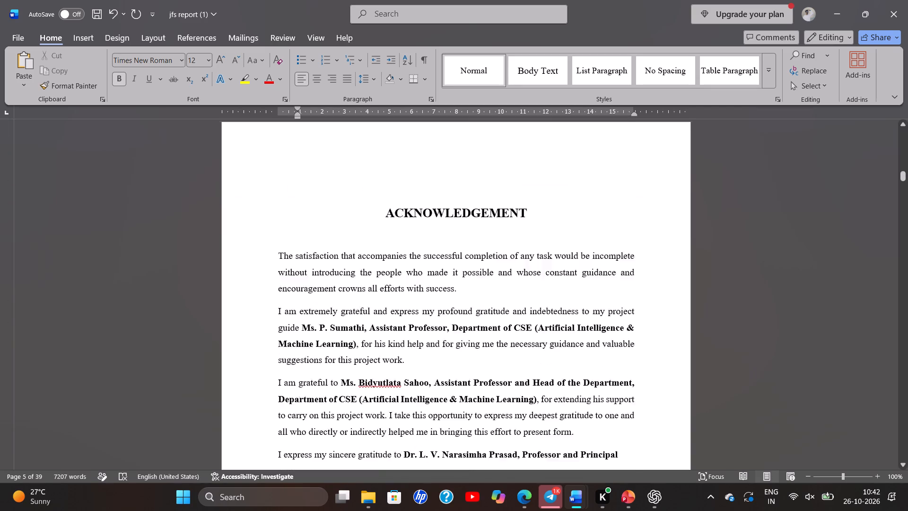
scroll(574, 345, "down", 6)
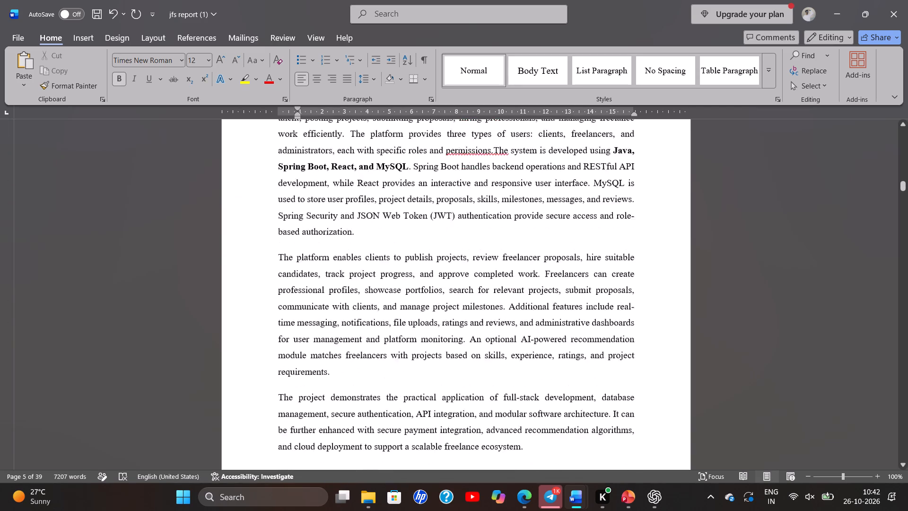
scroll(574, 345, "down", 5)
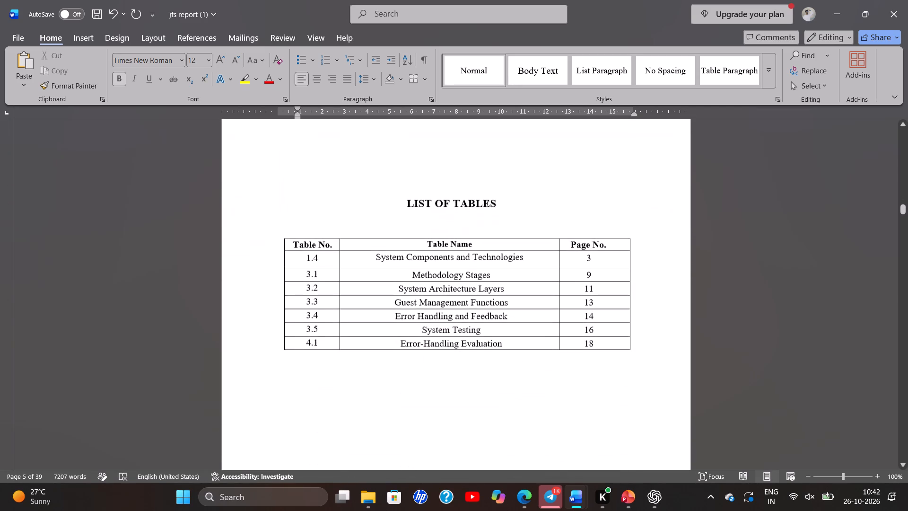
scroll(574, 345, "up", 8)
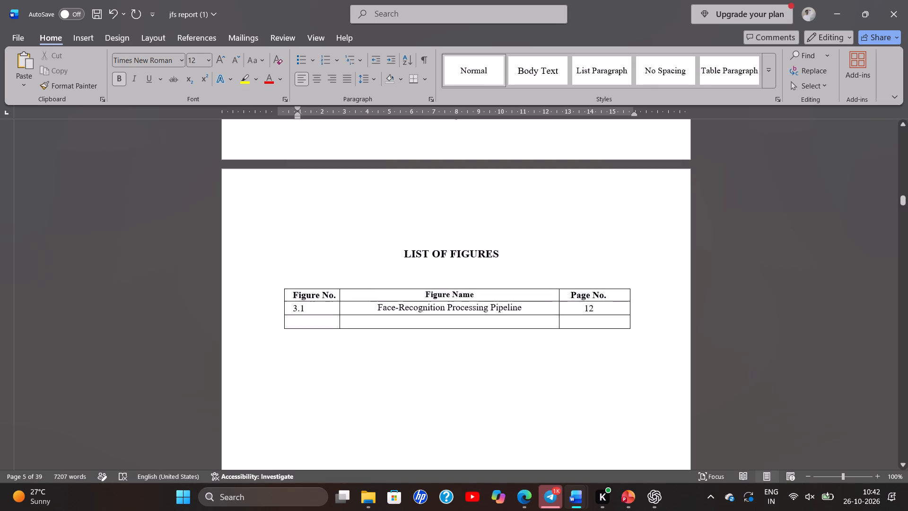
scroll(574, 345, "up", 2)
scroll(574, 345, "down", 1)
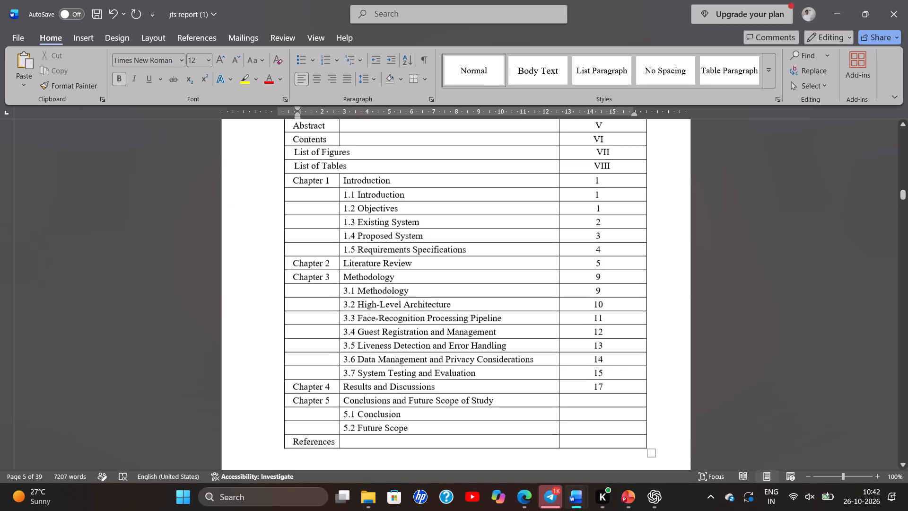
scroll(574, 345, "down", 1)
scroll(574, 345, "up", 1)
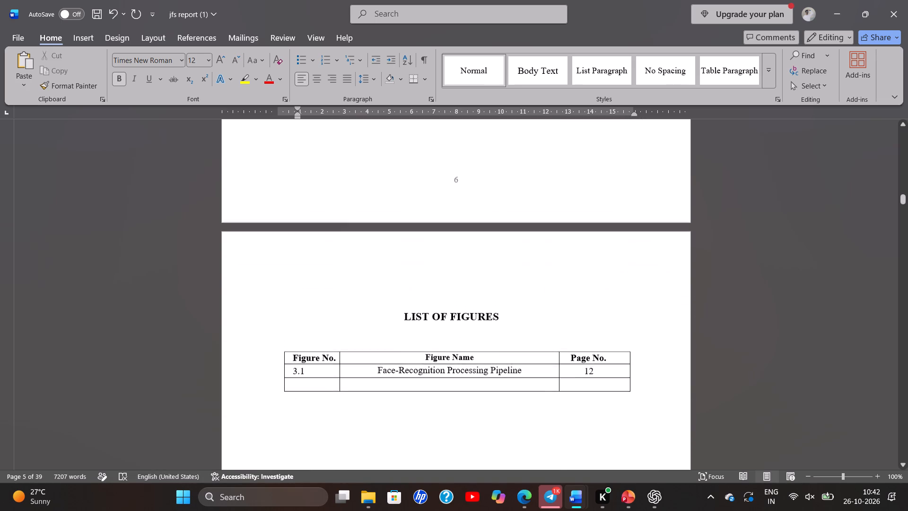
scroll(574, 345, "up", 1)
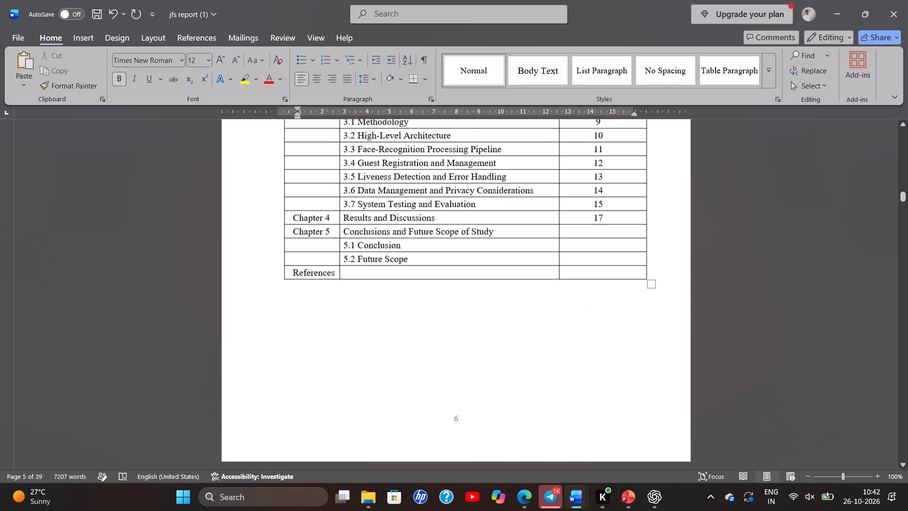
scroll(574, 345, "up", 1)
scroll(574, 345, "down", 3)
scroll(574, 345, "up", 4)
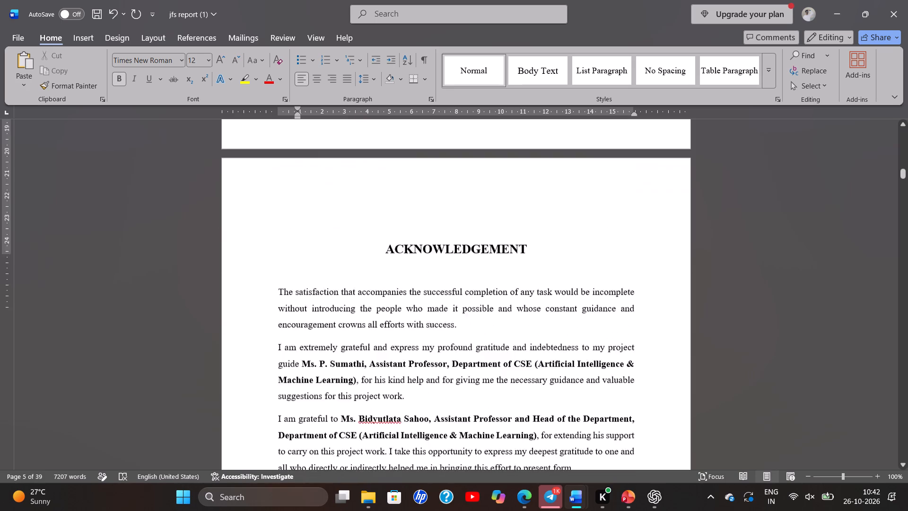
scroll(574, 345, "up", 9)
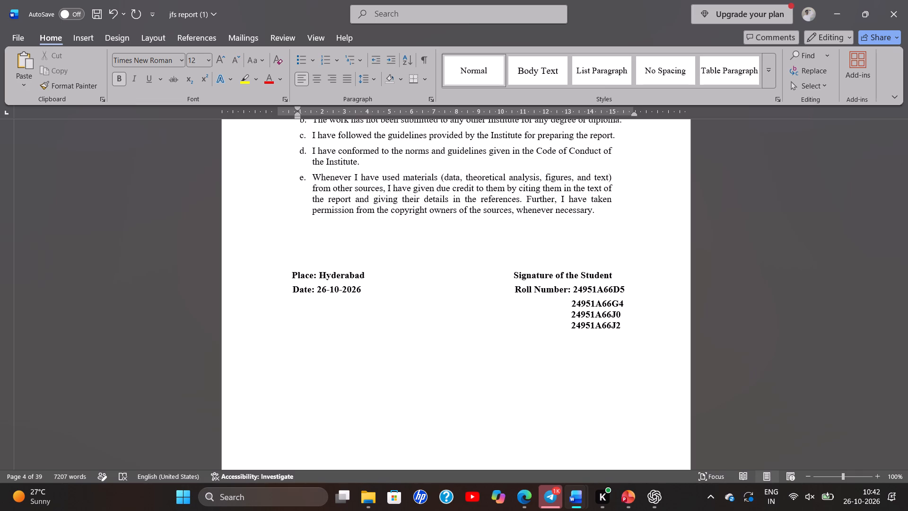
scroll(574, 345, "up", 1)
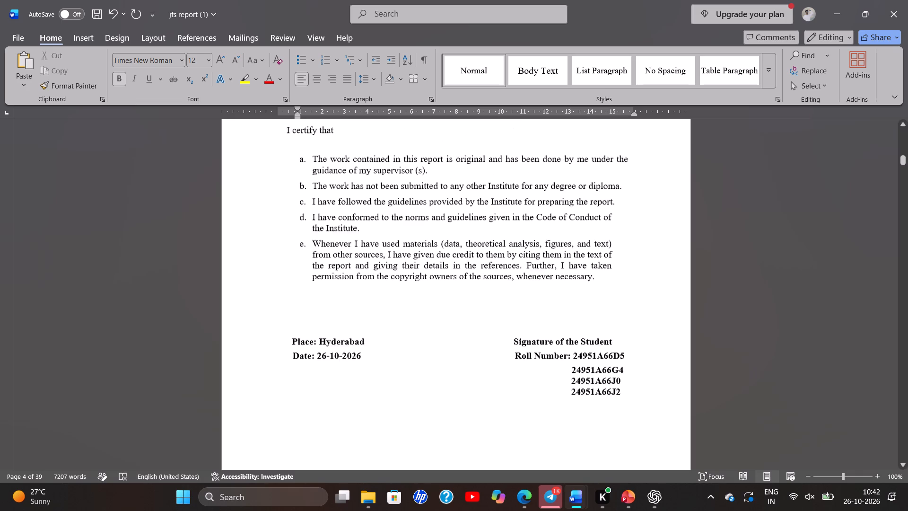
scroll(574, 345, "up", 3)
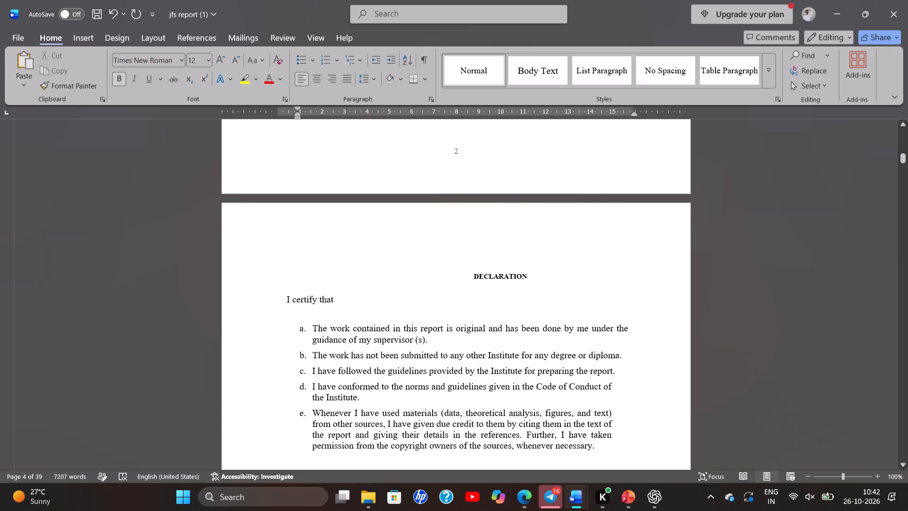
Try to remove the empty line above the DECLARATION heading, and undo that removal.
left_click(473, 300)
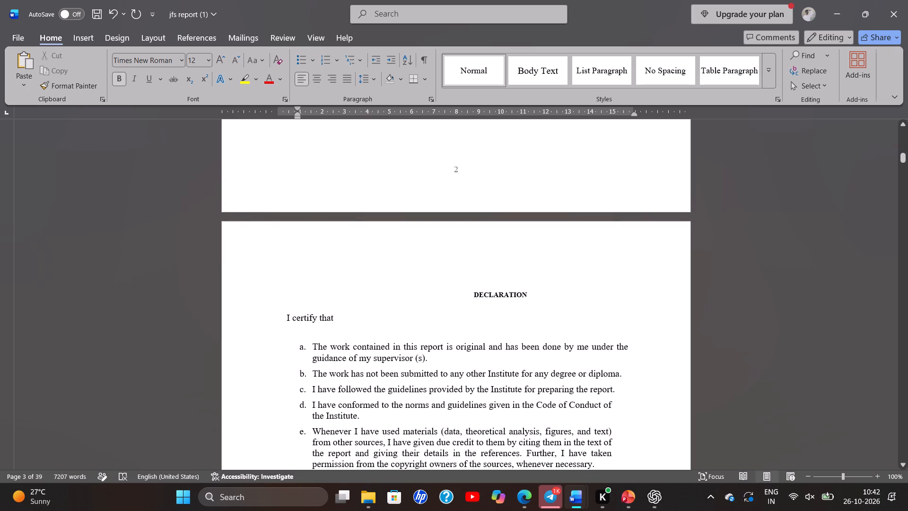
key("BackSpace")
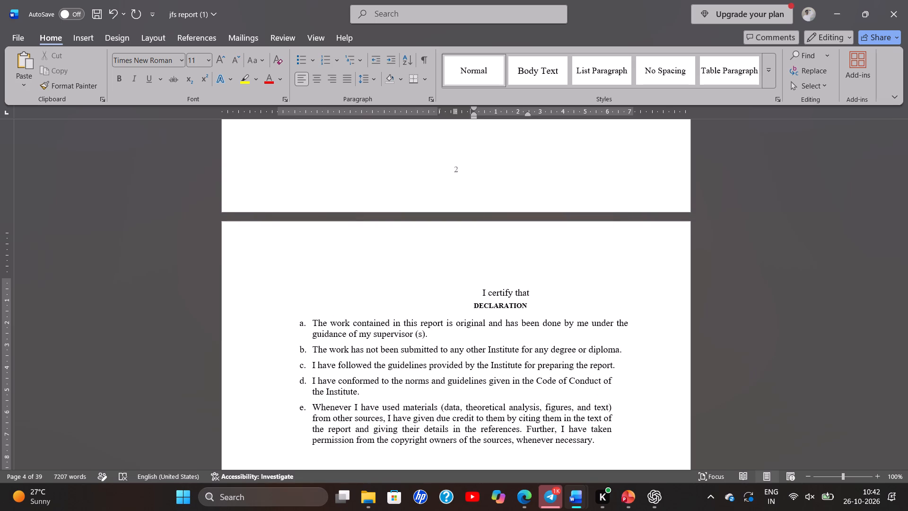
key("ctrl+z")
Recheck the title page, declaration and approval sheet for the project title and team details.
scroll(473, 300, "up", 3)
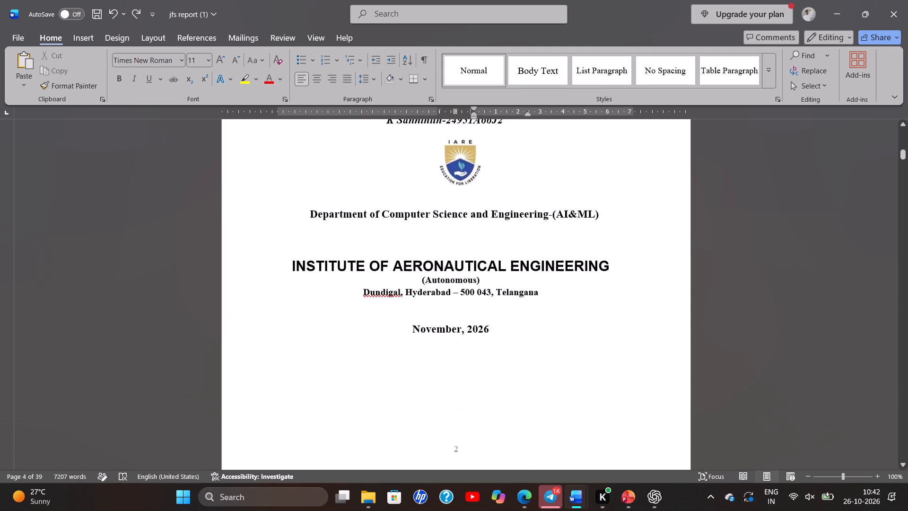
scroll(473, 300, "up", 4)
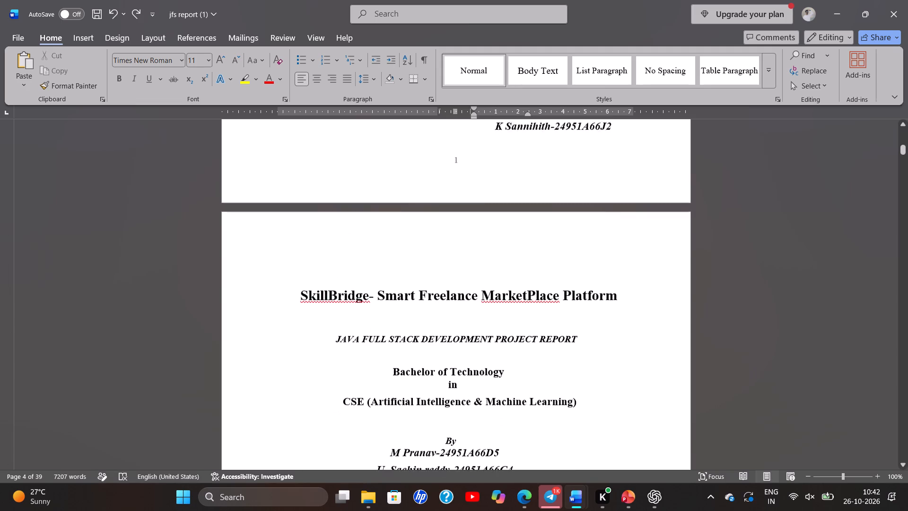
scroll(473, 300, "up", 4)
scroll(473, 300, "down", 3)
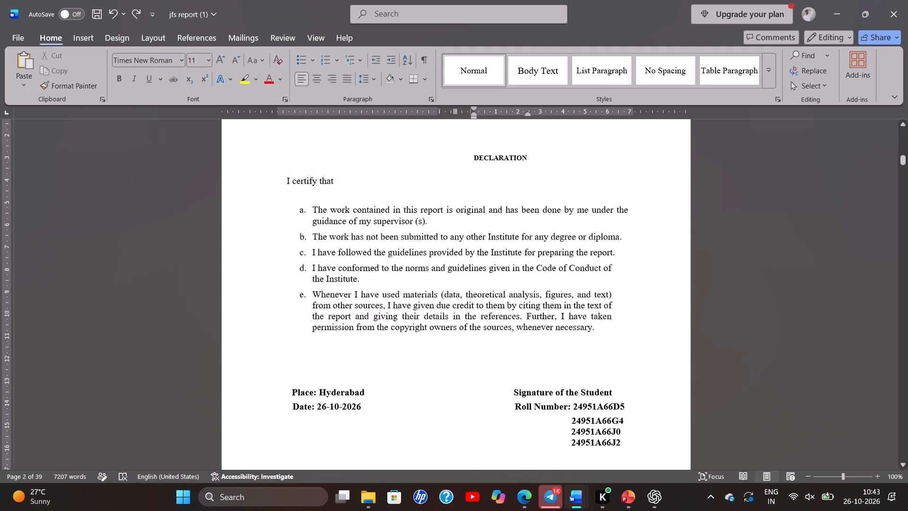
scroll(473, 300, "down", 3)
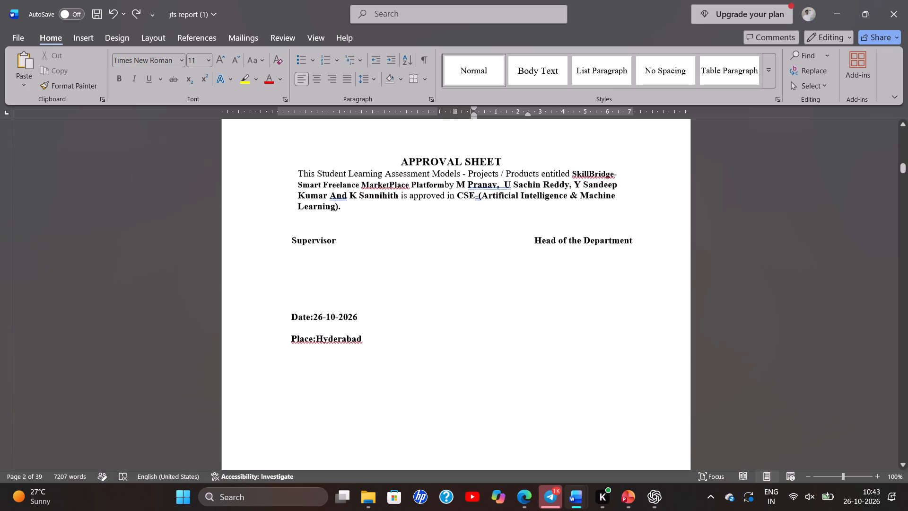
scroll(475, 228, "down", 1)
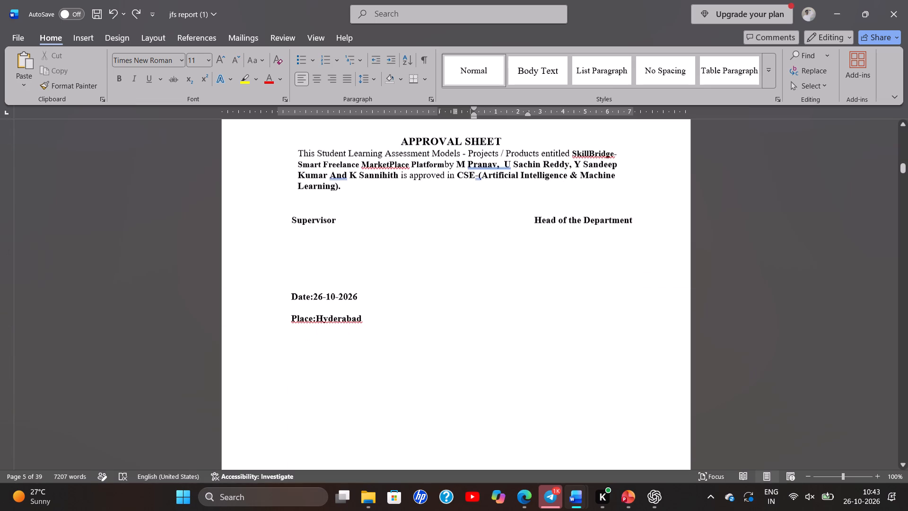
scroll(475, 228, "down", 1)
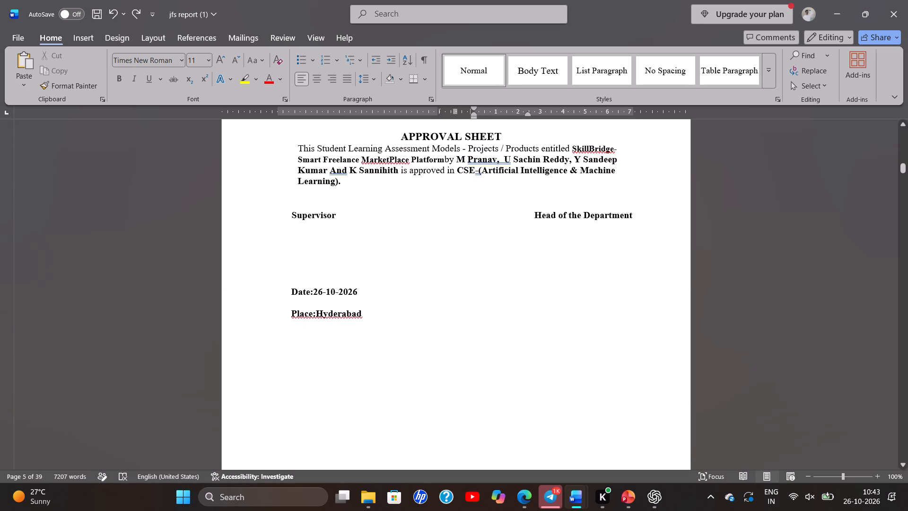
Replace "And" with "&" before the fourth team member's name in the approval sentence.
left_click(347, 174)
key("BackSpace")
key("BackSpace")
key("BackSpace")
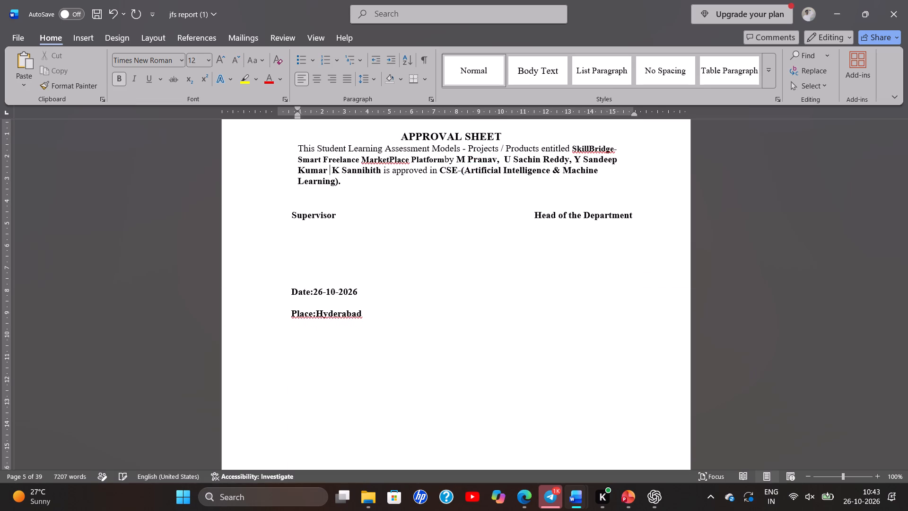
key("shift+dollar")
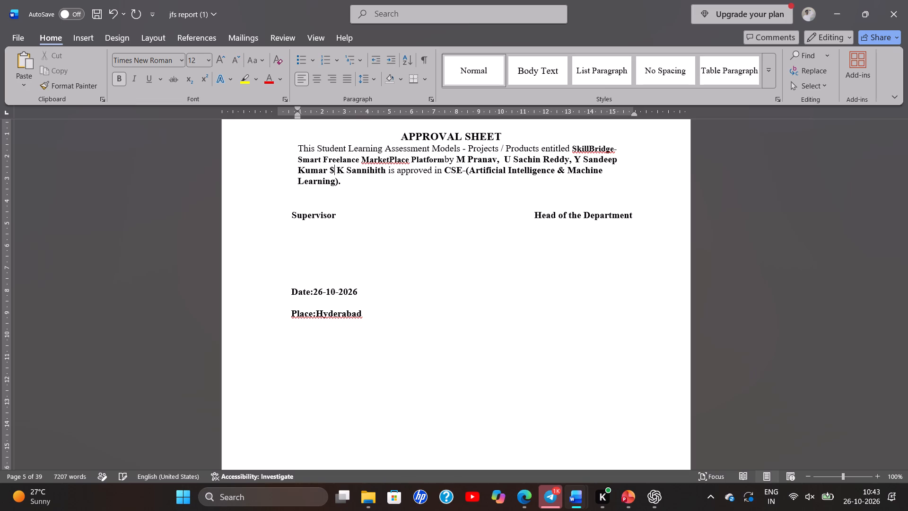
key("BackSpace")
key("shift+ampersand")
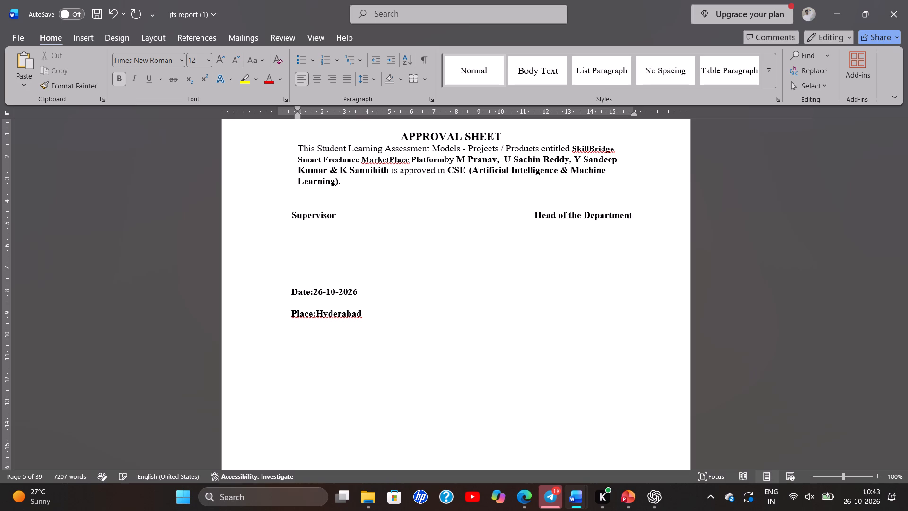
Examine the acknowledgement page and the chapter entries in the contents table.
scroll(375, 243, "down", 5)
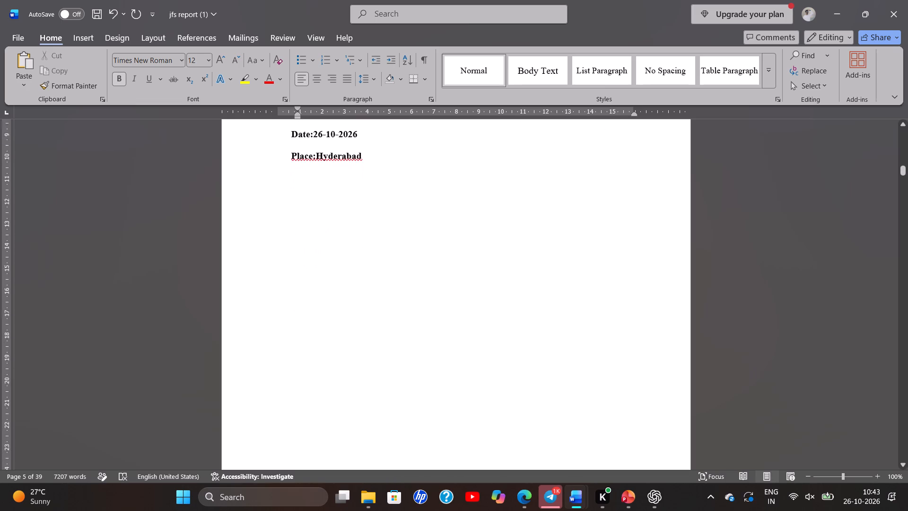
scroll(375, 243, "down", 3)
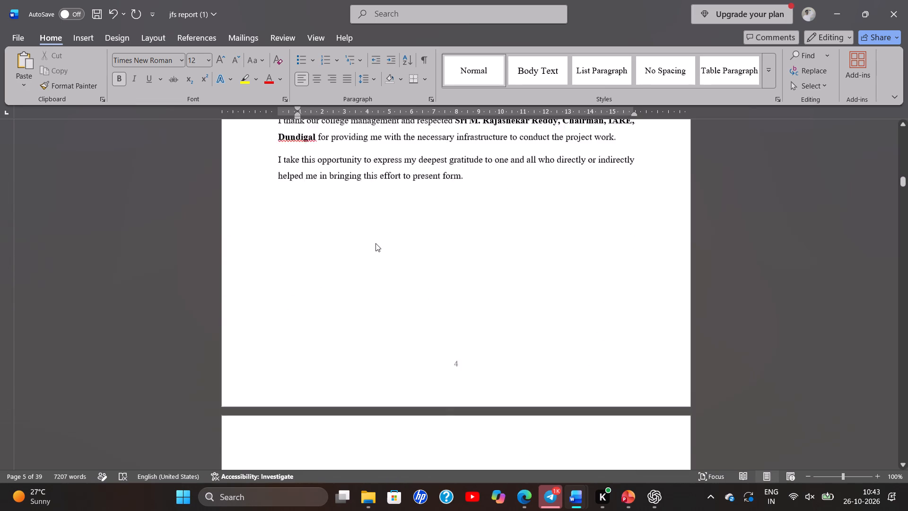
scroll(375, 243, "down", 2)
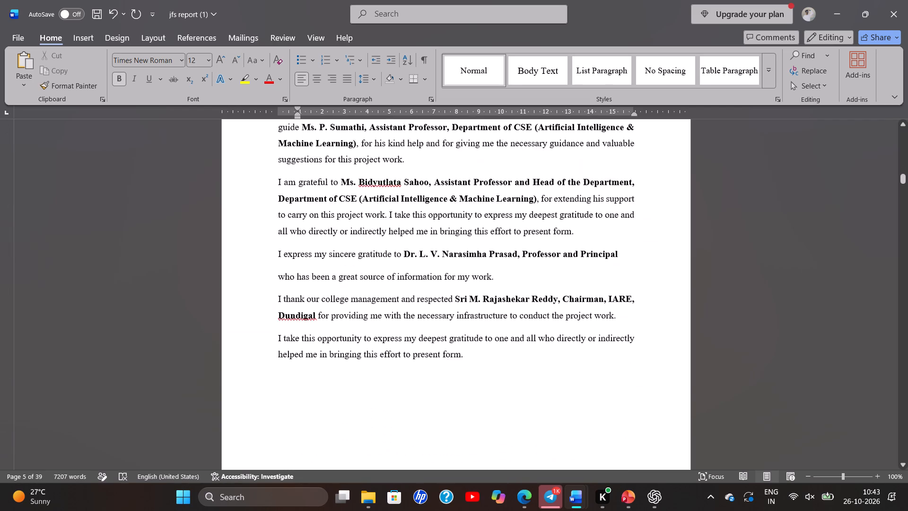
scroll(375, 243, "down", 1)
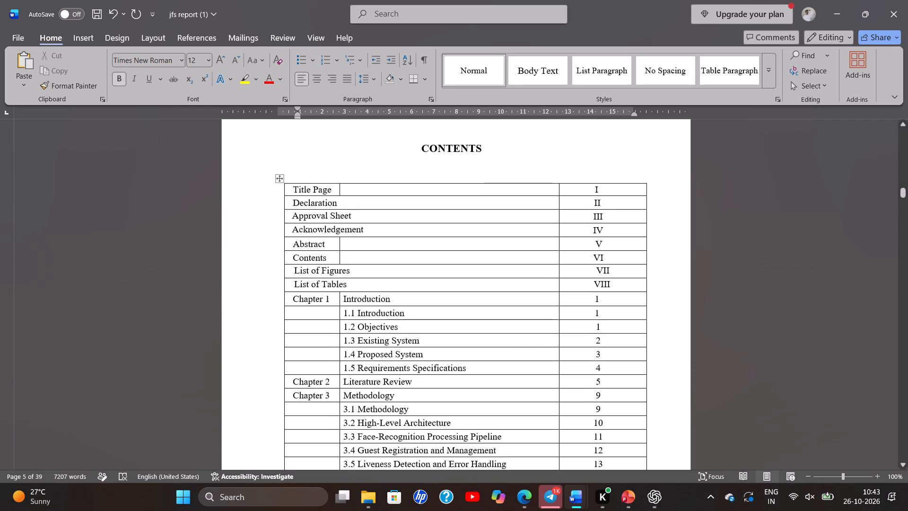
scroll(375, 243, "down", 3)
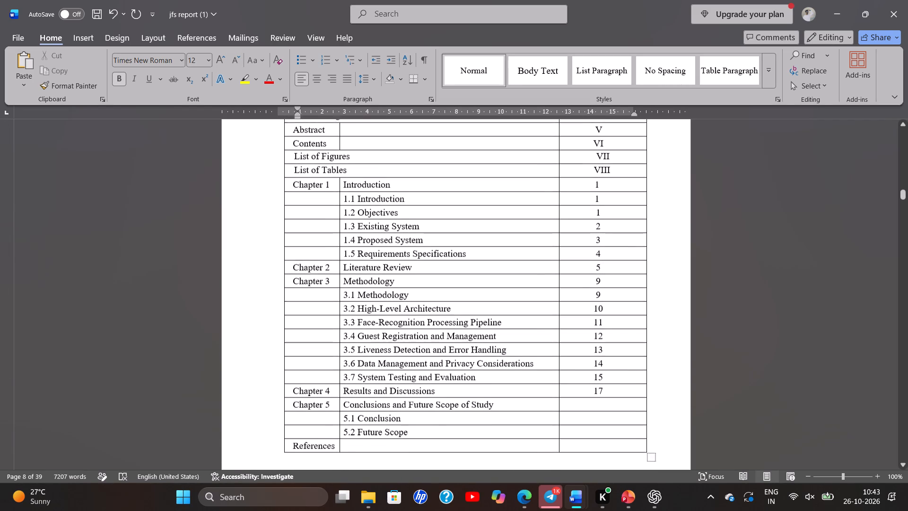
Examine the list of figures and list of tables, comparing their entries with the contents table.
scroll(375, 243, "down", 4)
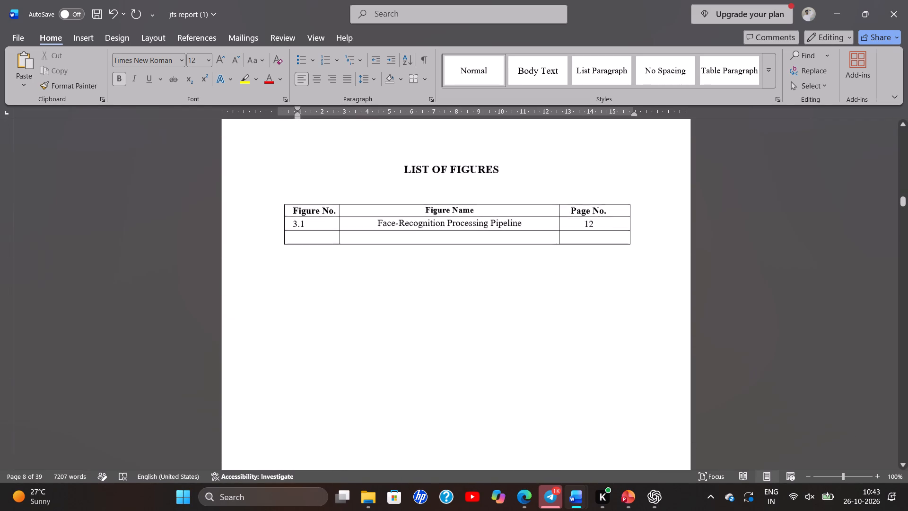
scroll(375, 243, "down", 1)
scroll(375, 243, "up", 1)
scroll(375, 243, "down", 4)
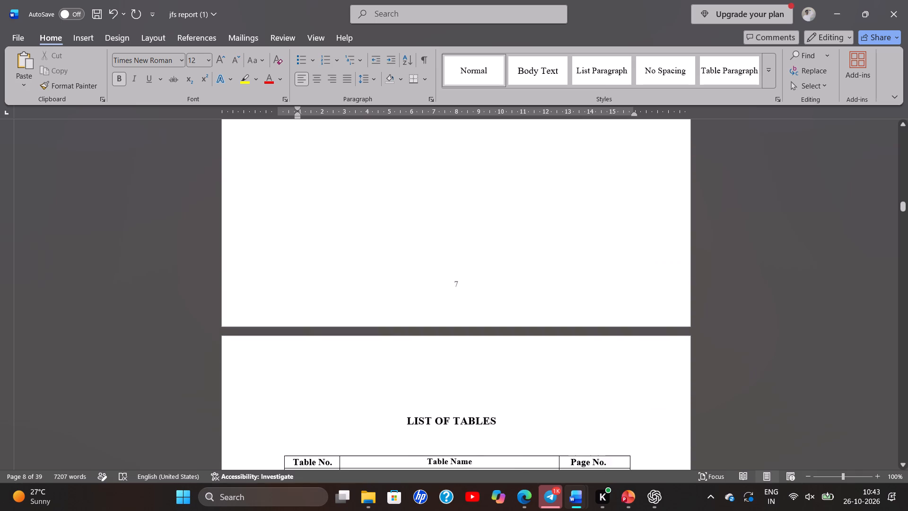
scroll(375, 243, "down", 1)
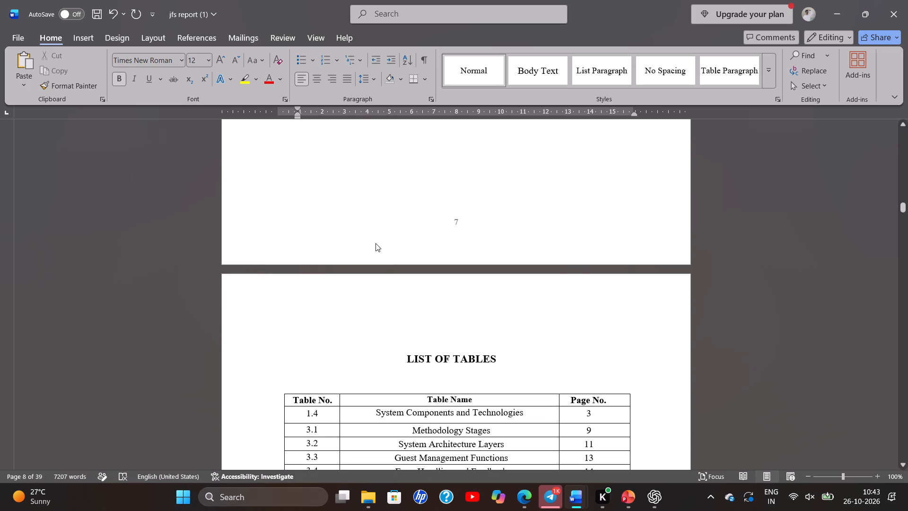
scroll(375, 243, "up", 4)
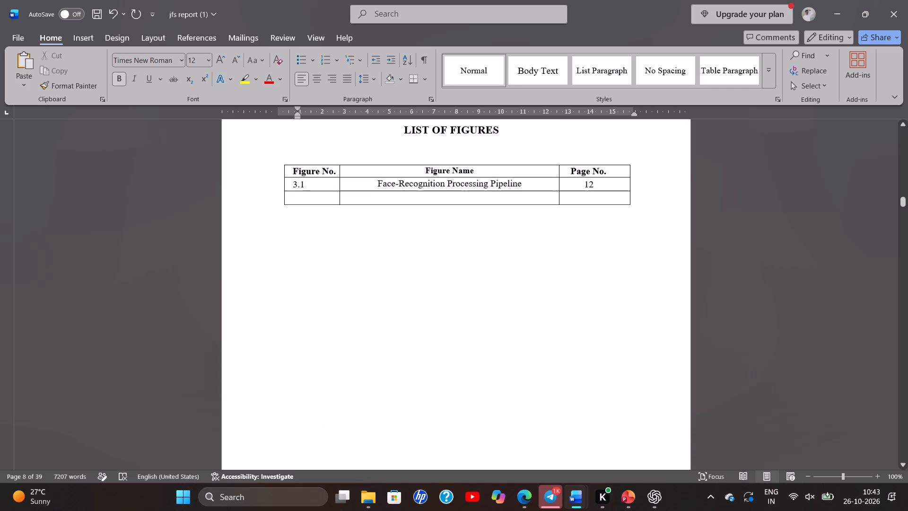
scroll(375, 243, "up", 3)
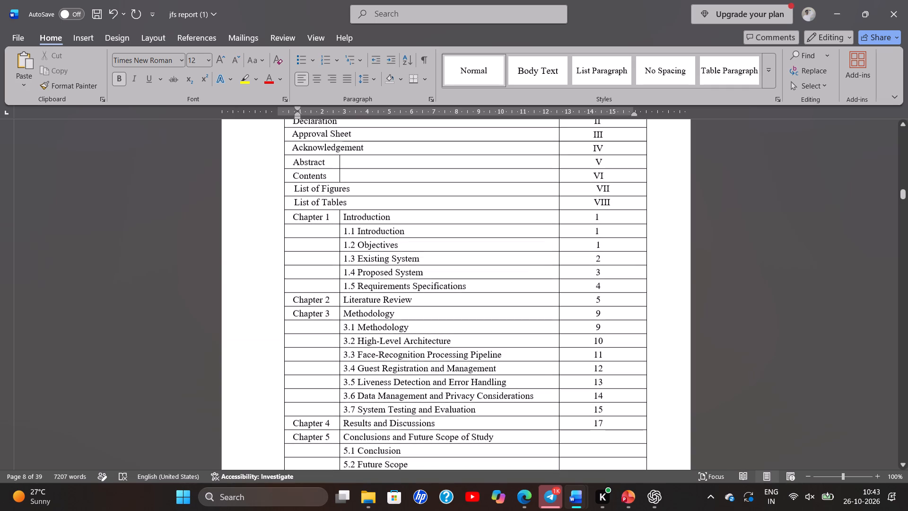
scroll(375, 243, "down", 5)
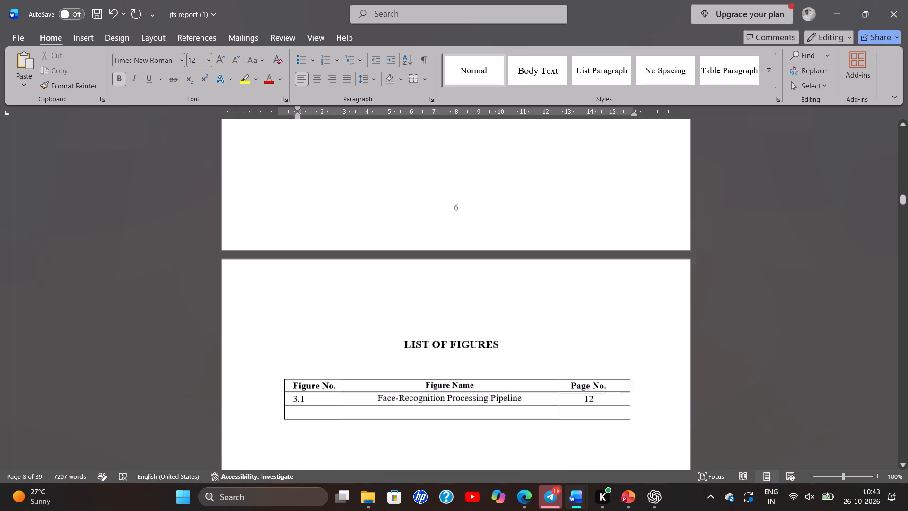
scroll(375, 243, "down", 3)
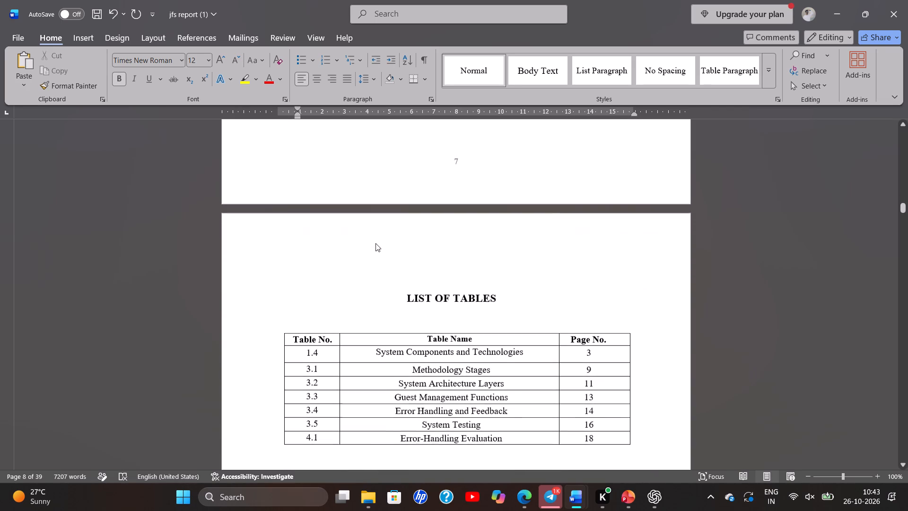
Add an empty line above the References heading after section 2.5 to move it onto the next page with its entries.
scroll(375, 243, "down", 6)
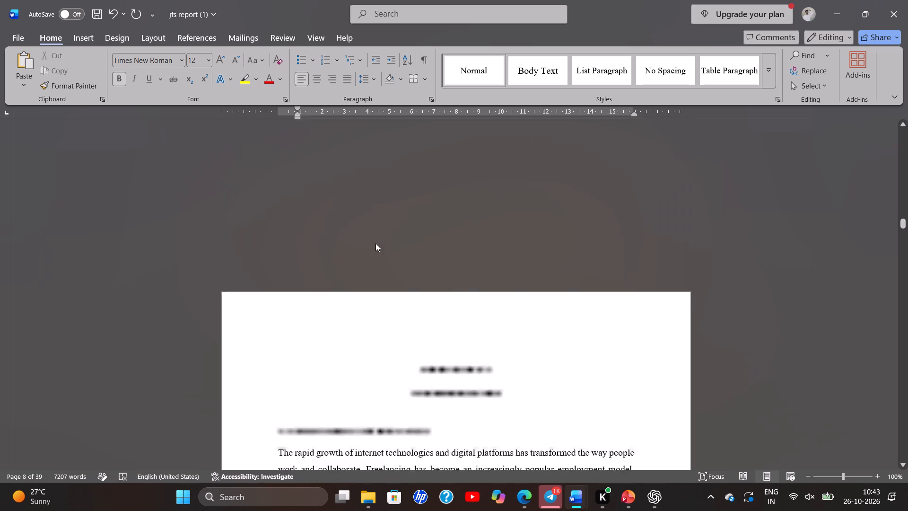
scroll(375, 243, "down", 4)
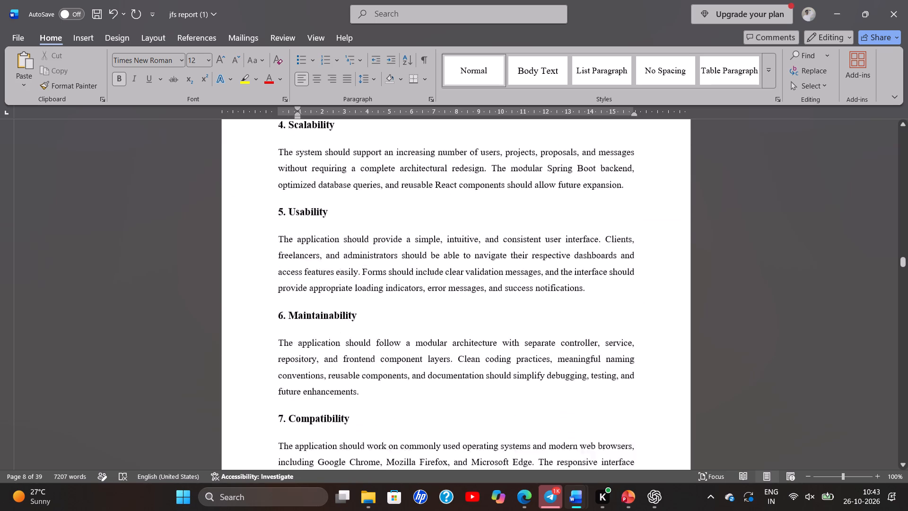
scroll(375, 243, "down", 3)
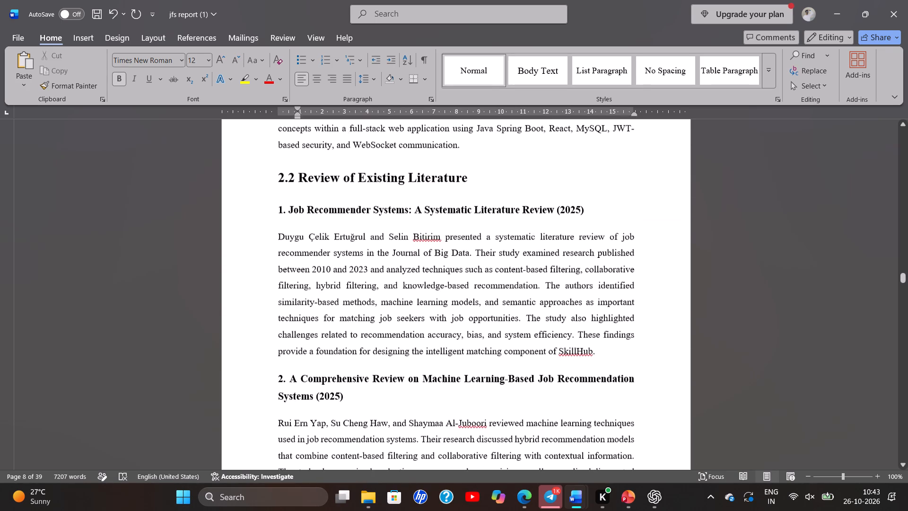
scroll(375, 243, "down", 4)
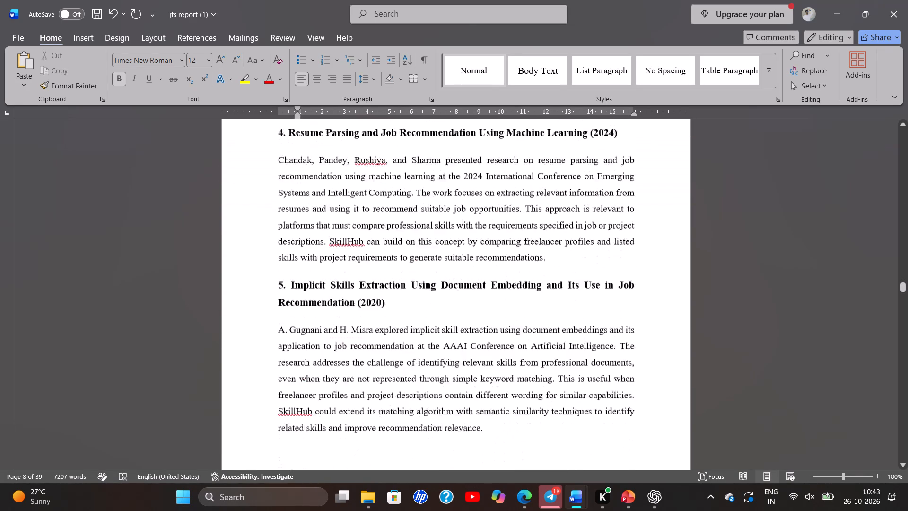
scroll(375, 243, "down", 6)
scroll(375, 243, "up", 3)
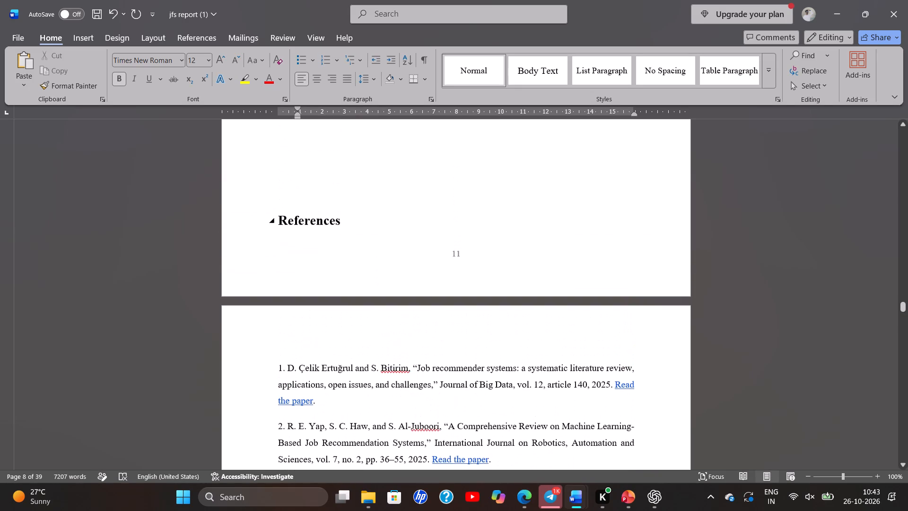
left_click(330, 198)
key("Return")
Add two empty lines above the "2.4 Research Gap" heading to move it onto the next page with its text.
scroll(330, 198, "up", 1)
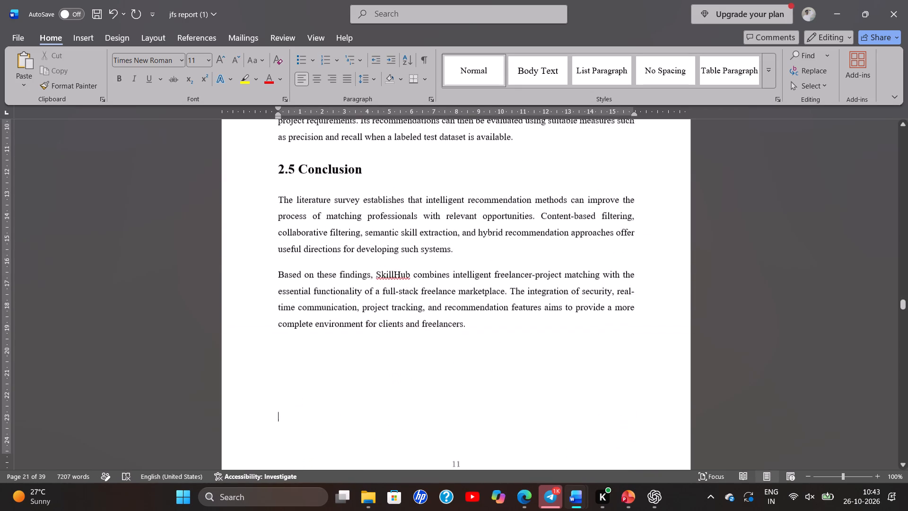
scroll(330, 198, "up", 4)
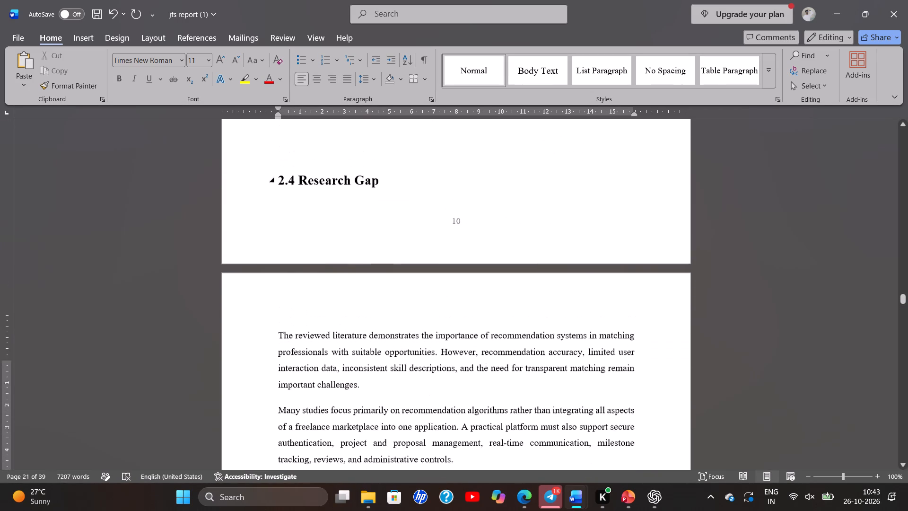
scroll(330, 198, "up", 1)
left_click(306, 192)
key("Return")
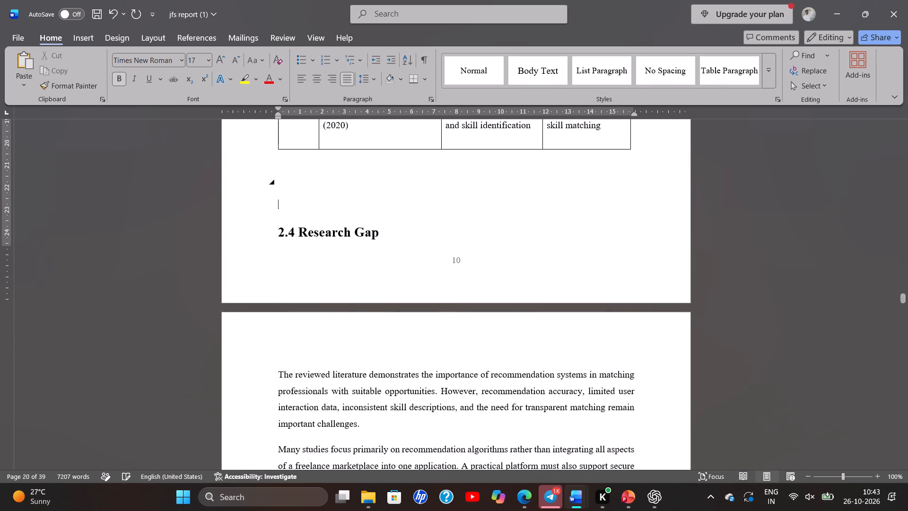
key("Return")
Add an empty line above the "2.3 Comparative Analysis of Existing Research" heading to move it onto the page with its table.
scroll(306, 192, "up", 2)
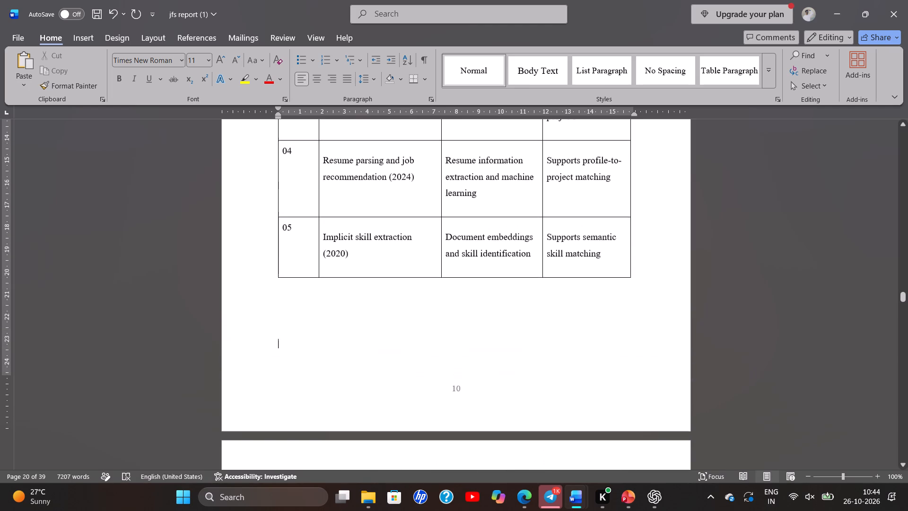
scroll(306, 192, "up", 3)
scroll(306, 192, "down", 1)
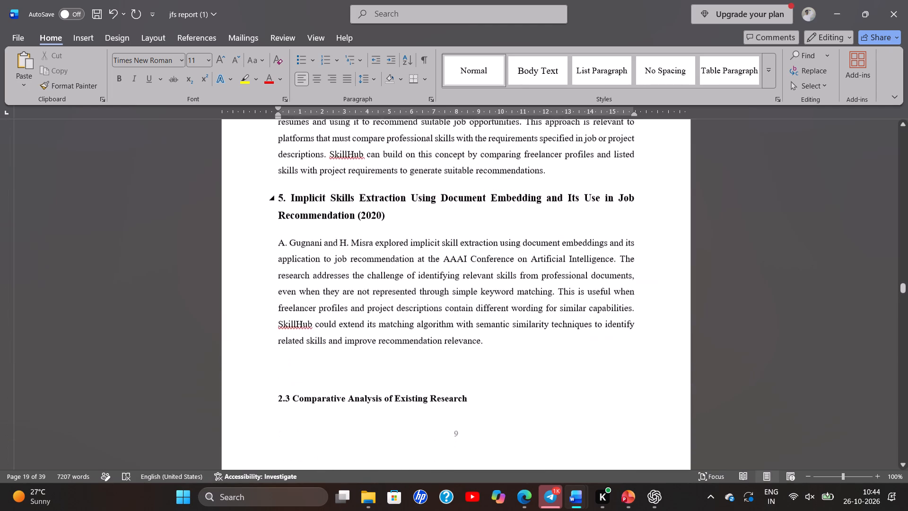
scroll(306, 192, "down", 2)
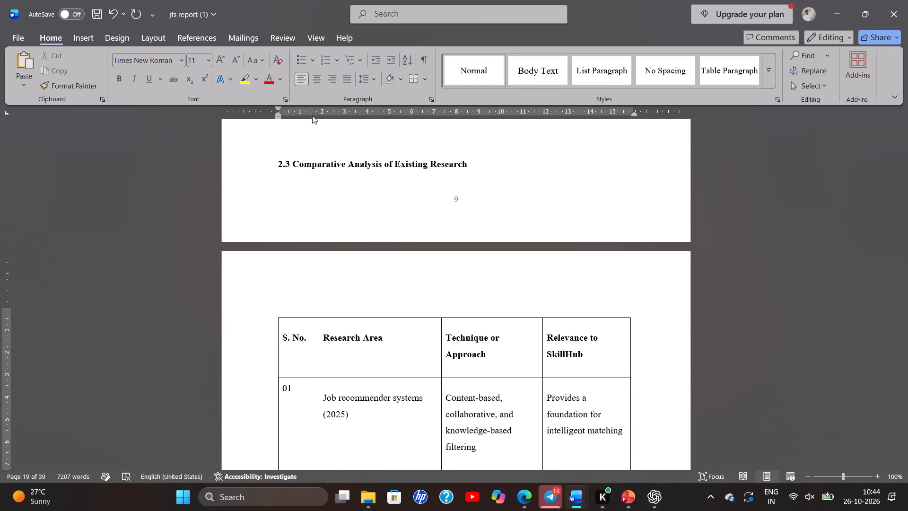
left_click(315, 131)
key("Return")
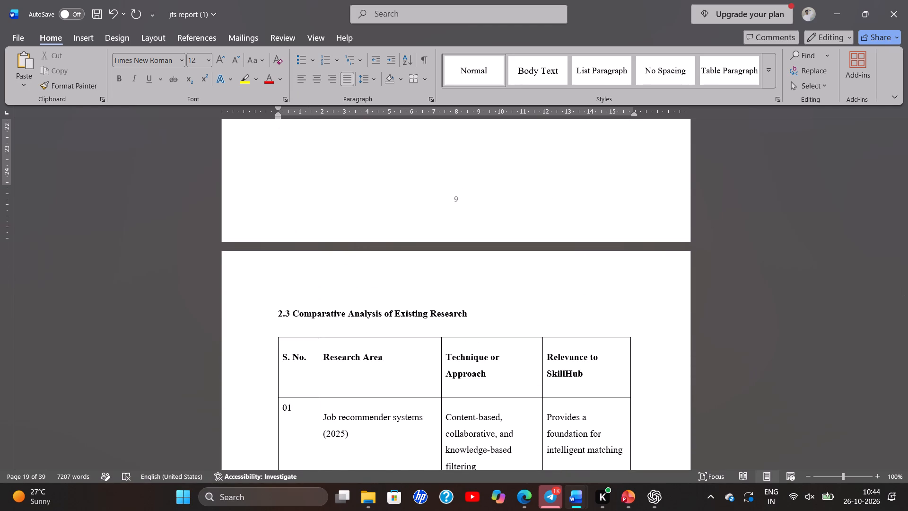
Examine the Chapter 2 pages from the chapter title to the fifth reviewed paper, checking heading placement and page numbers.
scroll(315, 131, "up", 6)
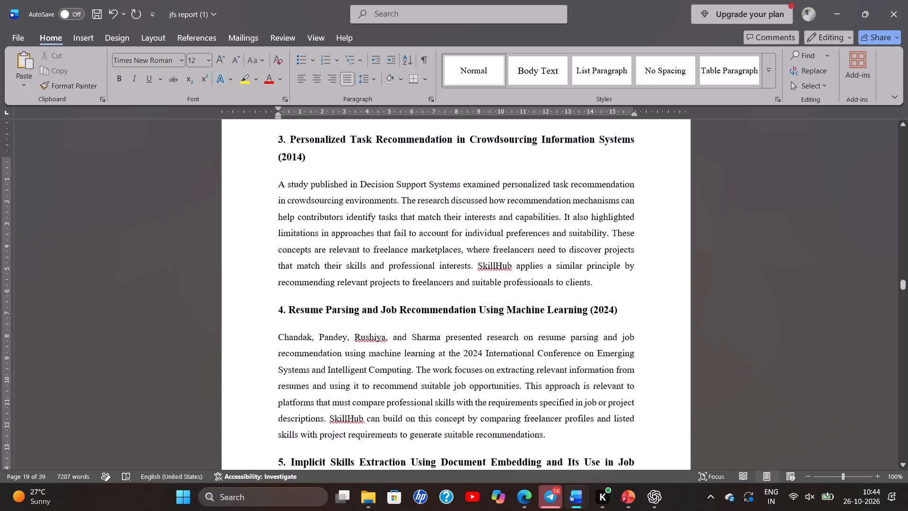
scroll(315, 131, "up", 5)
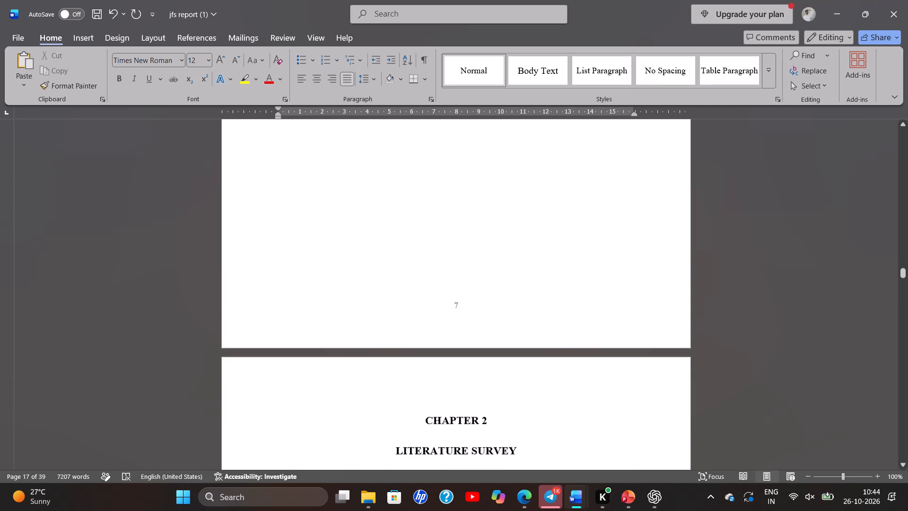
scroll(315, 131, "up", 1)
scroll(315, 131, "down", 2)
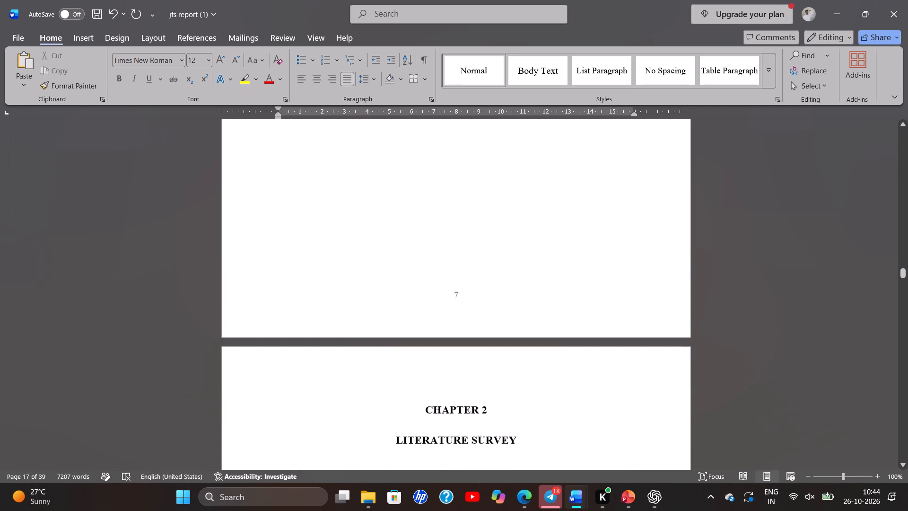
scroll(315, 131, "down", 5)
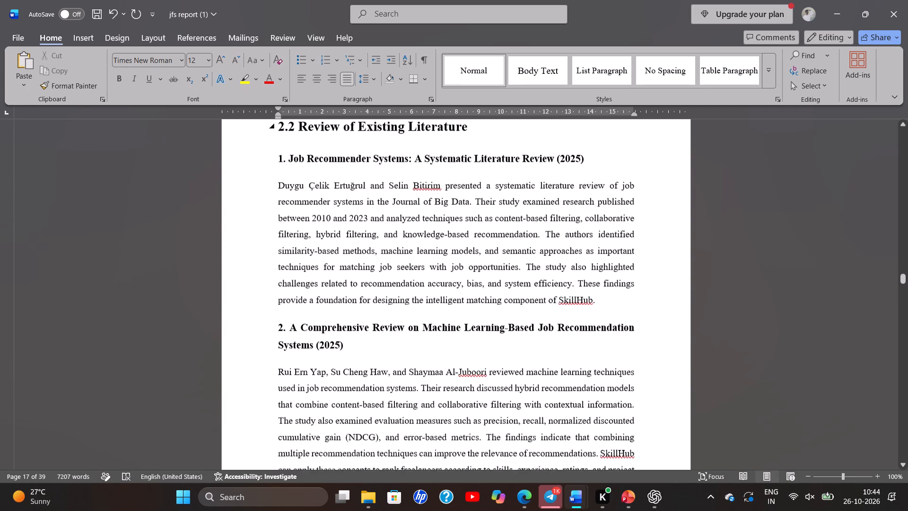
scroll(315, 131, "down", 3)
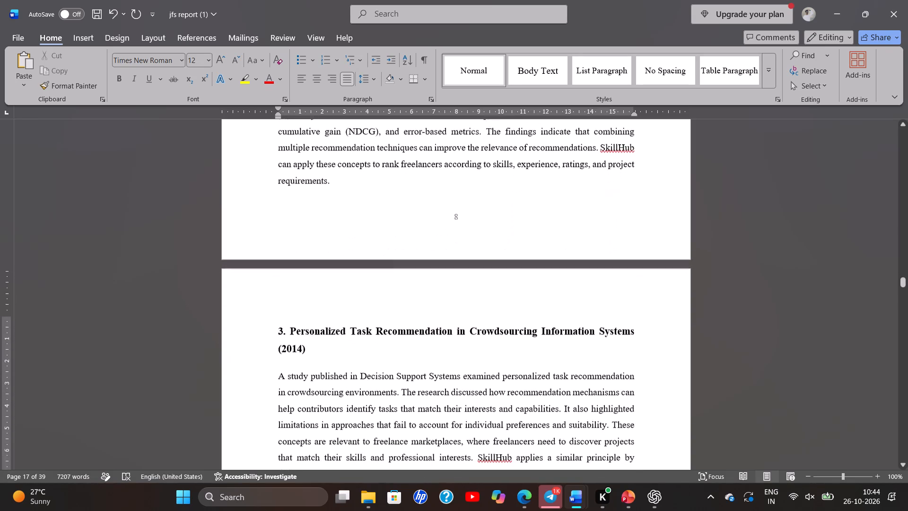
scroll(315, 131, "down", 2)
scroll(315, 131, "up", 1)
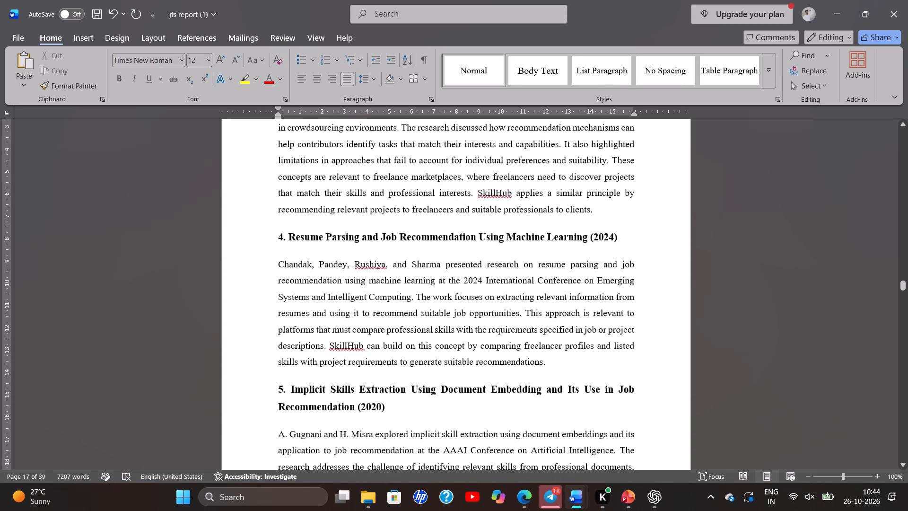
Look back through the front matter to the contents table and read its chapter entries and page numbers.
scroll(315, 131, "up", 6)
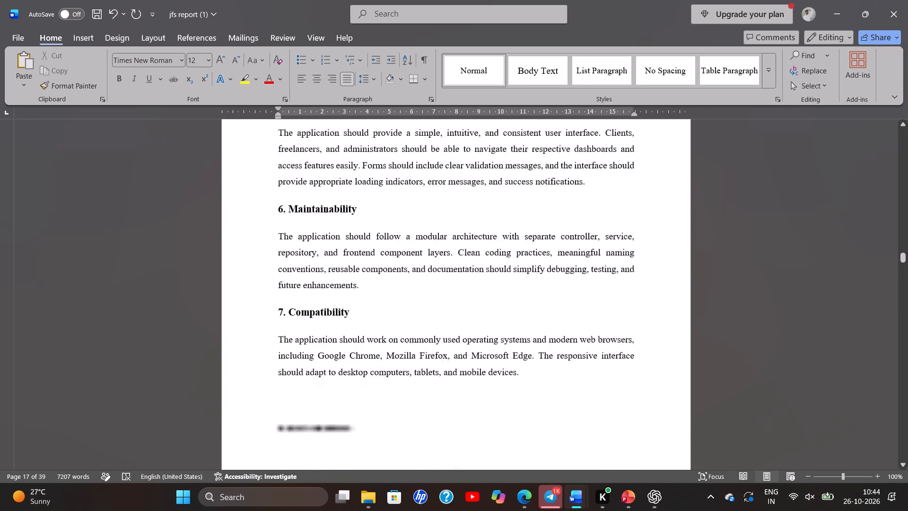
scroll(315, 131, "up", 17)
scroll(315, 131, "down", 4)
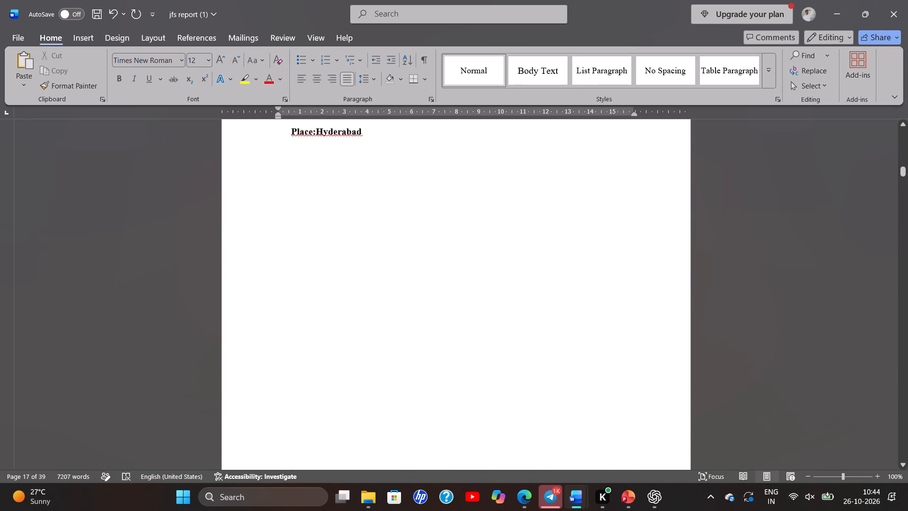
scroll(315, 131, "down", 7)
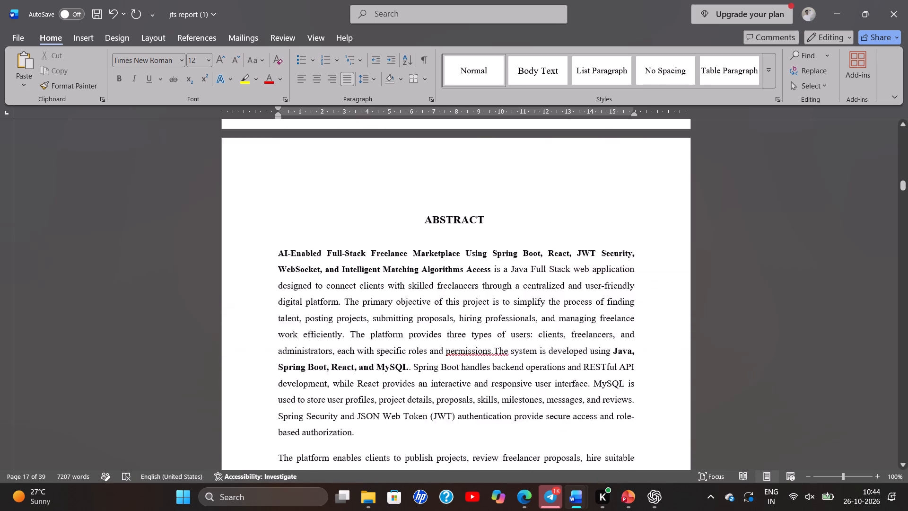
scroll(315, 131, "down", 3)
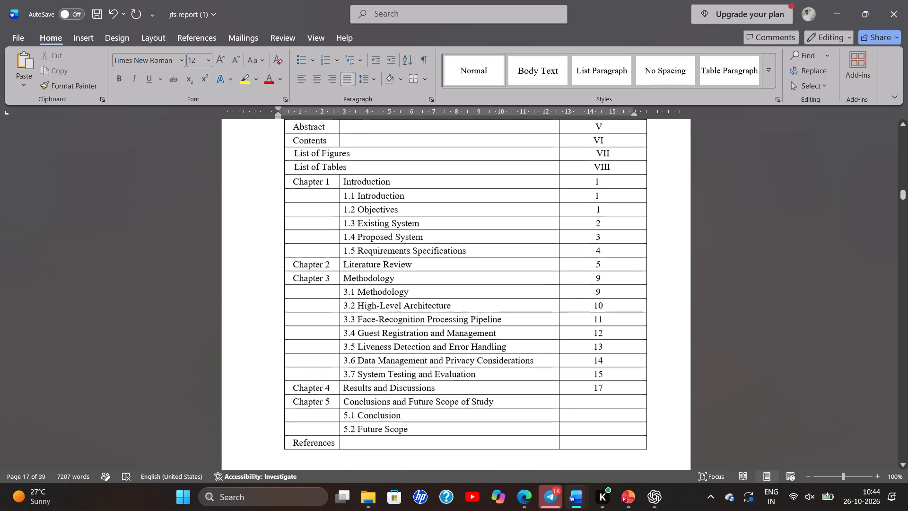
scroll(315, 131, "down", 1)
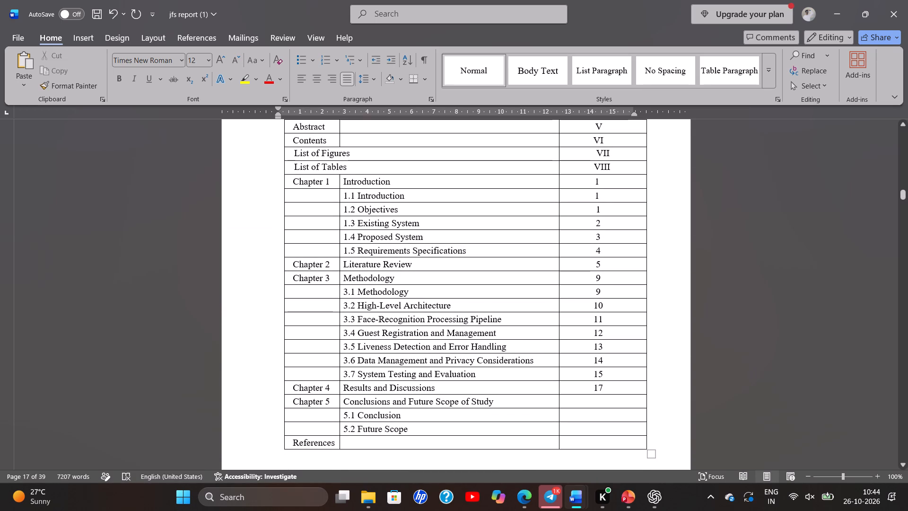
Examine the body pages from the non-functional requirements to the Chapter 2 title, checking the page on which Chapter 2 starts.
scroll(524, 279, "down", 20)
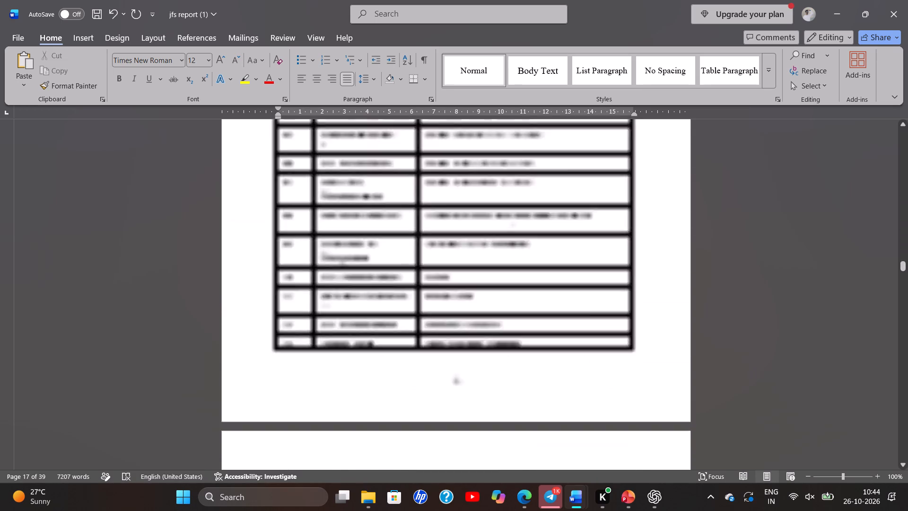
scroll(524, 279, "down", 10)
scroll(524, 279, "up", 4)
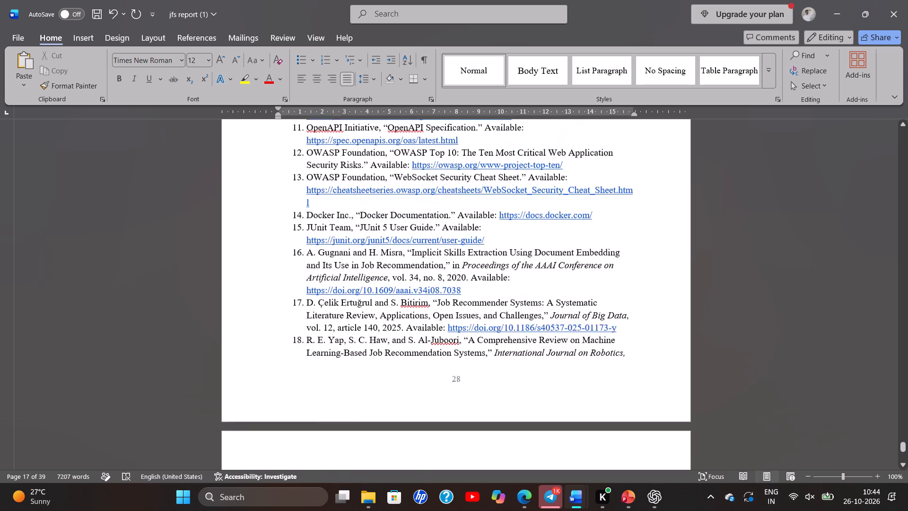
scroll(524, 279, "up", 13)
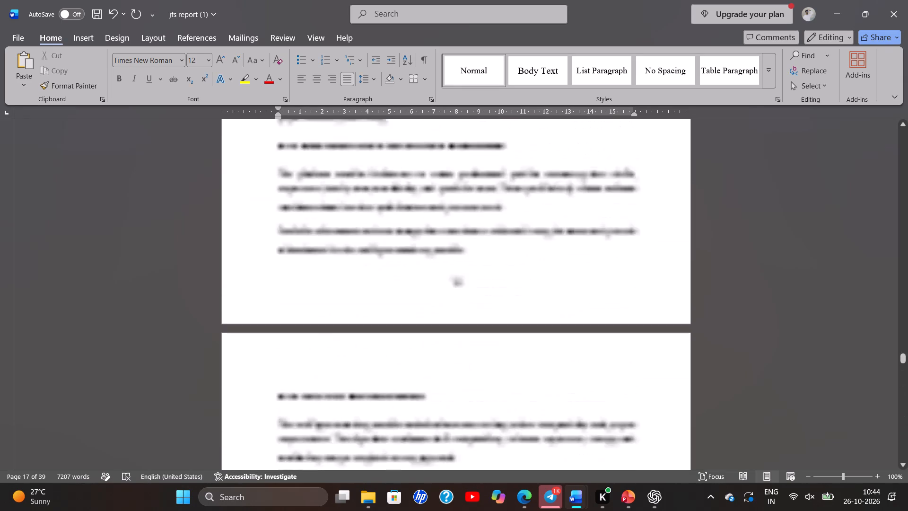
scroll(524, 279, "up", 3)
scroll(524, 279, "down", 1)
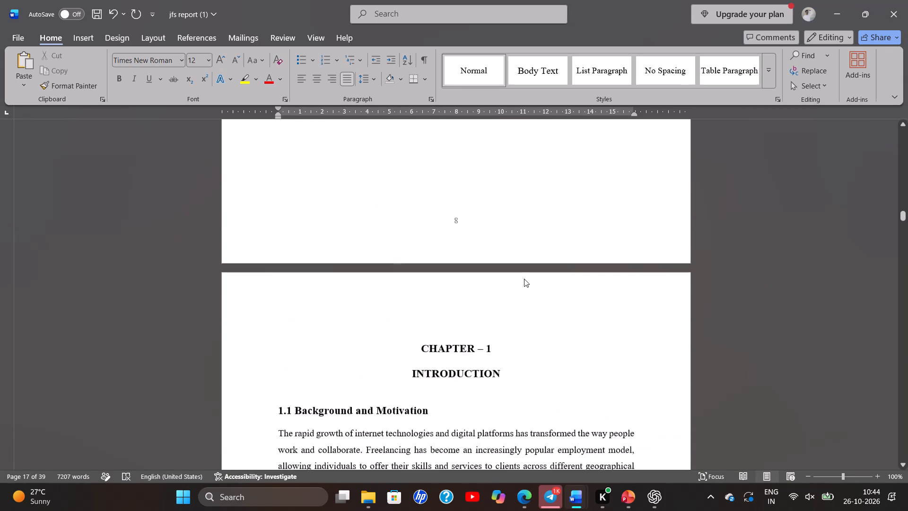
scroll(524, 279, "down", 2)
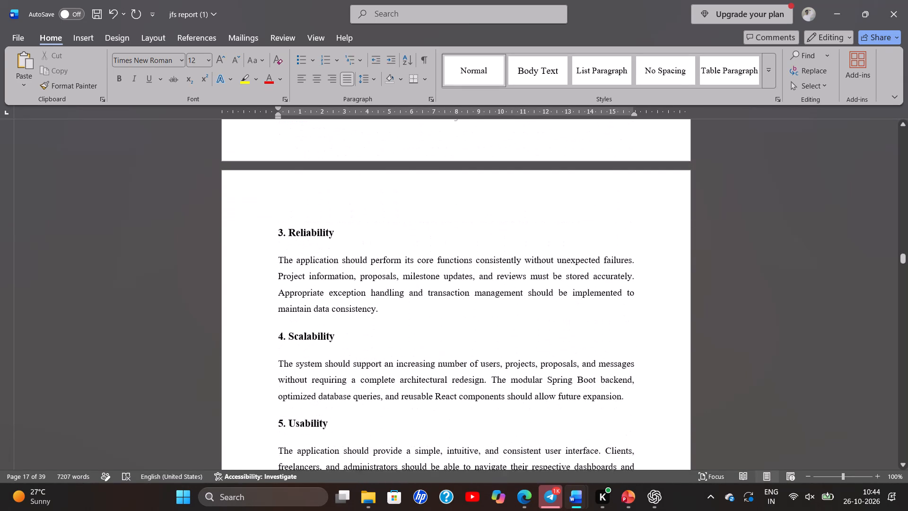
scroll(525, 271, "down", 2)
scroll(525, 271, "up", 3)
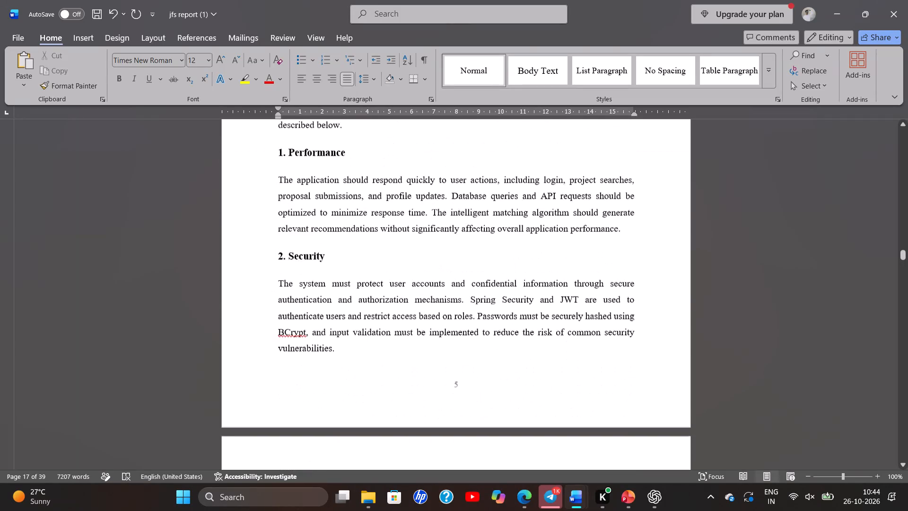
scroll(525, 271, "up", 4)
scroll(525, 271, "down", 4)
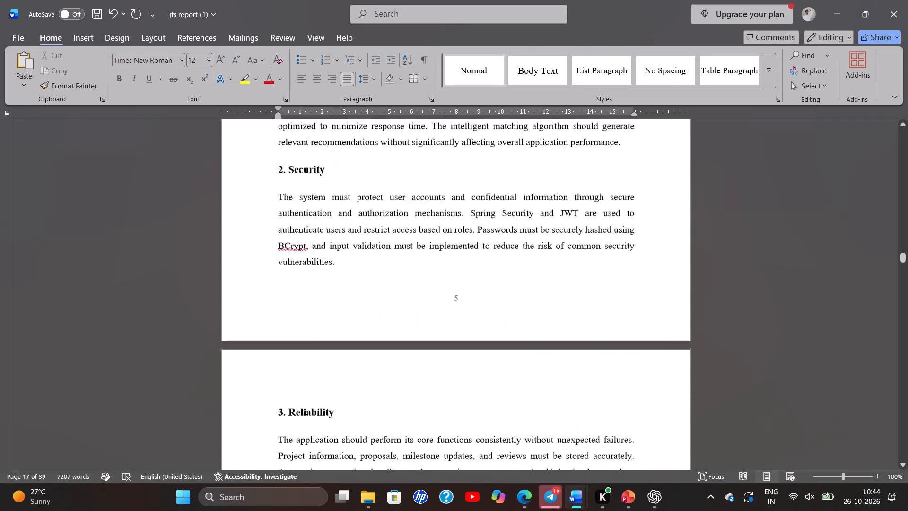
scroll(525, 271, "down", 1)
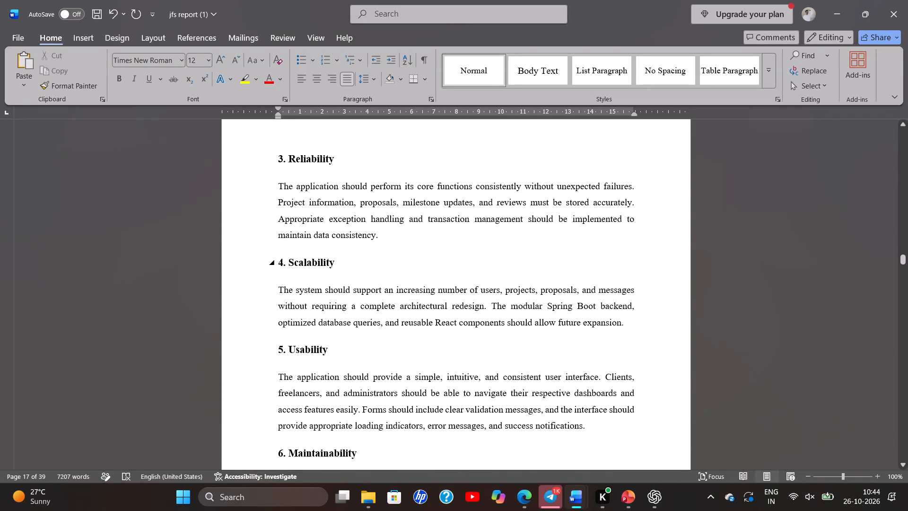
scroll(525, 271, "down", 4)
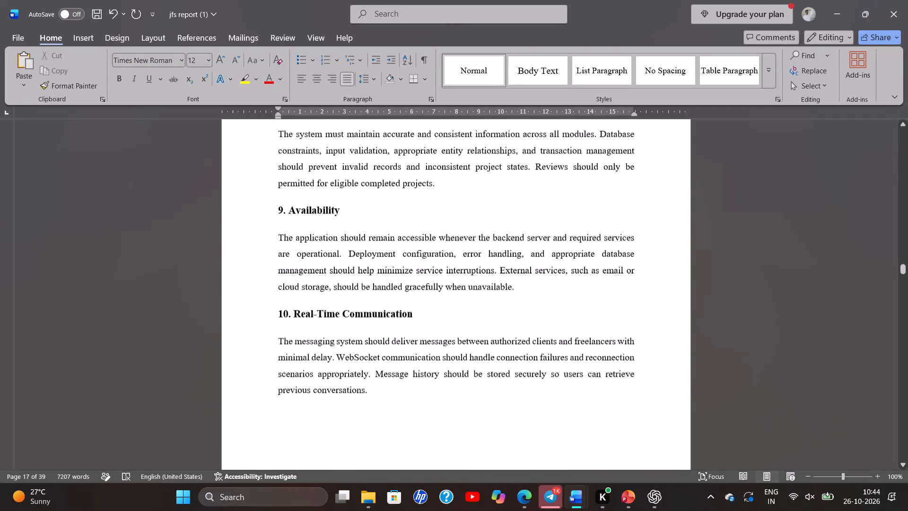
scroll(525, 271, "down", 2)
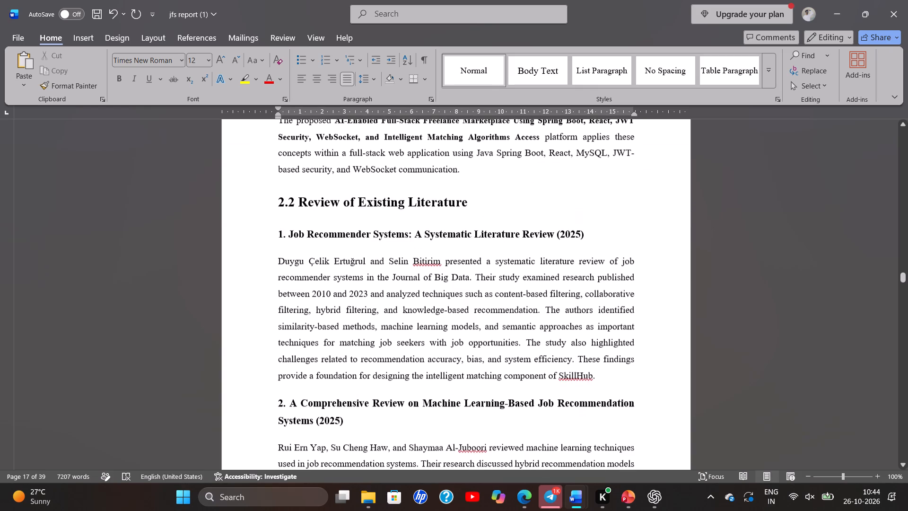
scroll(525, 271, "up", 1)
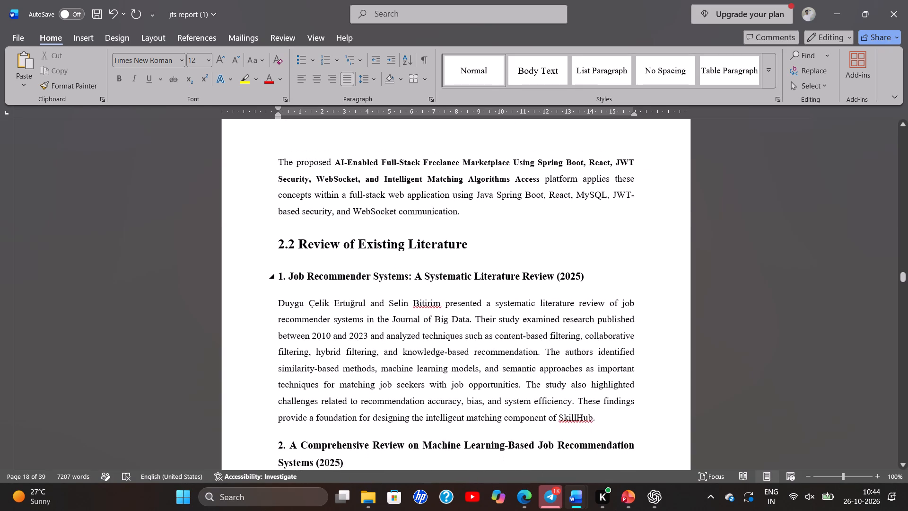
scroll(525, 271, "up", 1)
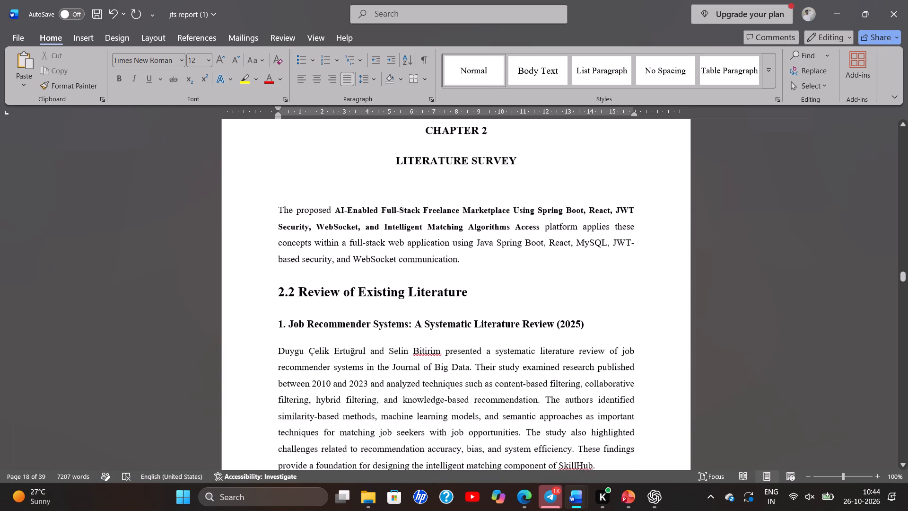
scroll(525, 271, "up", 1)
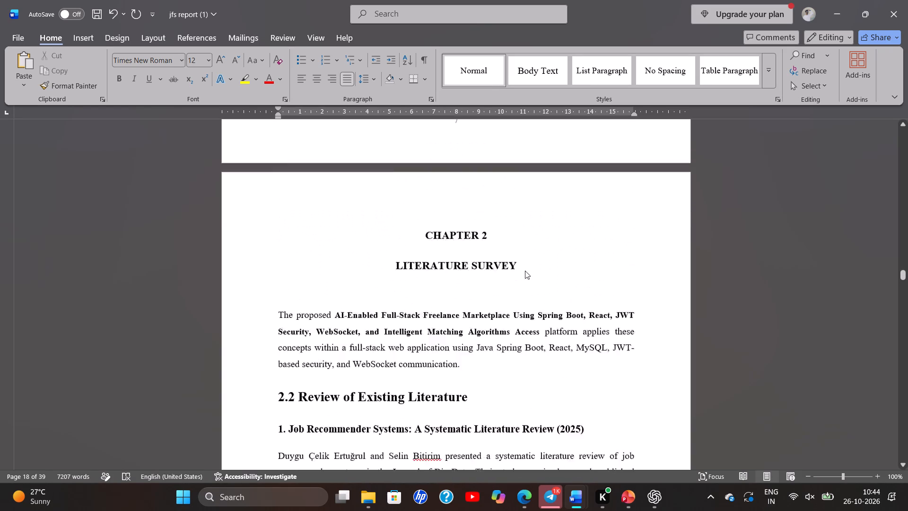
scroll(525, 271, "up", 1)
scroll(525, 271, "down", 4)
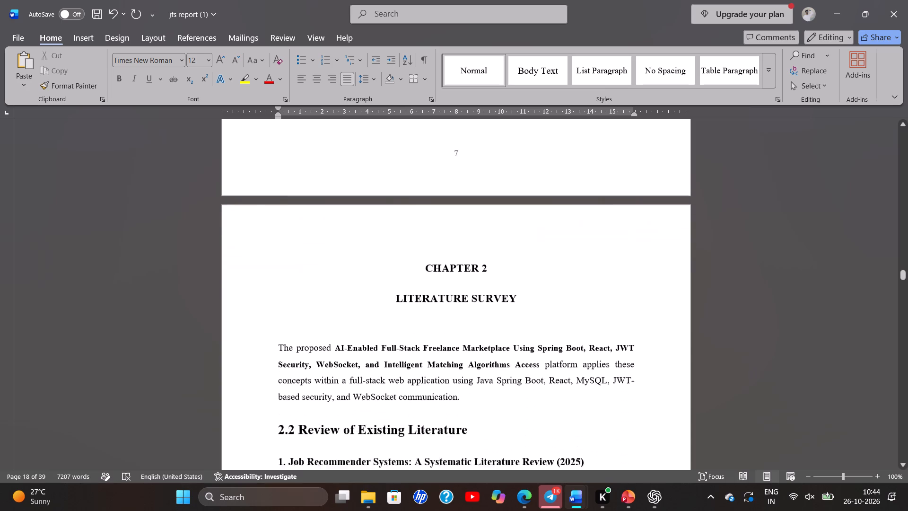
Examine Chapter 2 through section 2.5 and back to its title, checking its headings, comparison table and page numbers.
scroll(525, 271, "down", 3)
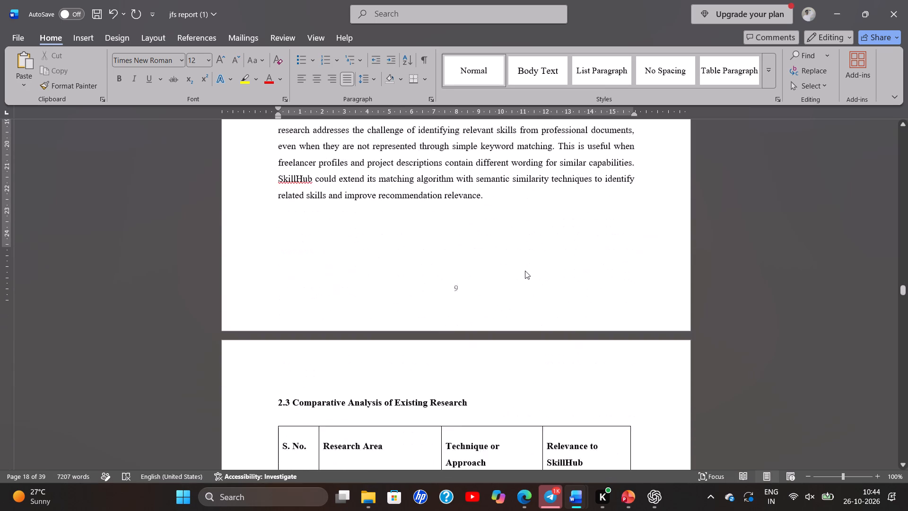
scroll(525, 271, "down", 2)
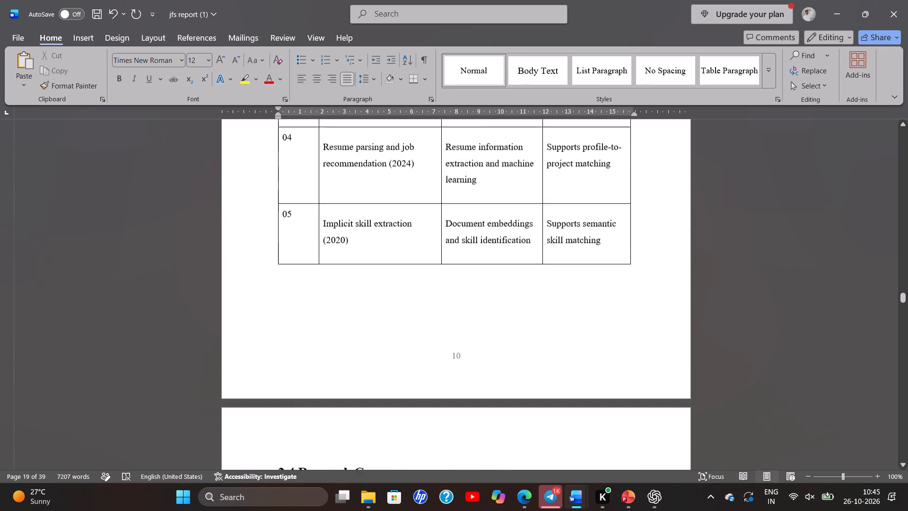
scroll(525, 271, "down", 3)
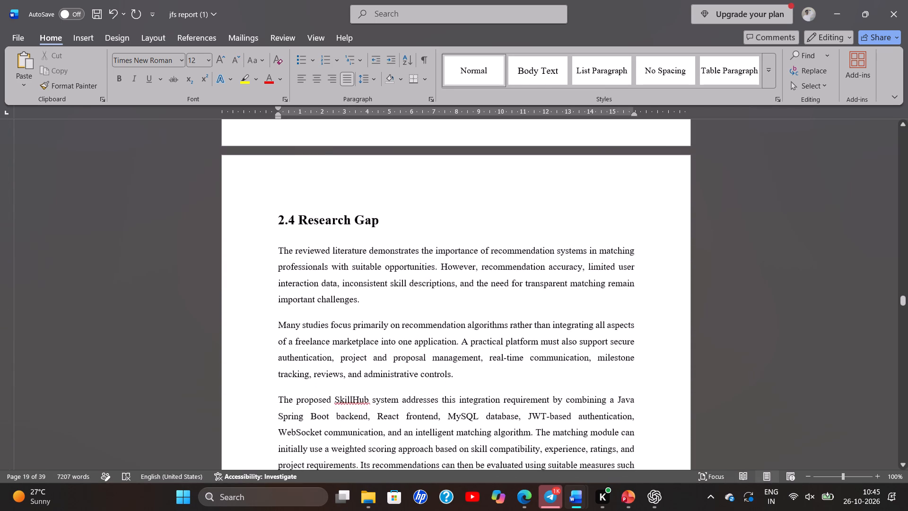
scroll(525, 271, "down", 5)
scroll(525, 271, "up", 1)
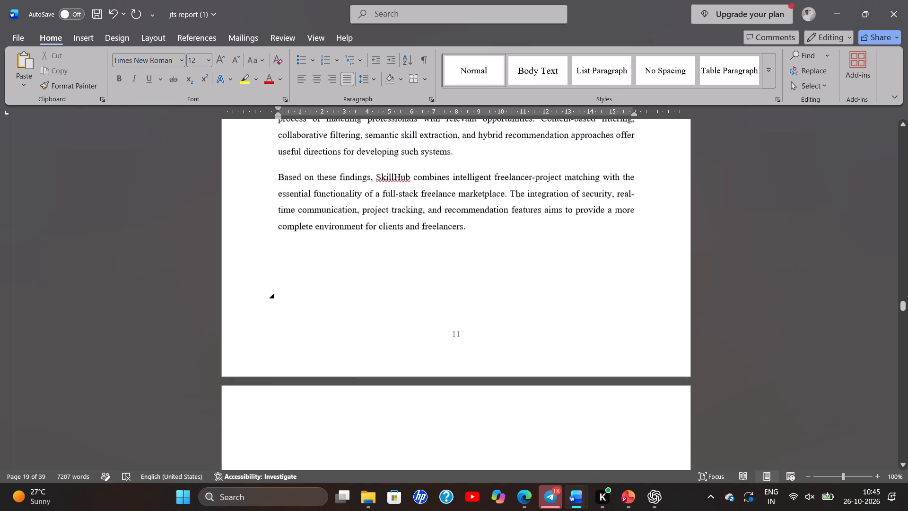
scroll(525, 271, "up", 2)
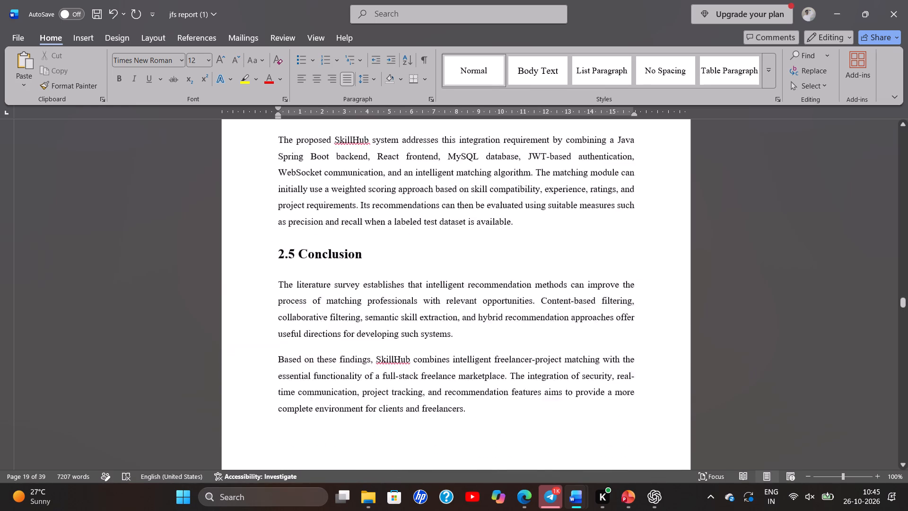
scroll(525, 271, "up", 4)
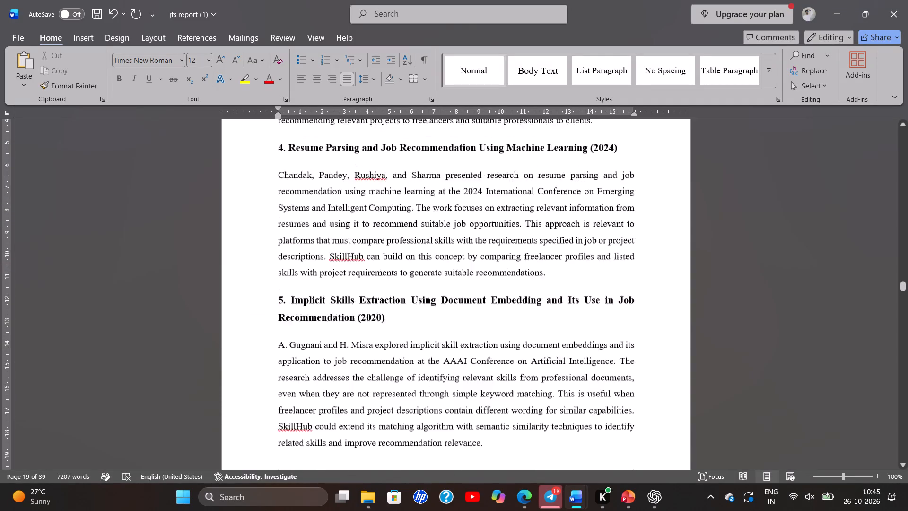
scroll(525, 271, "up", 5)
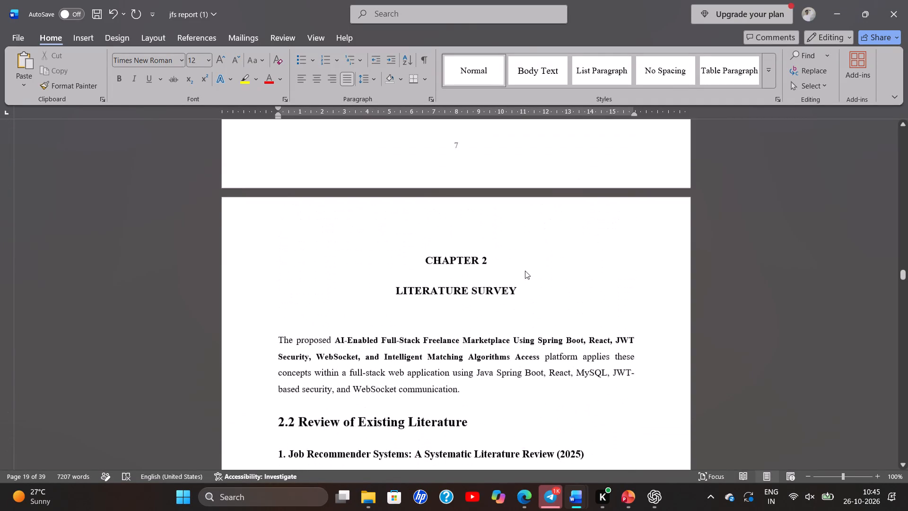
Set the page number of Chapter 2, Literature Review, to 8 in the contents table.
scroll(525, 271, "up", 7)
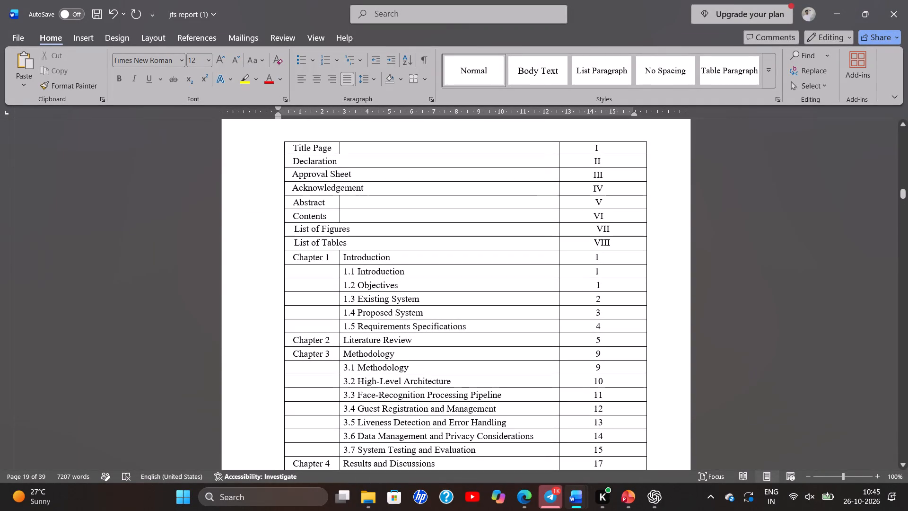
scroll(433, 304, "down", 1)
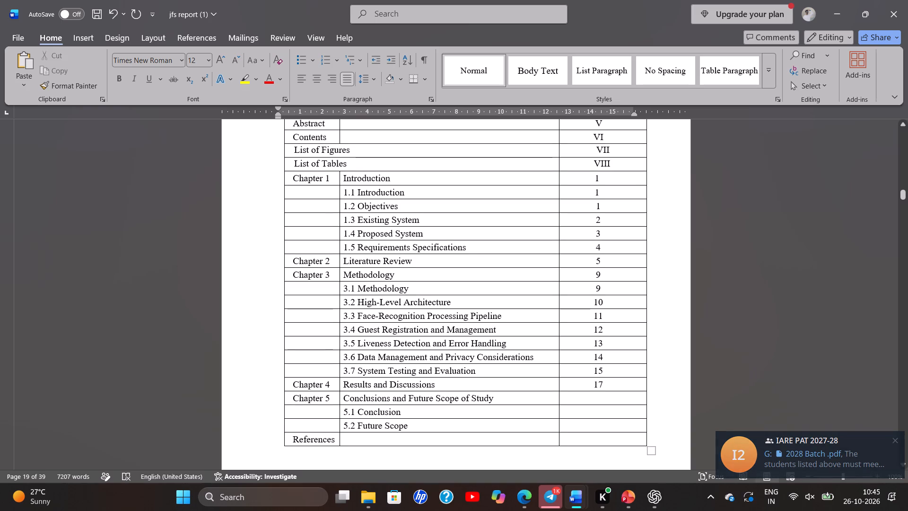
left_click(602, 260)
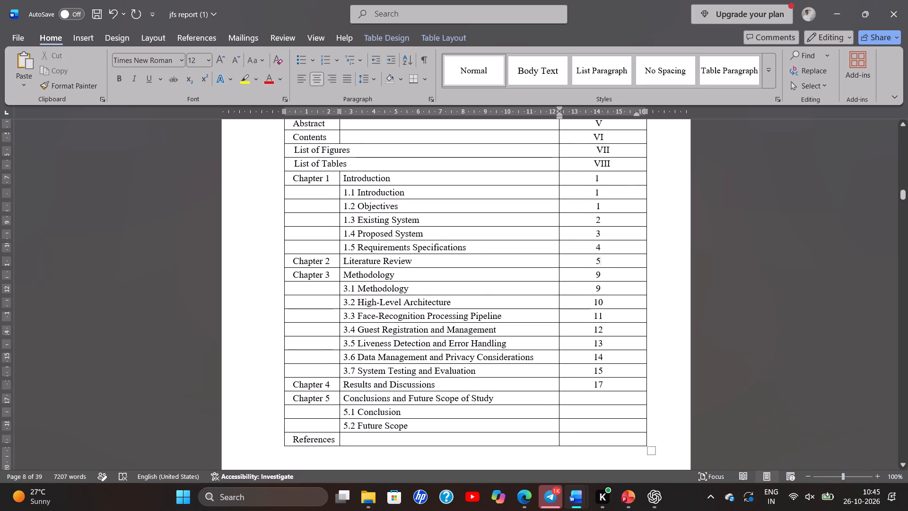
key("BackSpace")
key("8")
Examine the front-matter lists and body pages up to the third reviewed paper, comparing their page numbers with the contents table.
scroll(602, 260, "down", 3)
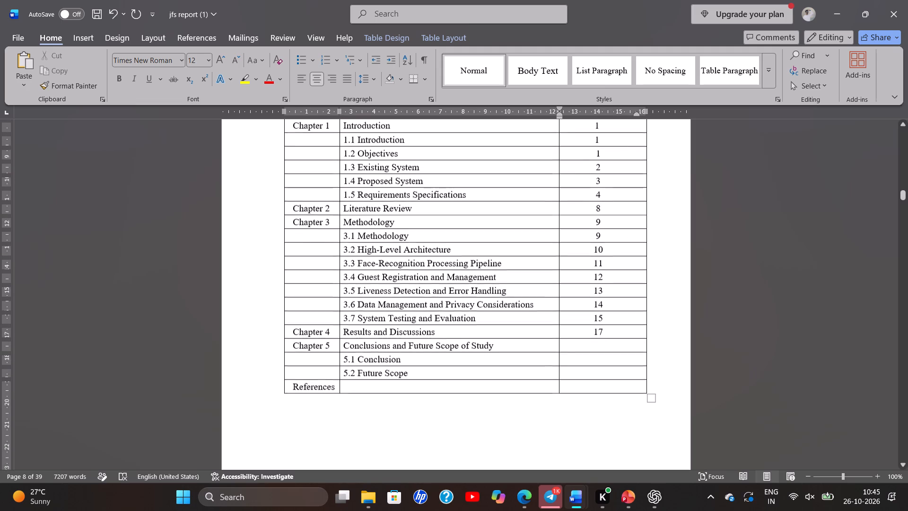
scroll(602, 260, "down", 5)
scroll(602, 260, "up", 2)
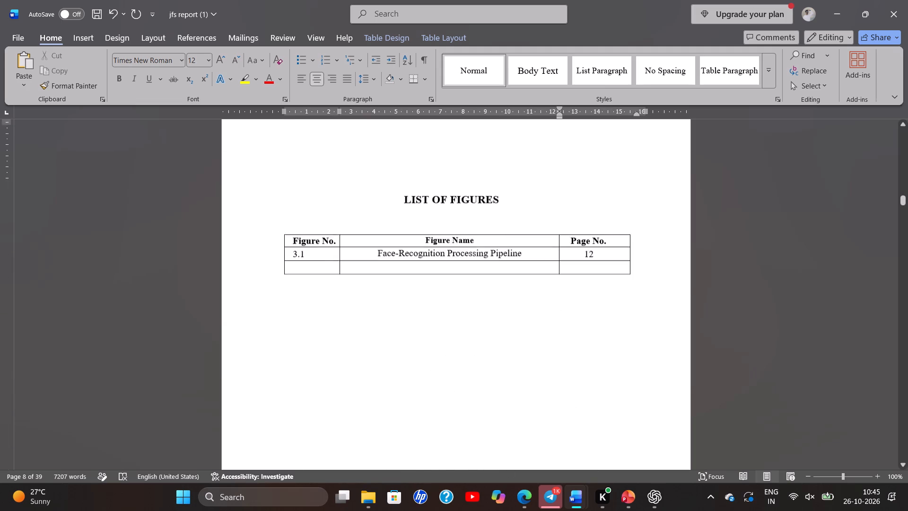
scroll(602, 260, "up", 1)
scroll(602, 260, "down", 8)
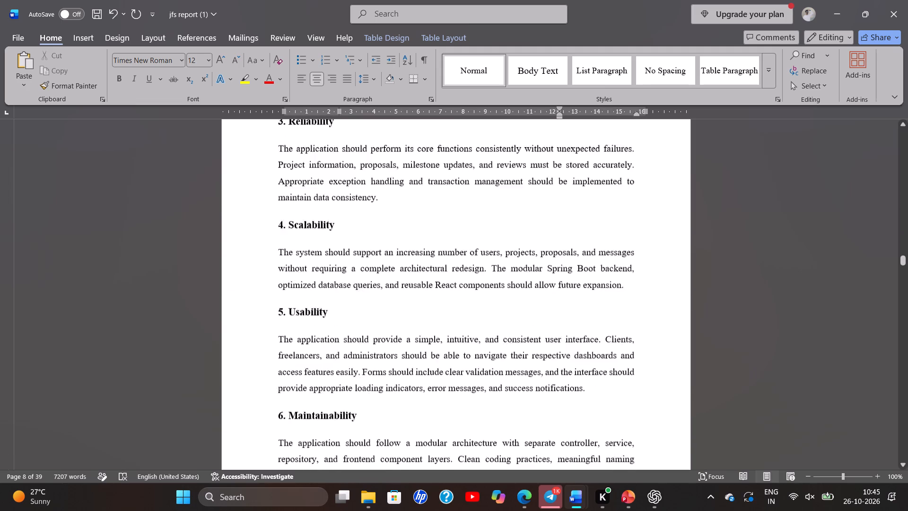
scroll(602, 260, "down", 9)
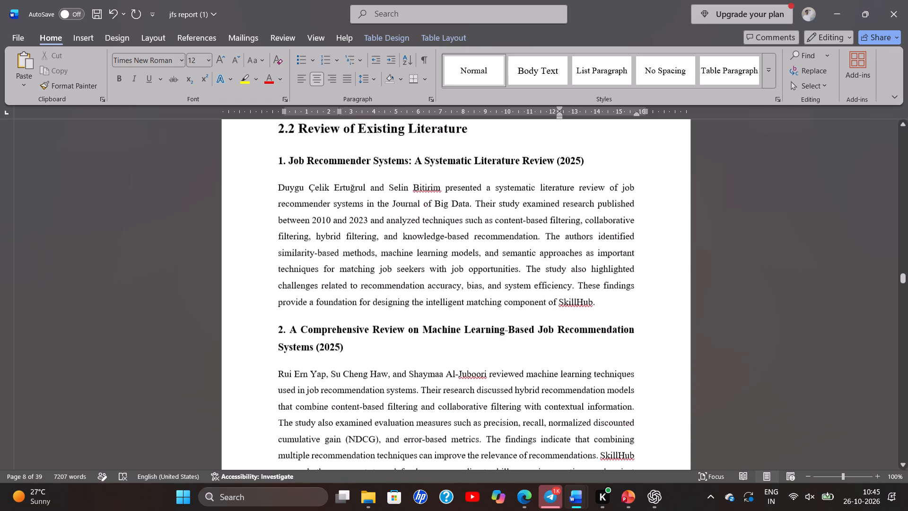
scroll(602, 260, "down", 1)
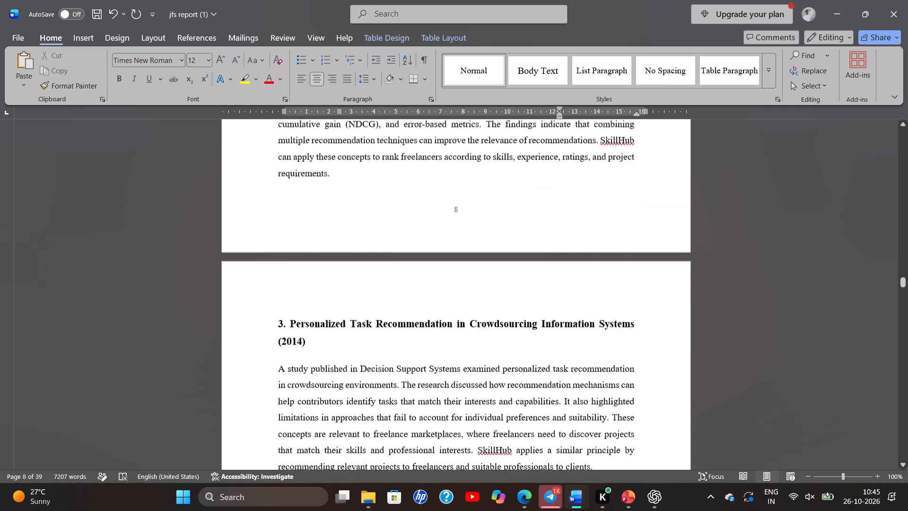
scroll(602, 260, "down", 2)
scroll(602, 260, "up", 3)
scroll(602, 260, "down", 1)
scroll(602, 260, "up", 17)
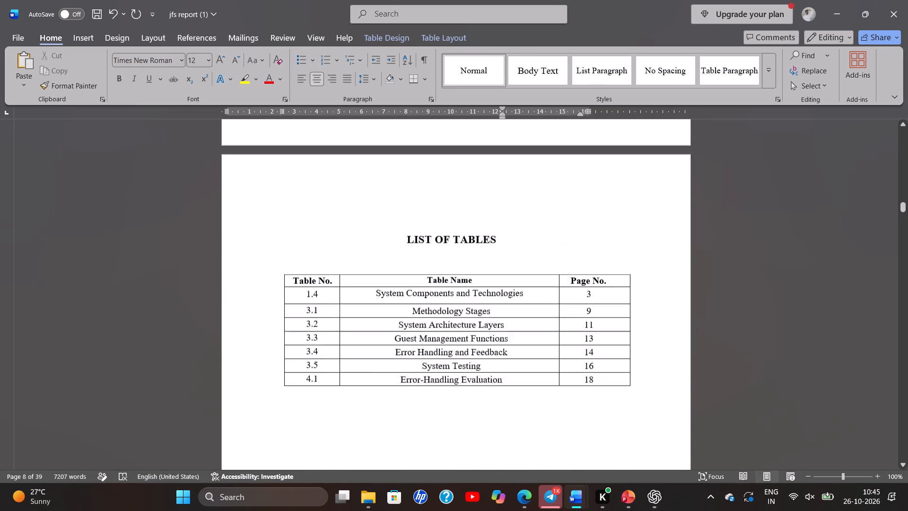
scroll(602, 260, "up", 4)
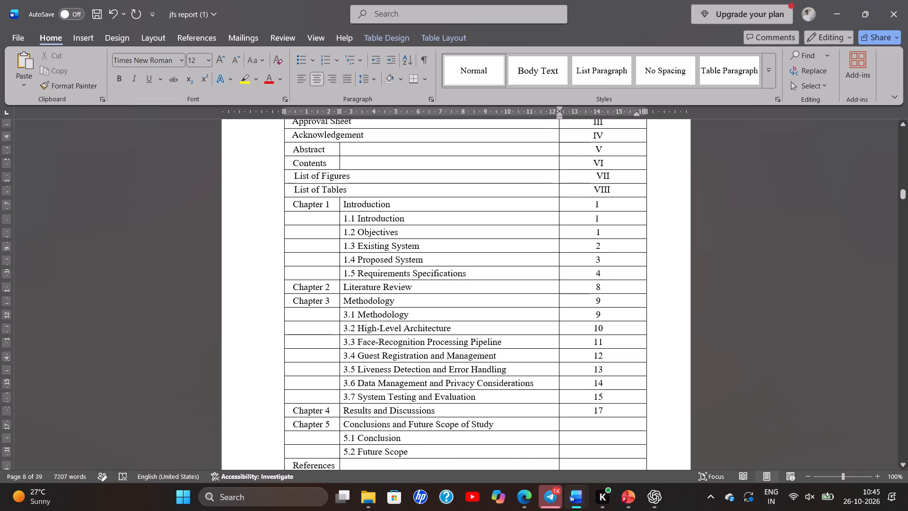
Examine the pages from section 2.4 to the Chapter 3 title, checking how Chapter 2 ends and where Chapter 3 starts.
scroll(605, 305, "down", 17)
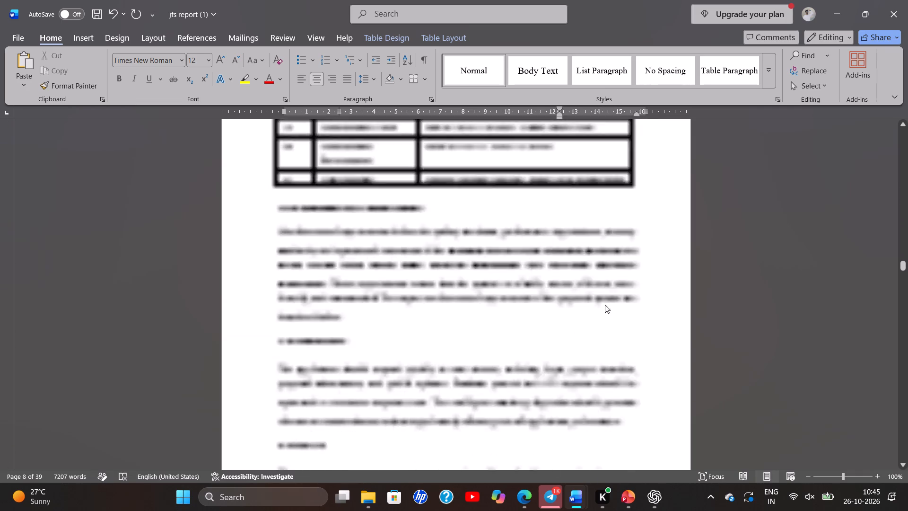
scroll(605, 305, "down", 7)
scroll(605, 305, "up", 5)
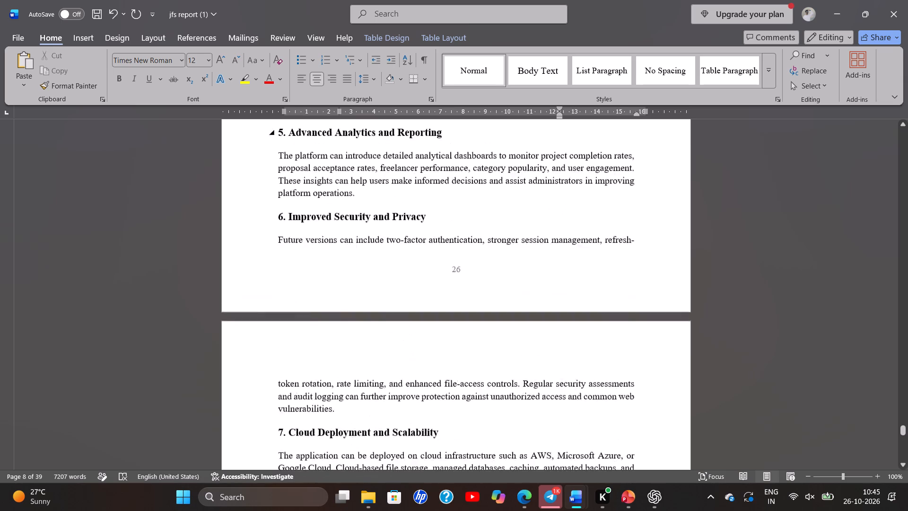
scroll(605, 305, "up", 11)
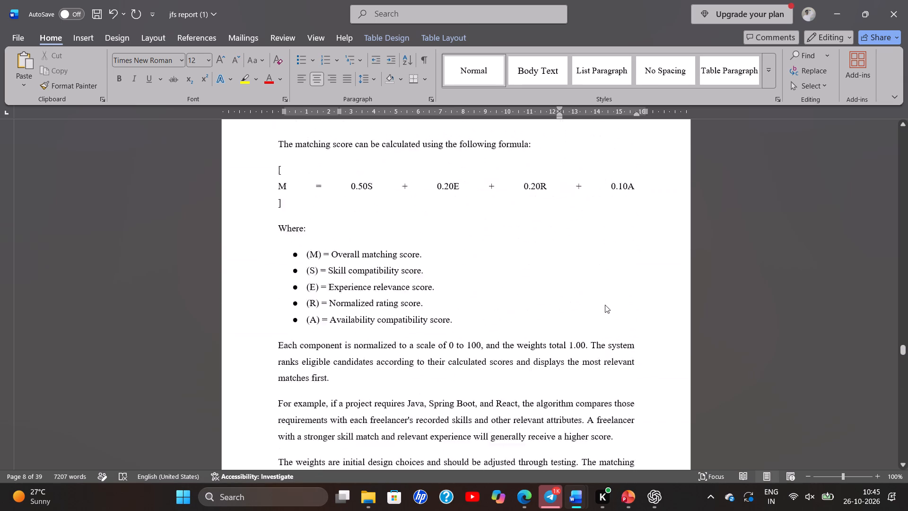
scroll(605, 305, "up", 7)
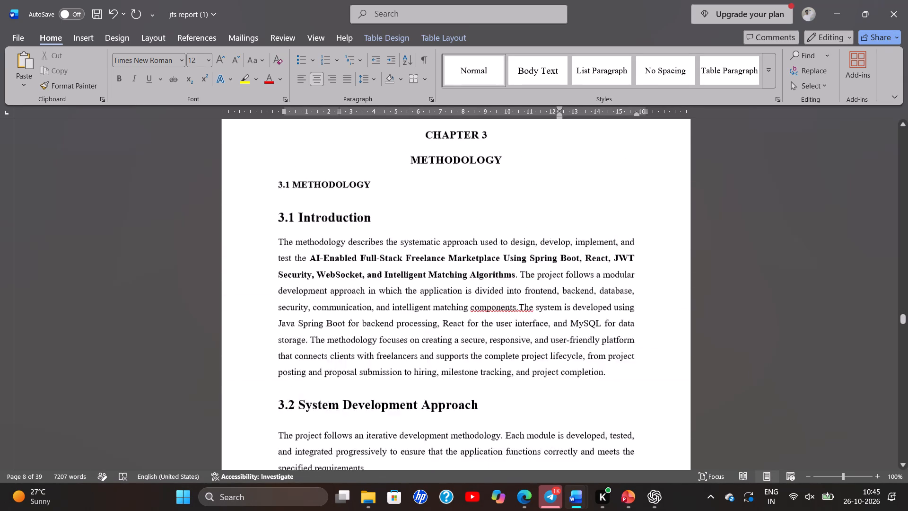
scroll(605, 305, "up", 5)
scroll(605, 305, "right", 1)
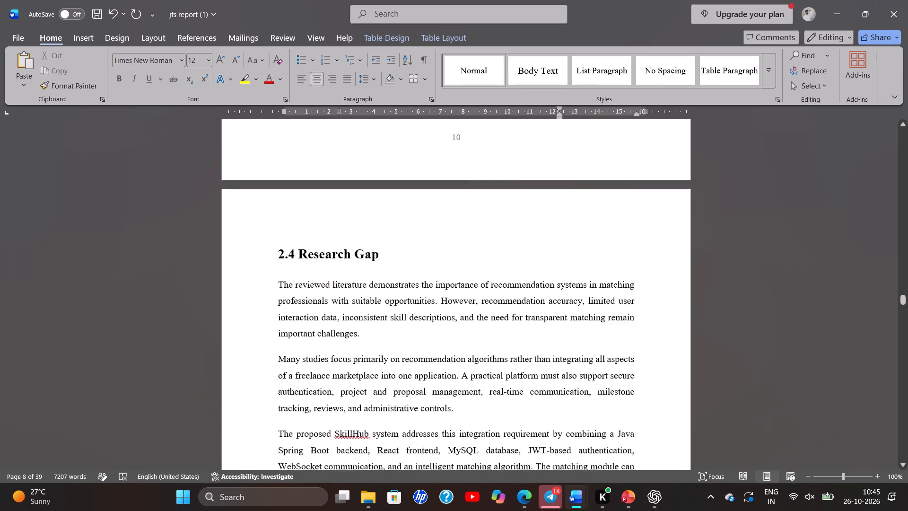
scroll(605, 305, "right", 2)
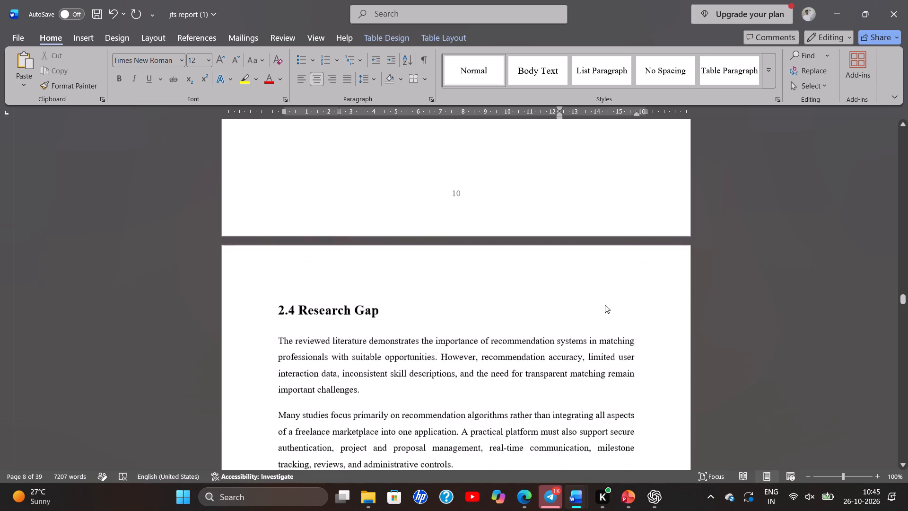
scroll(605, 305, "right", 2)
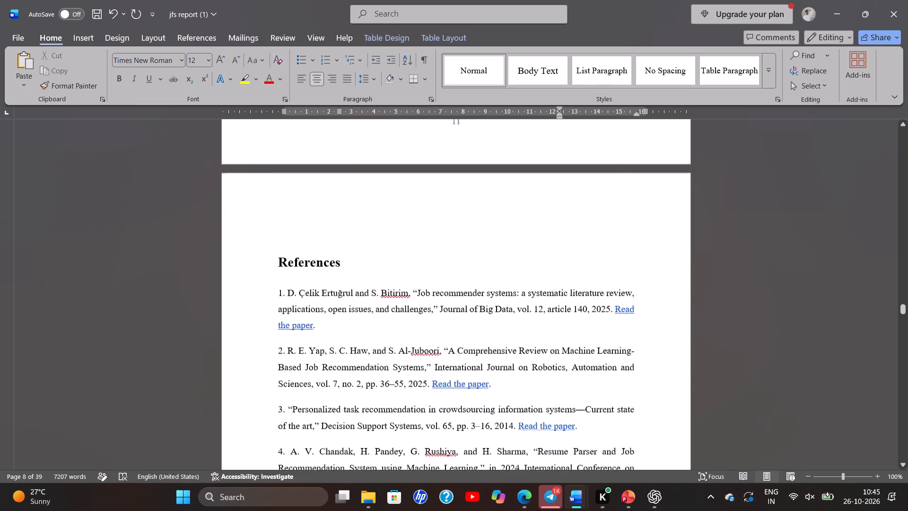
scroll(605, 305, "right", 1)
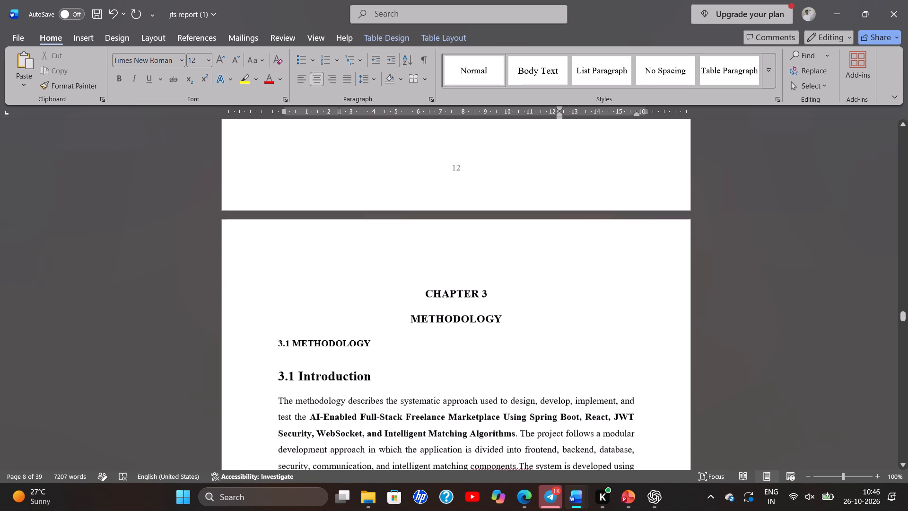
scroll(605, 305, "right", 2)
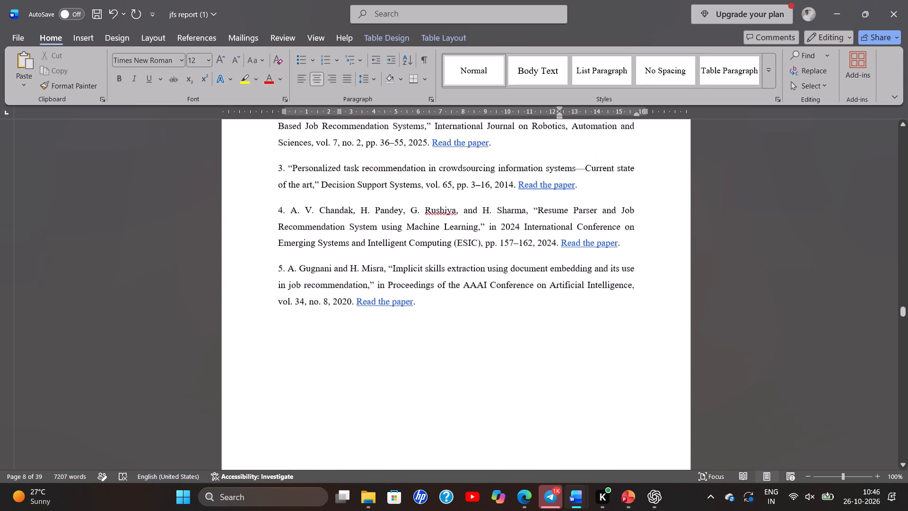
scroll(605, 305, "right", 1)
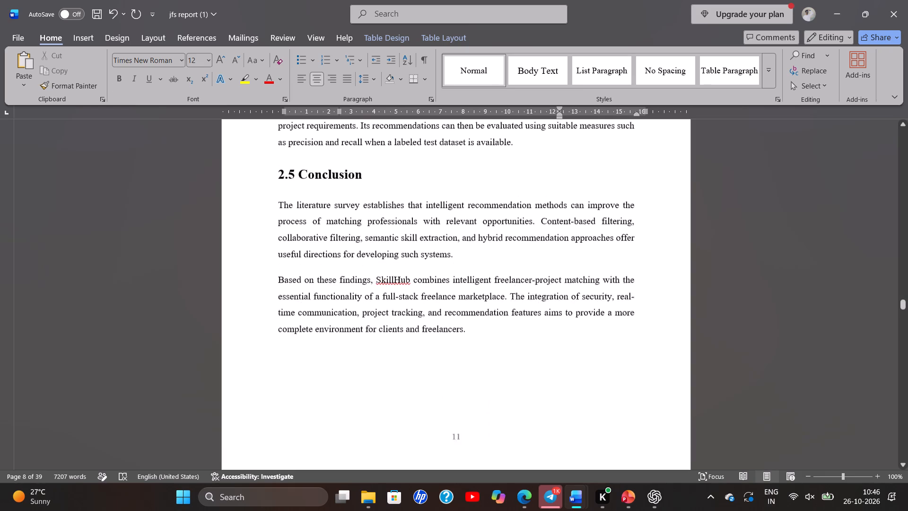
scroll(605, 305, "right", 1)
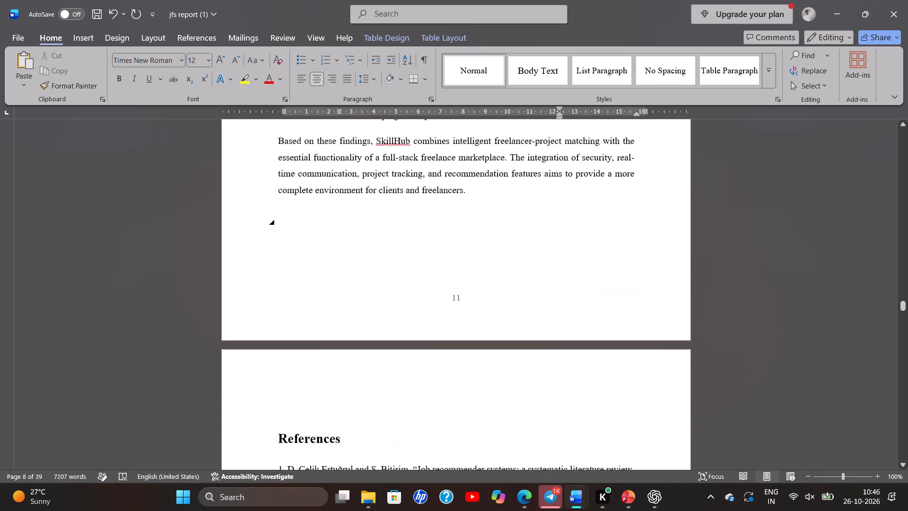
scroll(605, 305, "right", 1)
scroll(605, 305, "down", 1)
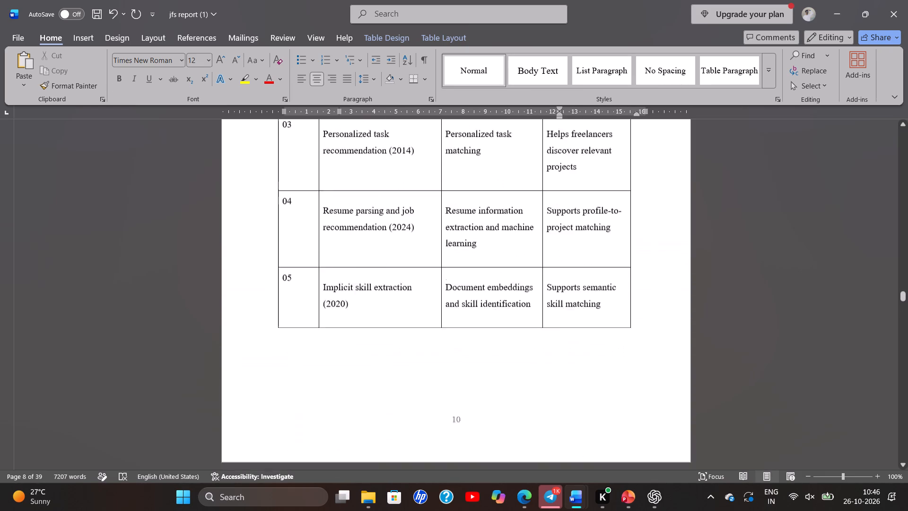
scroll(605, 305, "down", 1)
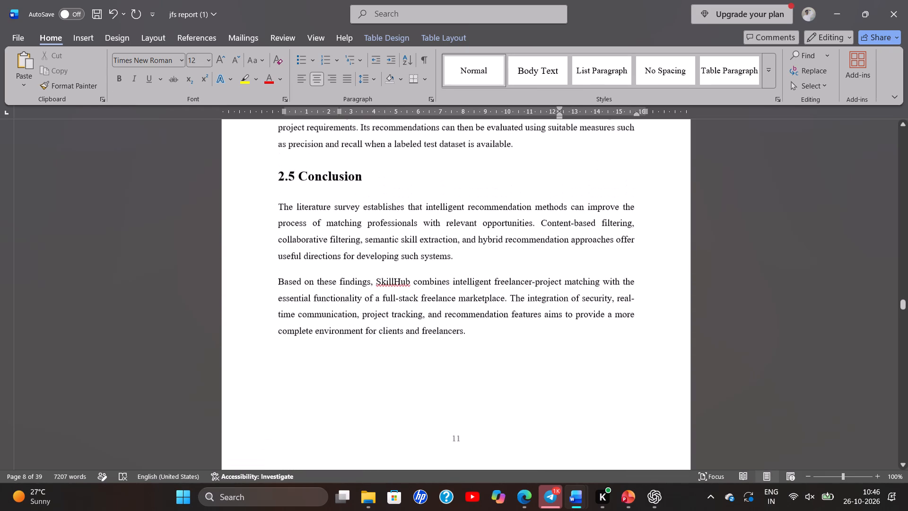
scroll(605, 305, "down", 1)
Delete section 2.5 Conclusion together with the five-entry References list at the end of Chapter 2.
scroll(605, 305, "up", 2)
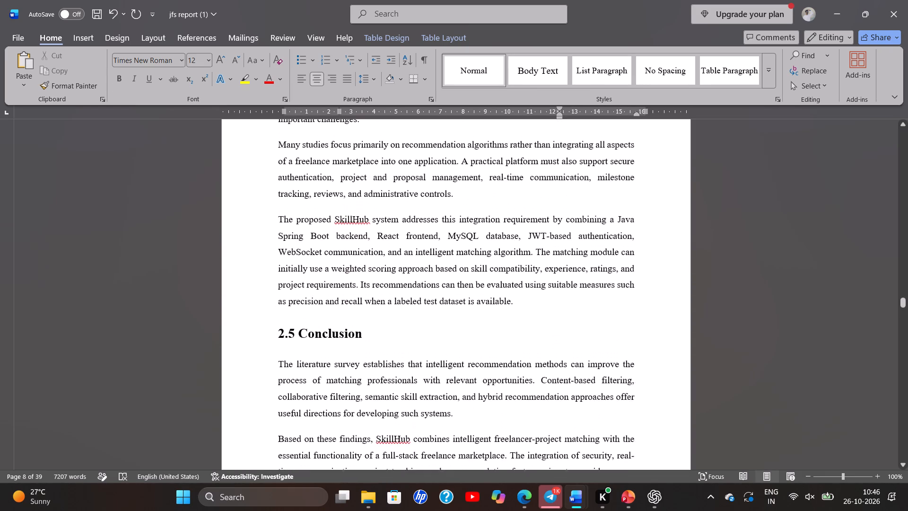
scroll(605, 305, "up", 1)
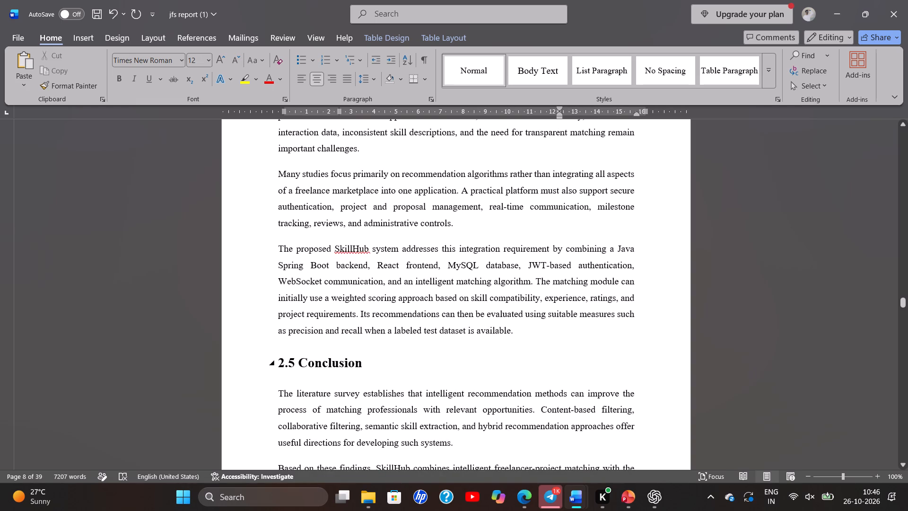
left_click_drag(278, 359, 408, 489)
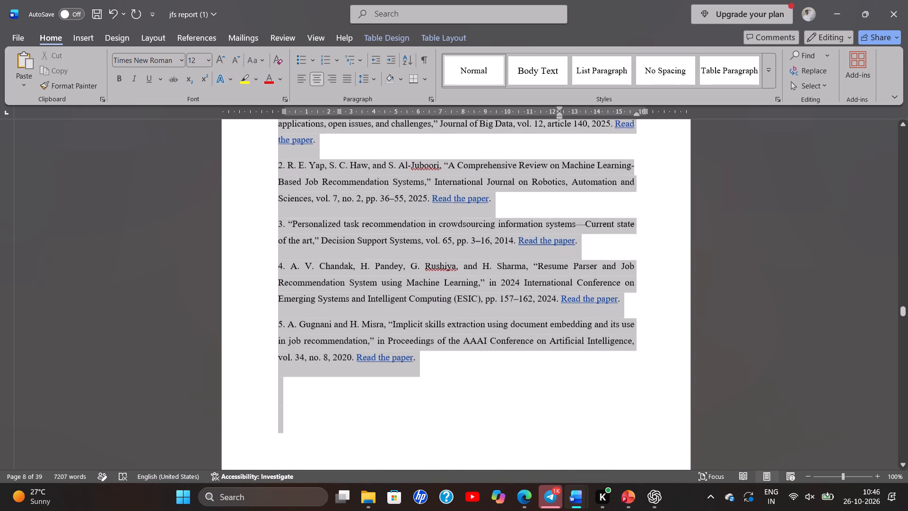
left_click_drag(408, 489, 404, 278)
key("BackSpace")
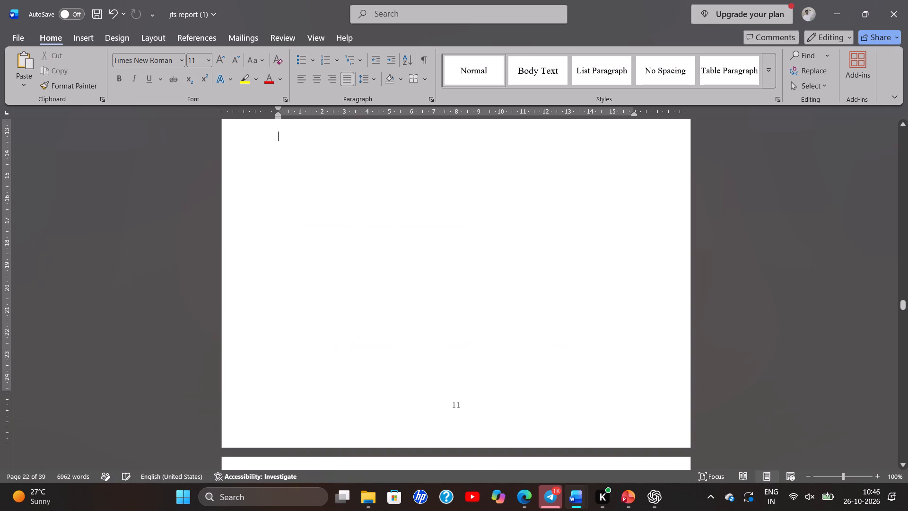
Review Chapter 2 backwards from the Chapter 3 title to its own title, checking its headings, comparison table and page numbers.
scroll(404, 278, "up", 2)
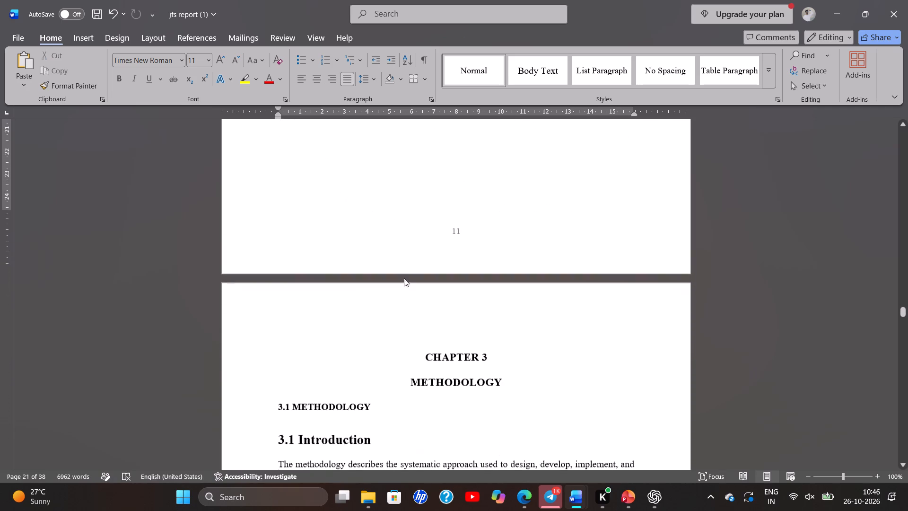
scroll(404, 278, "up", 2)
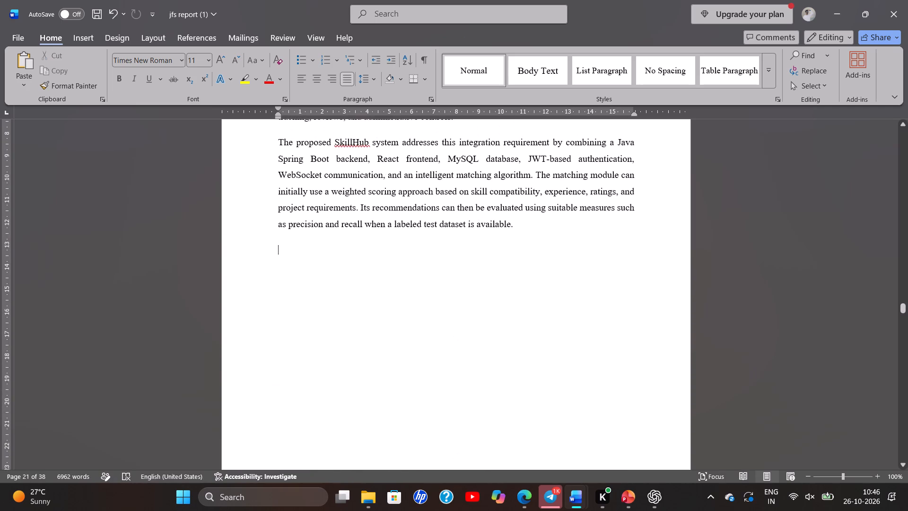
scroll(404, 278, "up", 3)
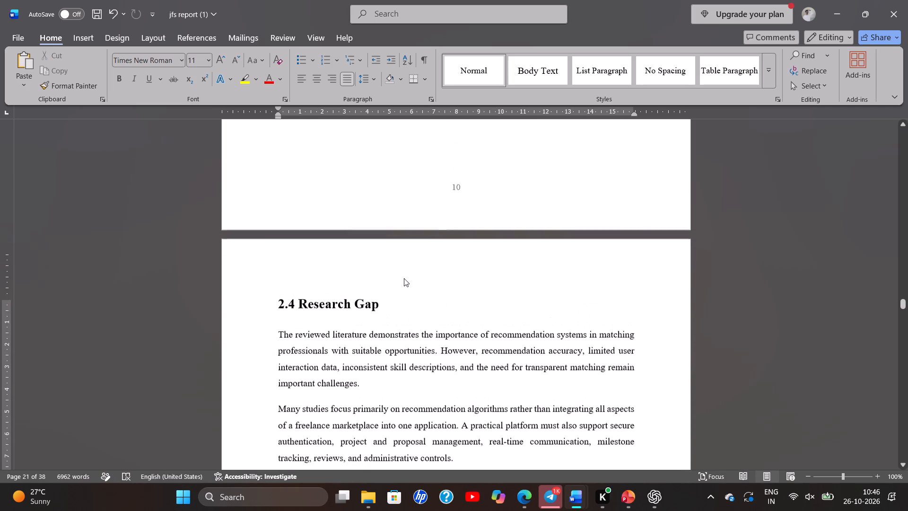
scroll(404, 278, "up", 4)
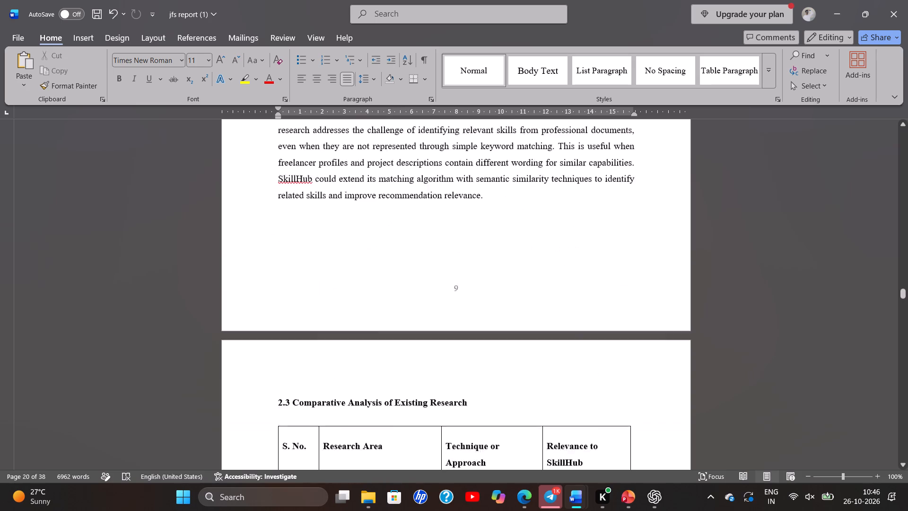
scroll(404, 278, "up", 2)
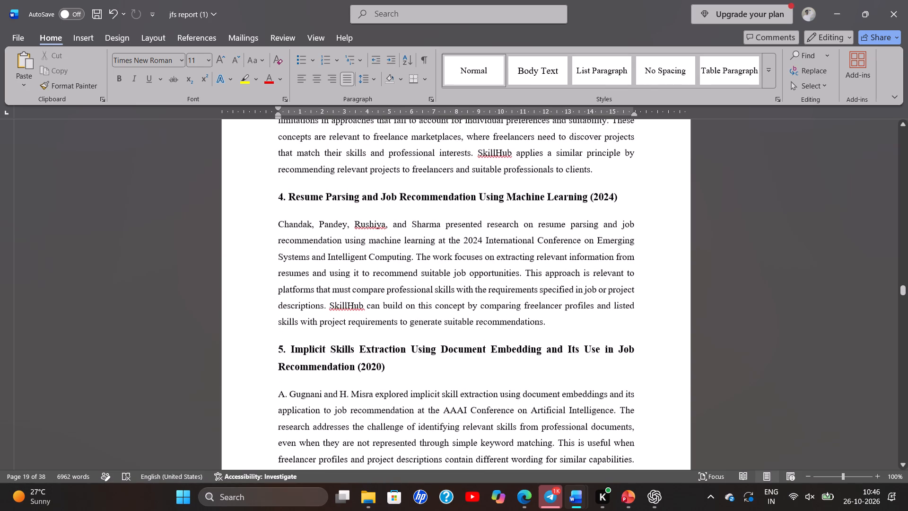
scroll(404, 278, "up", 3)
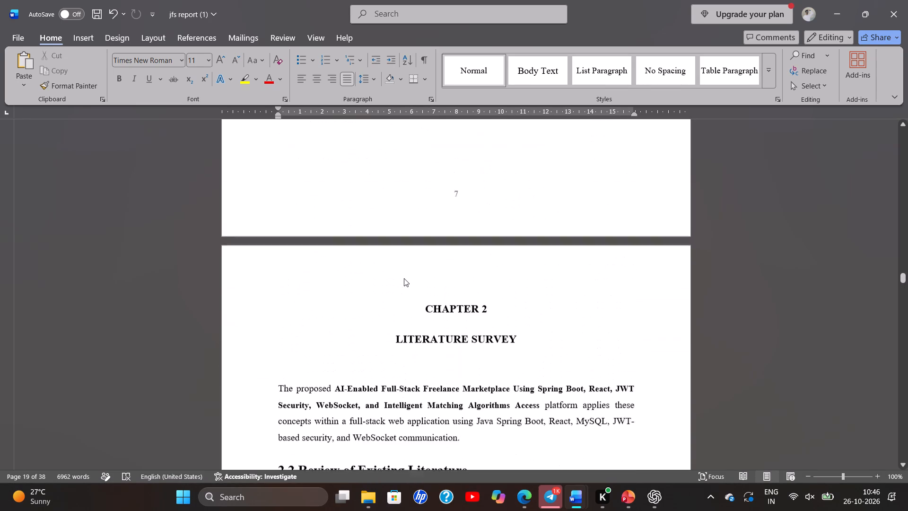
scroll(404, 278, "down", 4)
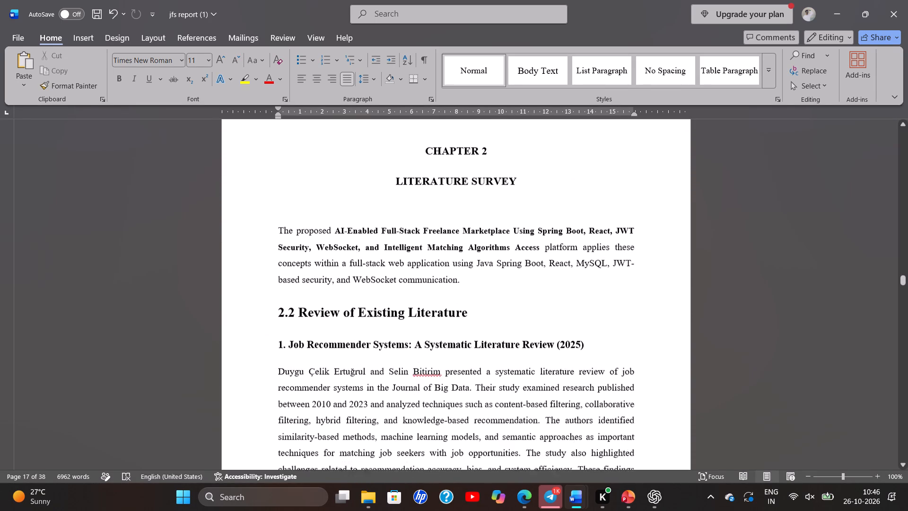
Review Chapter 2 from its title to the Chapter 3 title, checking the reviewed papers, comparison table, section 2.4 and page numbers.
scroll(404, 278, "down", 5)
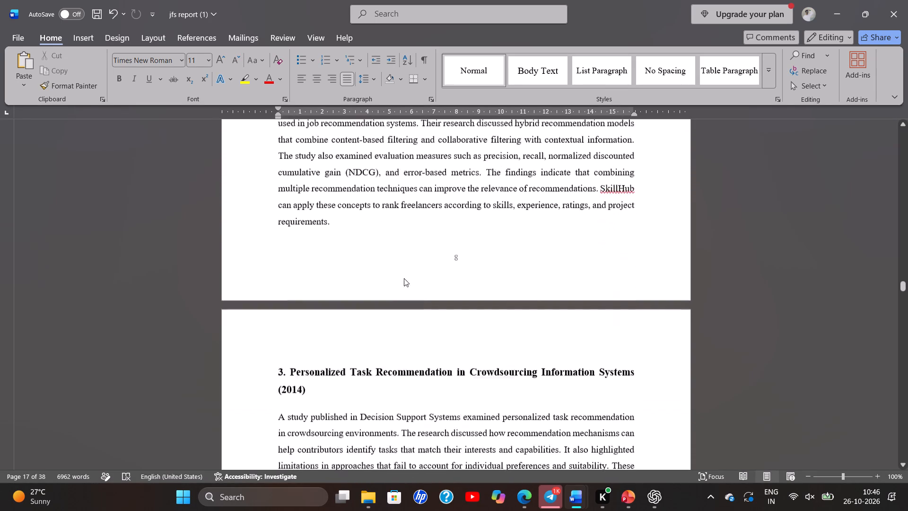
scroll(404, 278, "down", 6)
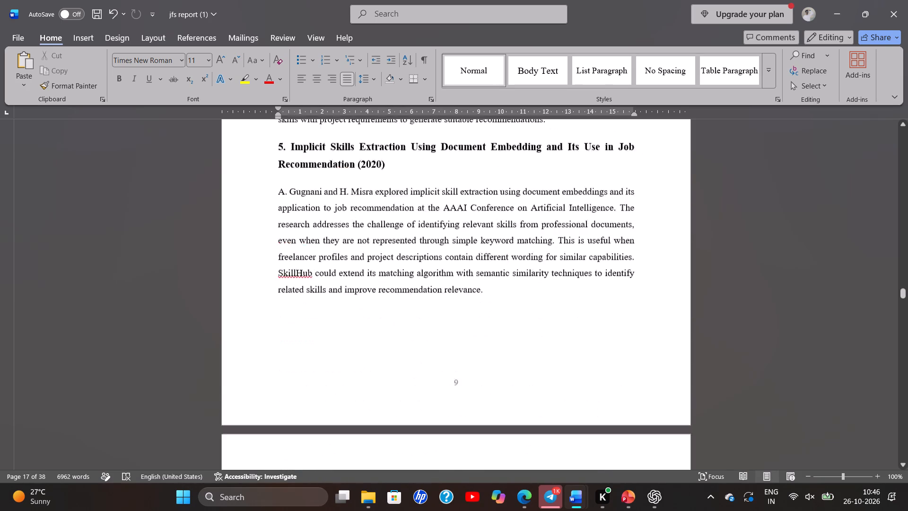
scroll(404, 278, "down", 2)
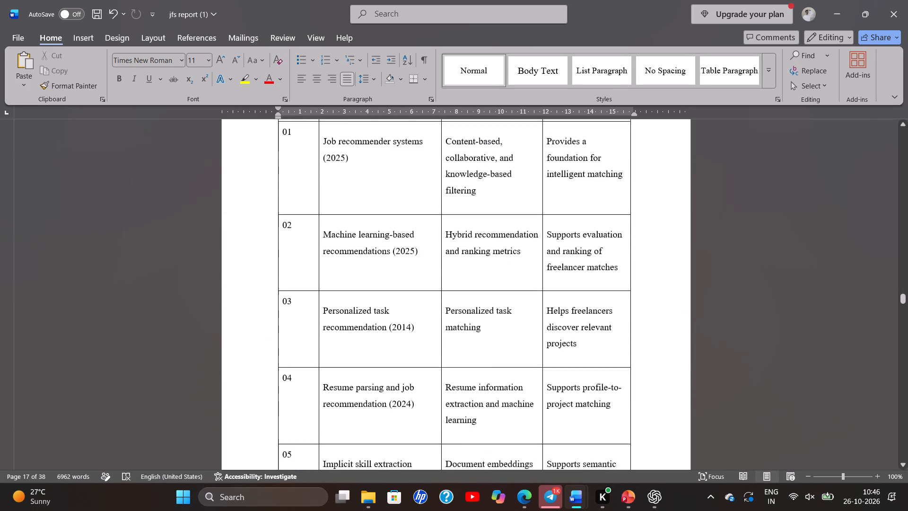
scroll(404, 278, "down", 5)
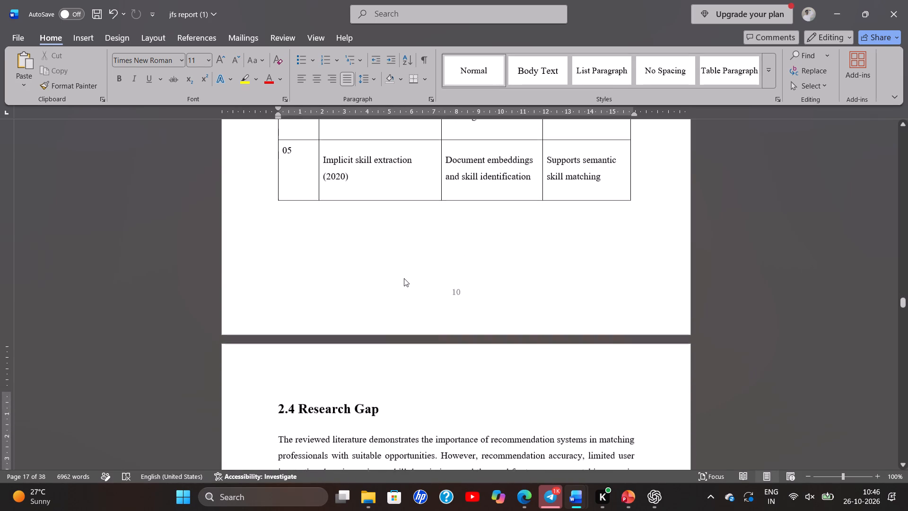
scroll(404, 278, "down", 1)
scroll(381, 337, "up", 2)
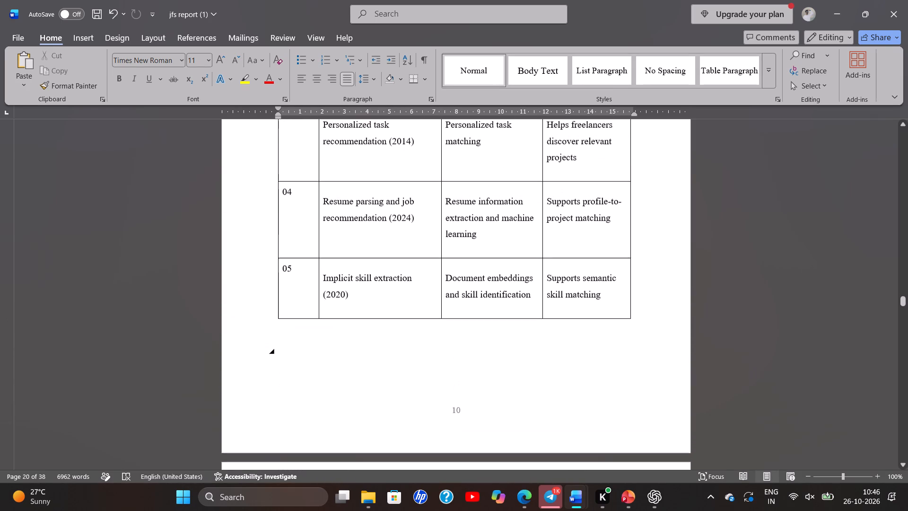
scroll(381, 337, "down", 4)
scroll(308, 306, "down", 1)
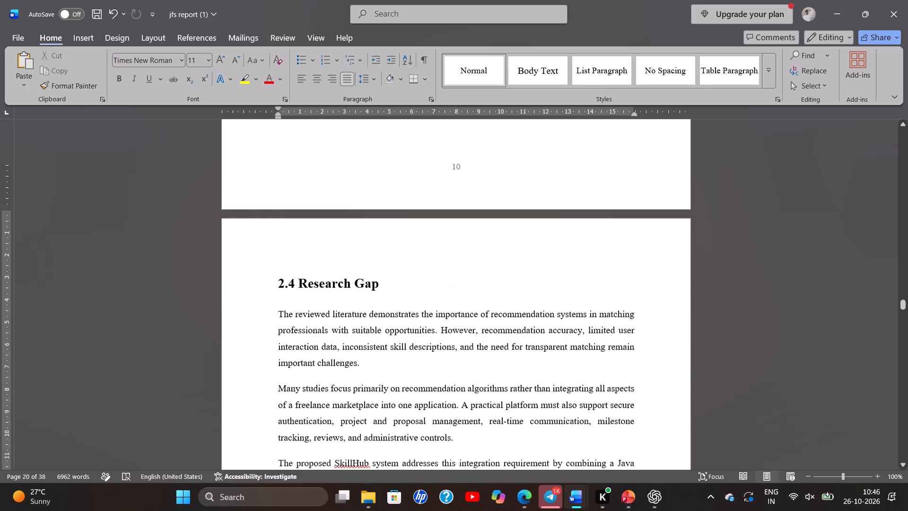
scroll(308, 306, "down", 6)
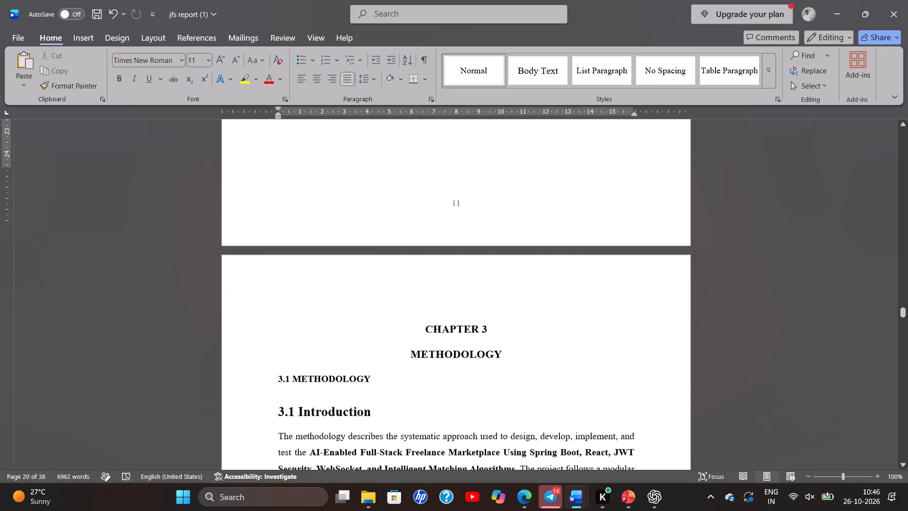
Delete the duplicate "3.1 METHODOLOGY" line between the Chapter 3 title and the 3.1 Introduction heading.
scroll(308, 306, "down", 1)
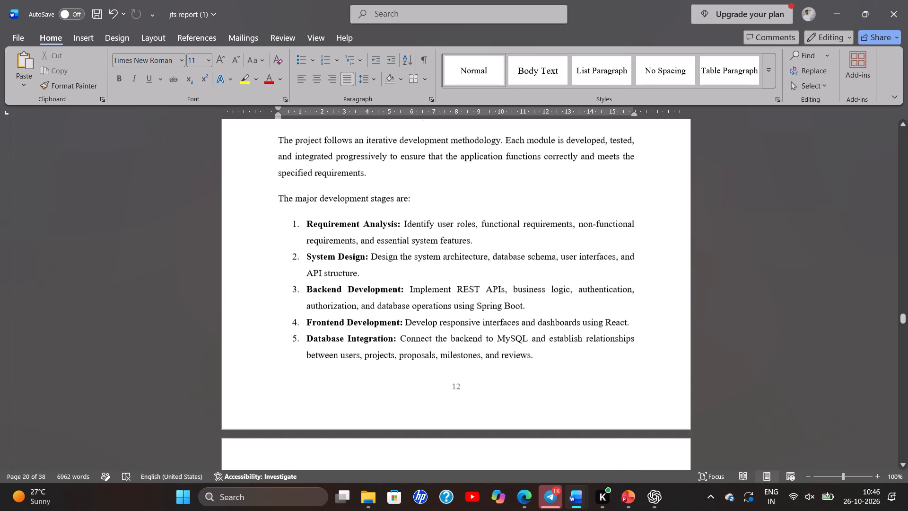
scroll(308, 306, "down", 2)
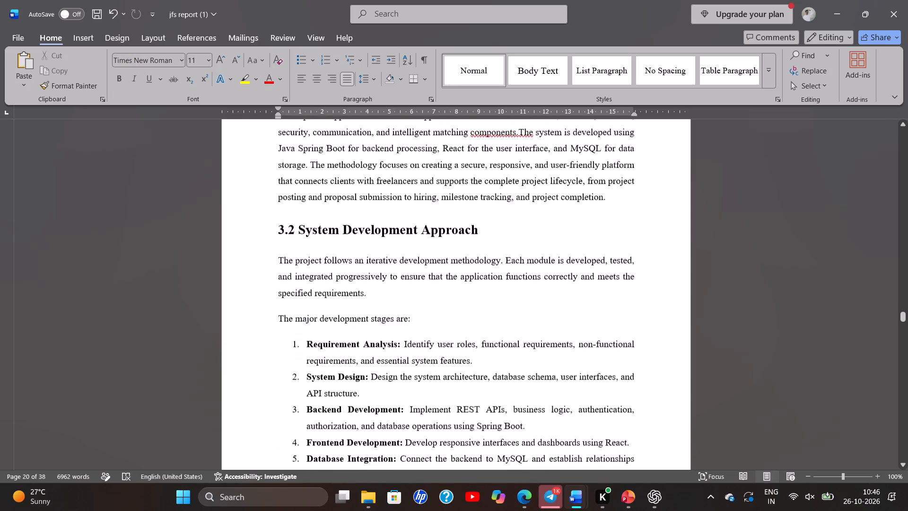
scroll(308, 306, "up", 2)
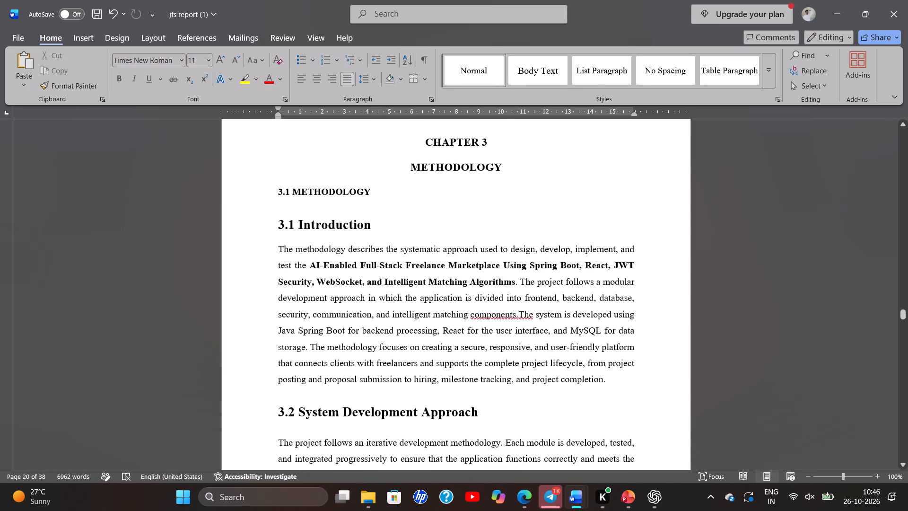
scroll(308, 306, "up", 1)
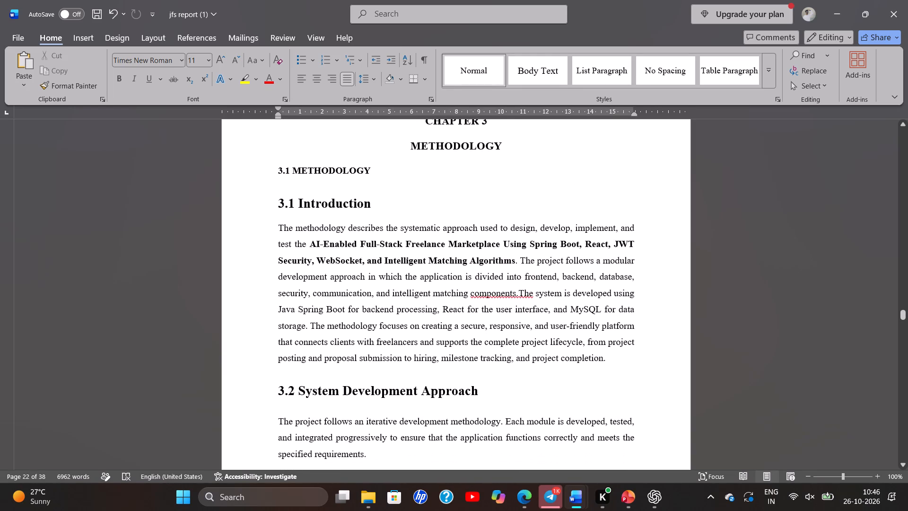
left_click_drag(375, 187, 343, 183)
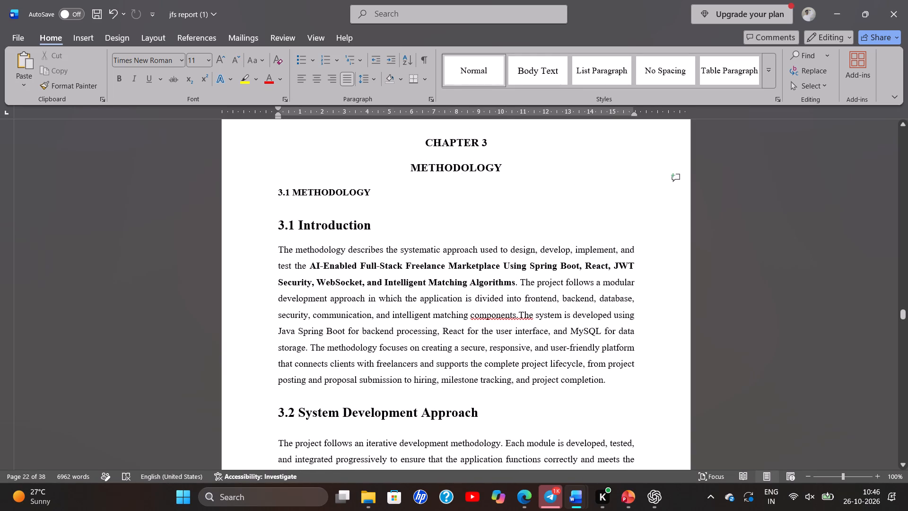
left_click_drag(343, 183, 279, 179)
key("BackSpace")
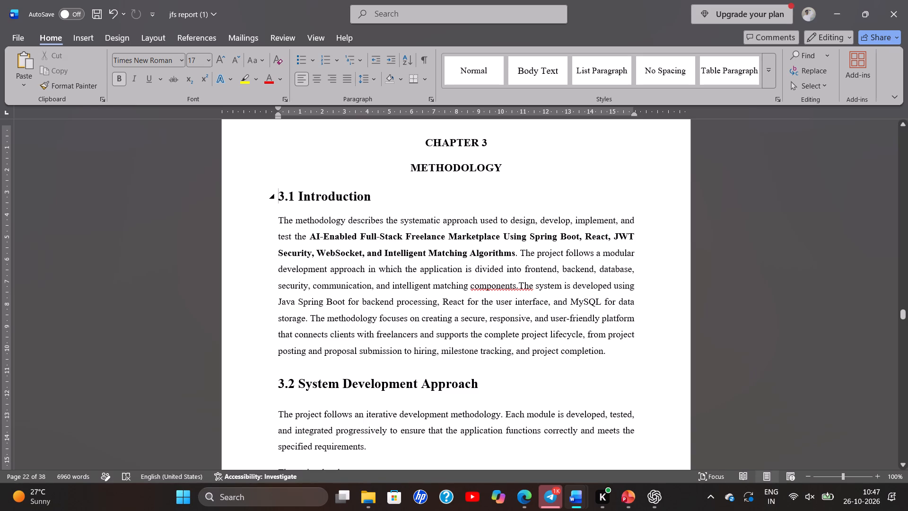
Push the stranded "3. Data Layer" heading in section 3.3 onto the following page by adding blank lines before it.
scroll(279, 179, "down", 2)
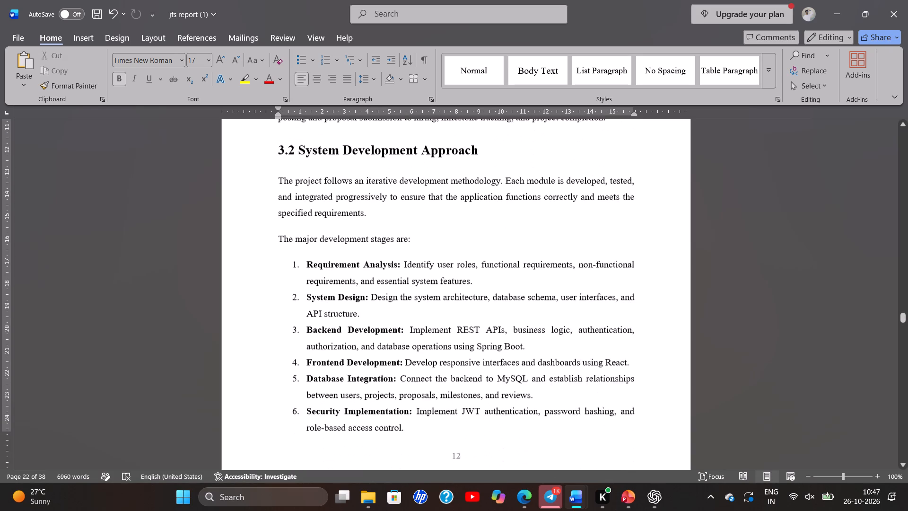
scroll(279, 179, "down", 2)
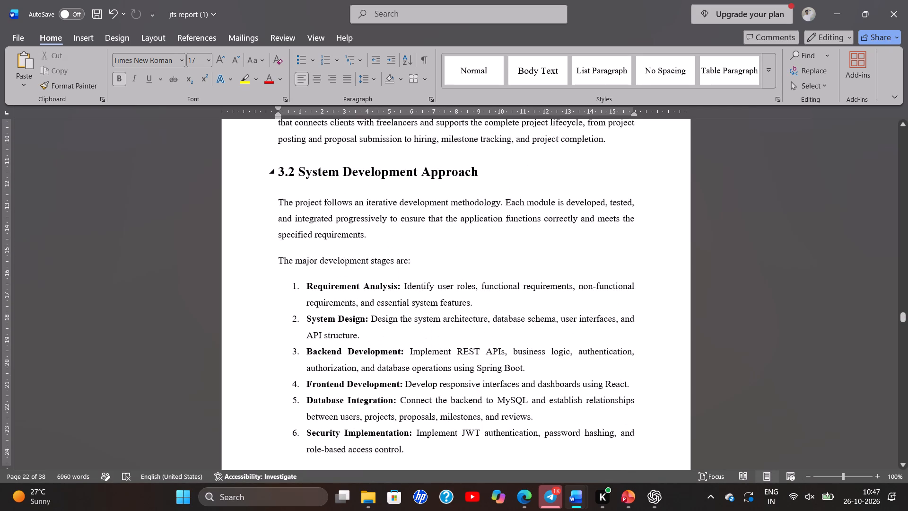
scroll(279, 179, "down", 3)
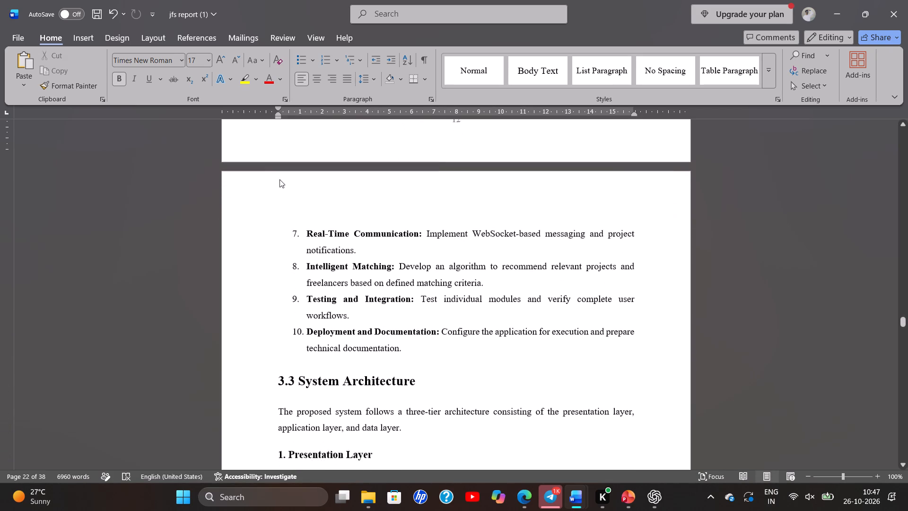
scroll(279, 179, "down", 4)
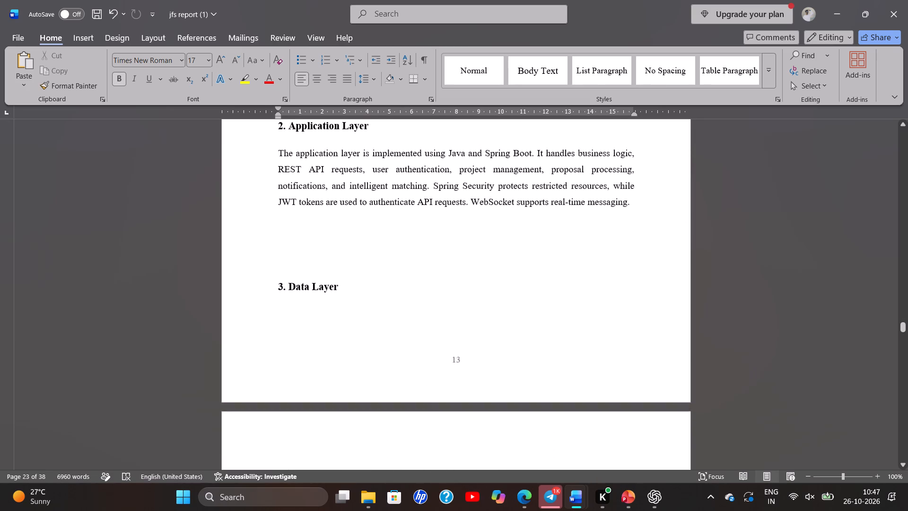
scroll(279, 179, "down", 2)
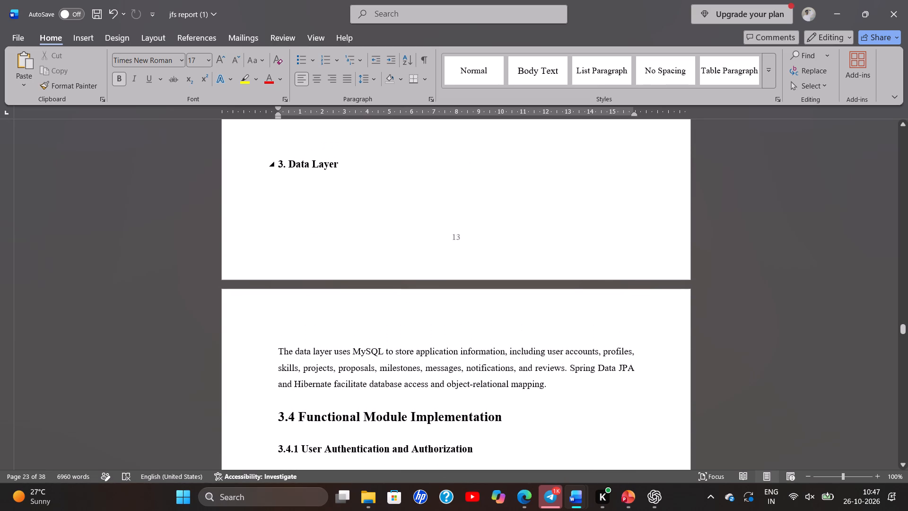
left_click(285, 153)
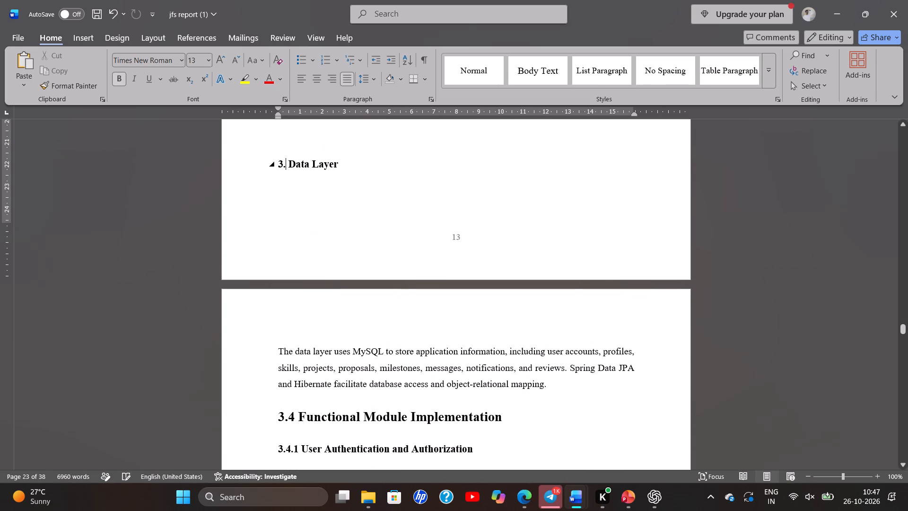
key("Return")
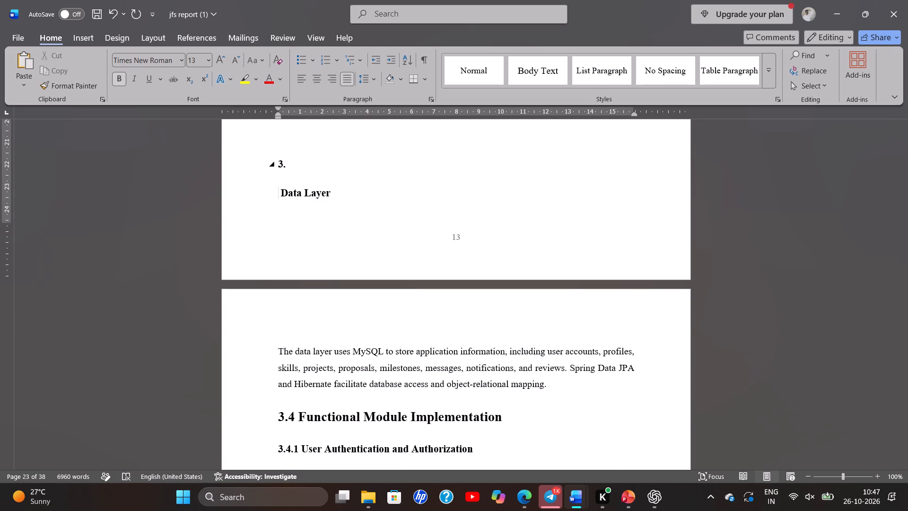
key("ctrl+z")
key("Left")
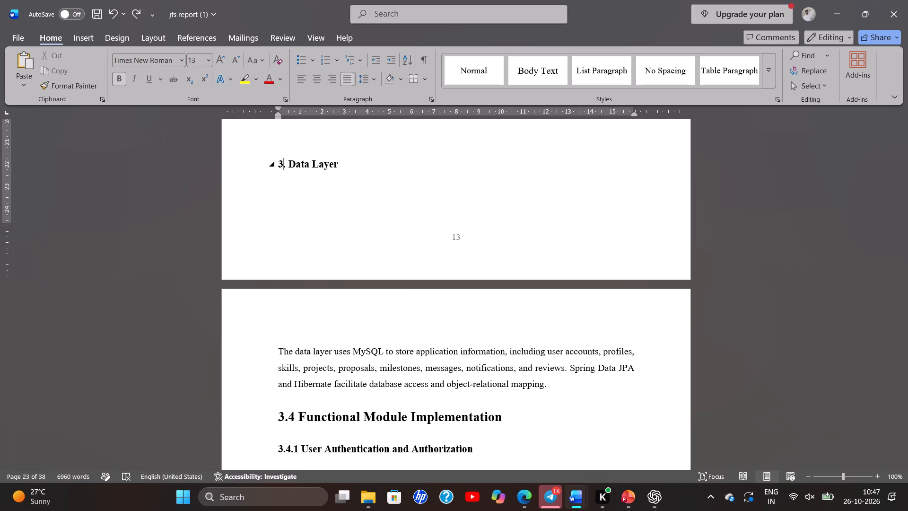
key("Left")
key("Return")
key("Return")
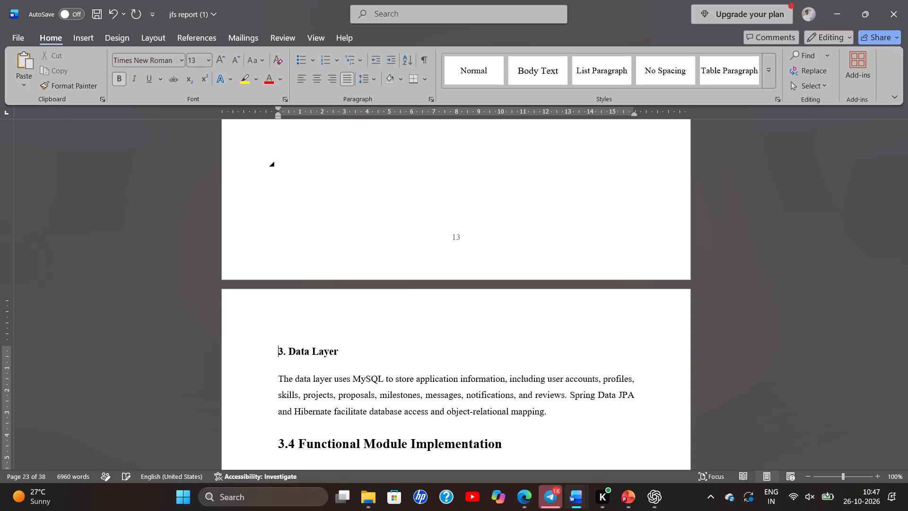
Look back over section 3.3 and the opening pages of Chapter 3 to check their layout, returning to the report's front.
scroll(285, 153, "up", 3)
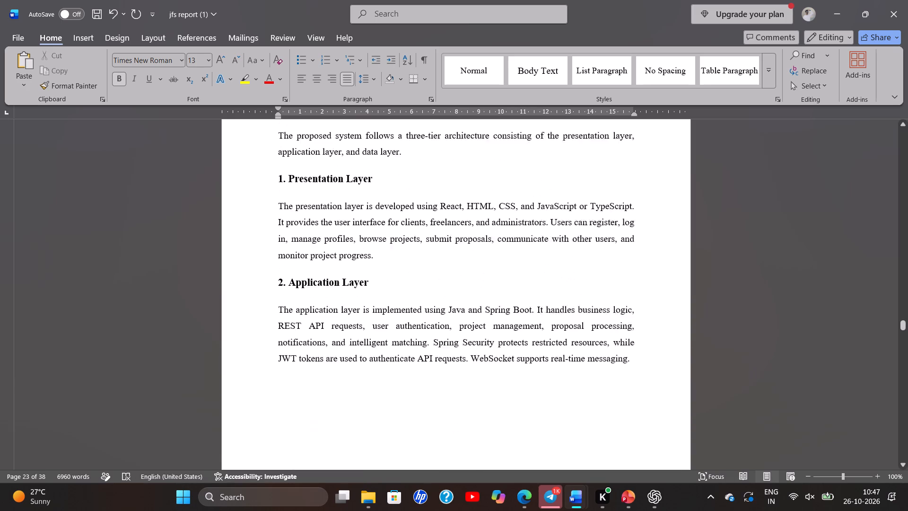
scroll(285, 153, "up", 3)
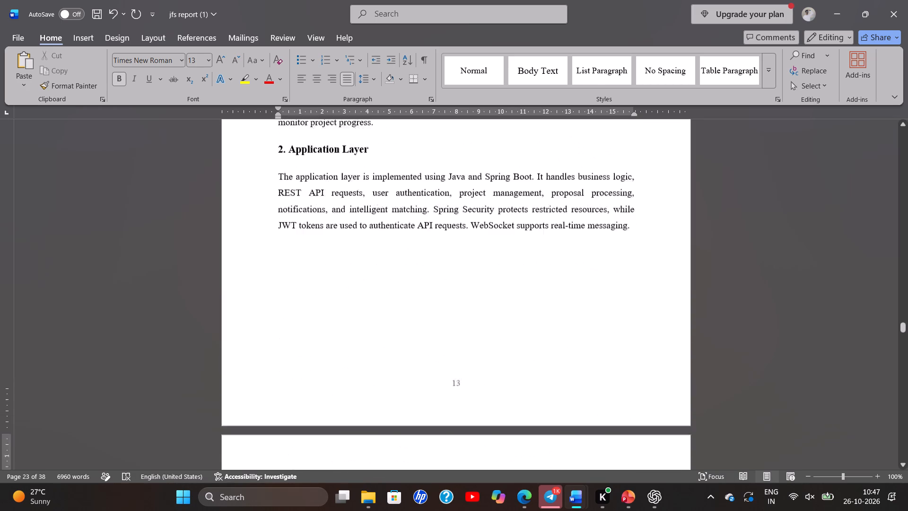
scroll(285, 153, "up", 2)
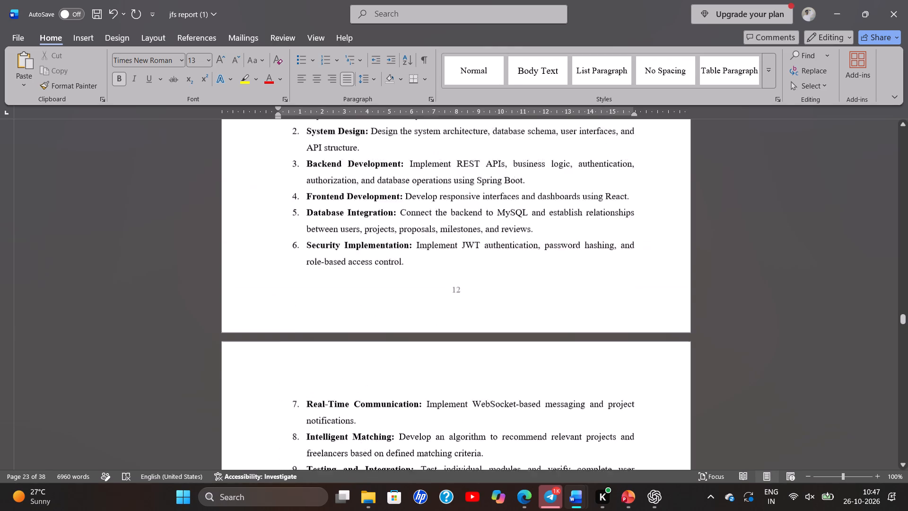
scroll(285, 153, "up", 19)
scroll(285, 153, "up", 4)
Examine the front pages, including the cover, title page, declaration, acknowledgement and abstract, checking their layout.
scroll(285, 153, "down", 3)
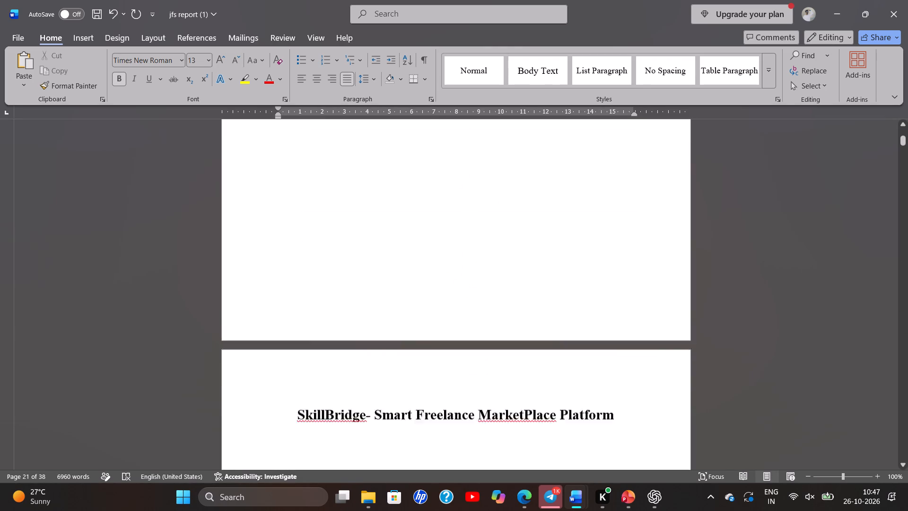
scroll(285, 153, "down", 10)
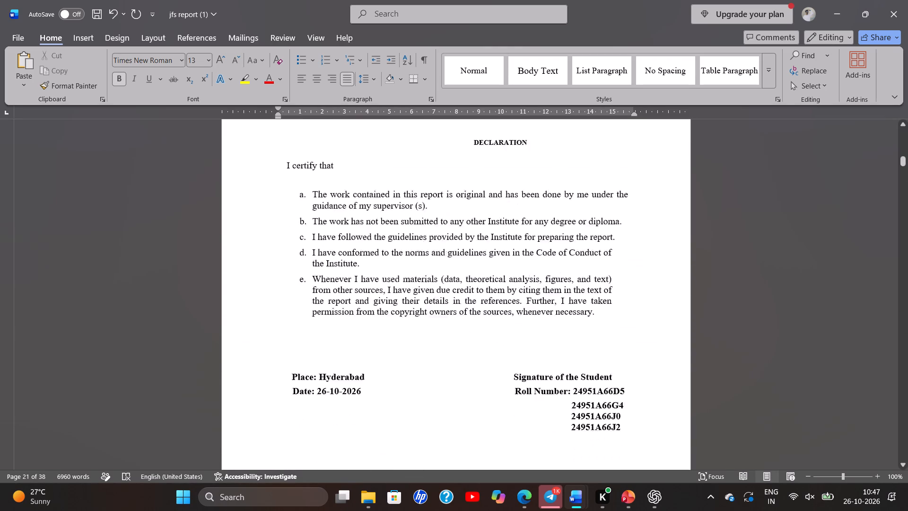
scroll(285, 153, "down", 8)
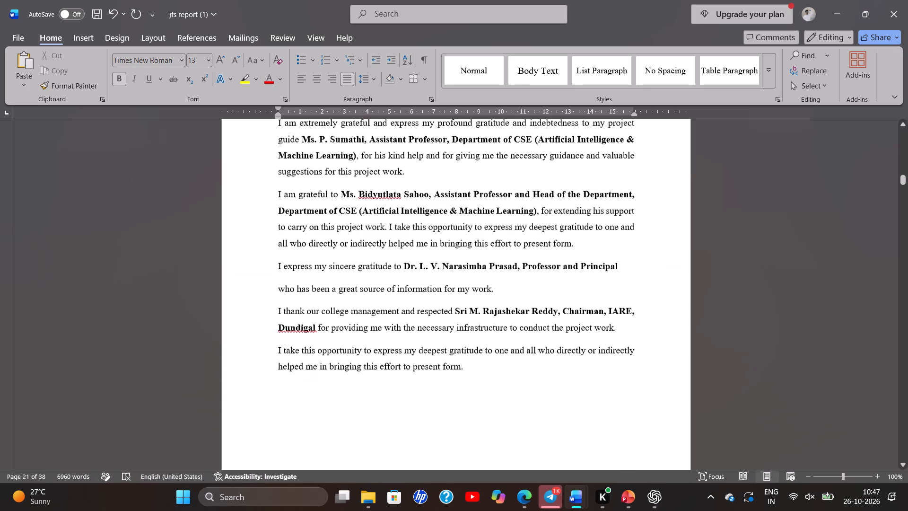
scroll(285, 153, "down", 7)
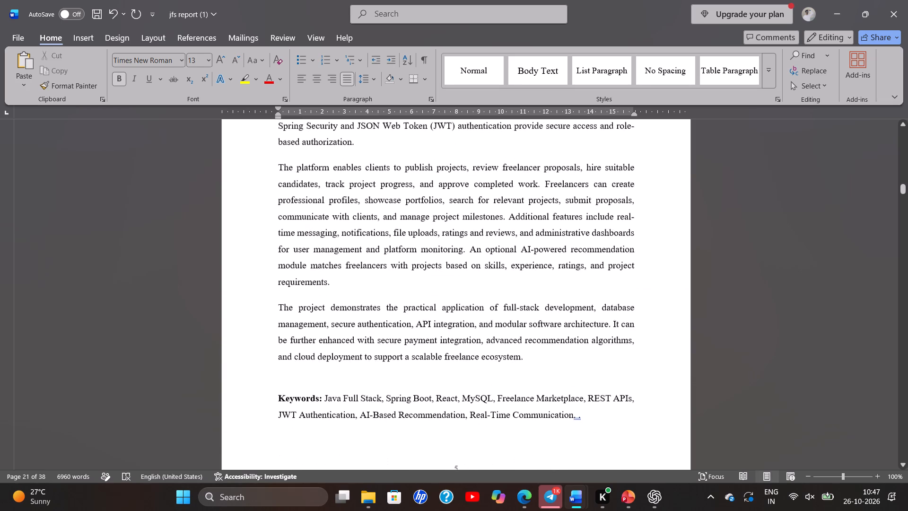
scroll(285, 153, "up", 16)
scroll(285, 153, "down", 1)
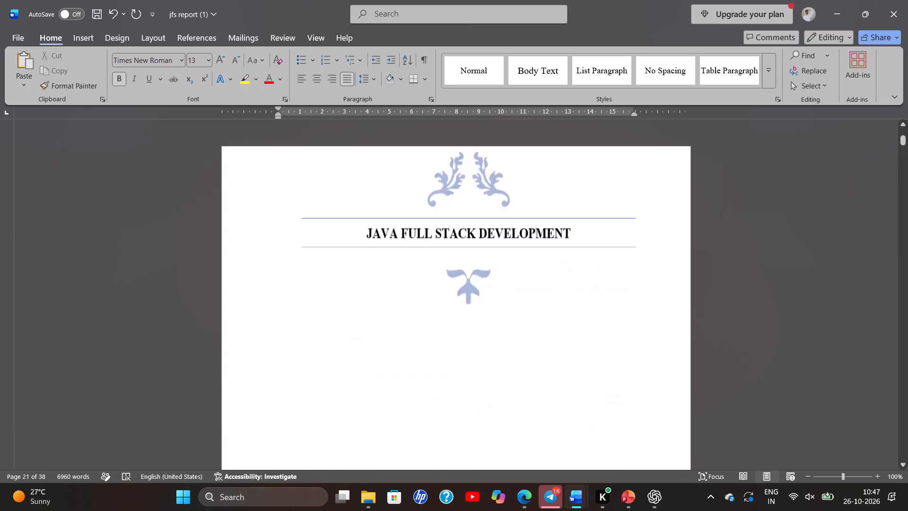
scroll(285, 153, "down", 1)
scroll(285, 153, "up", 2)
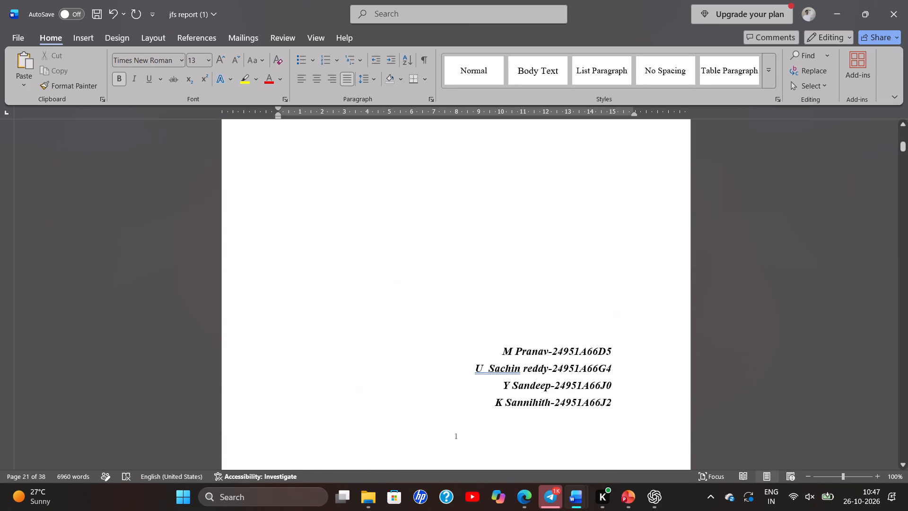
scroll(285, 153, "up", 2)
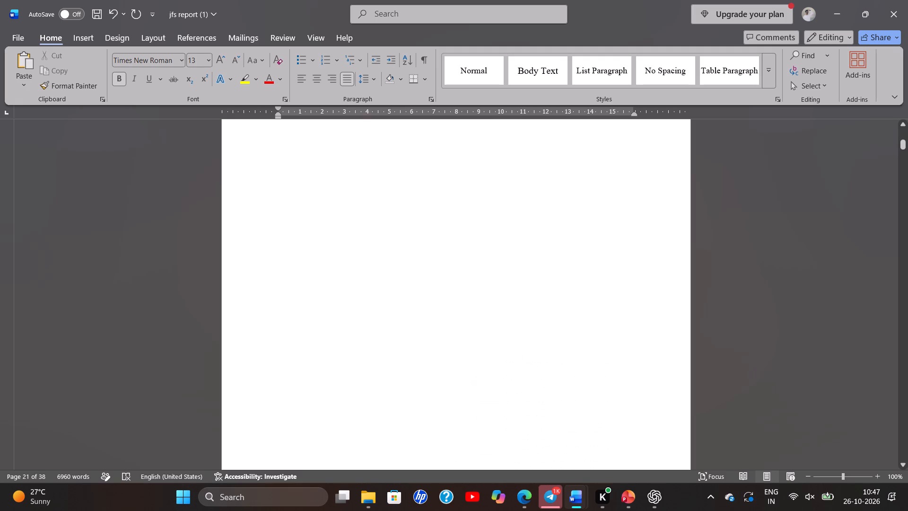
scroll(285, 153, "up", 1)
scroll(285, 153, "down", 1)
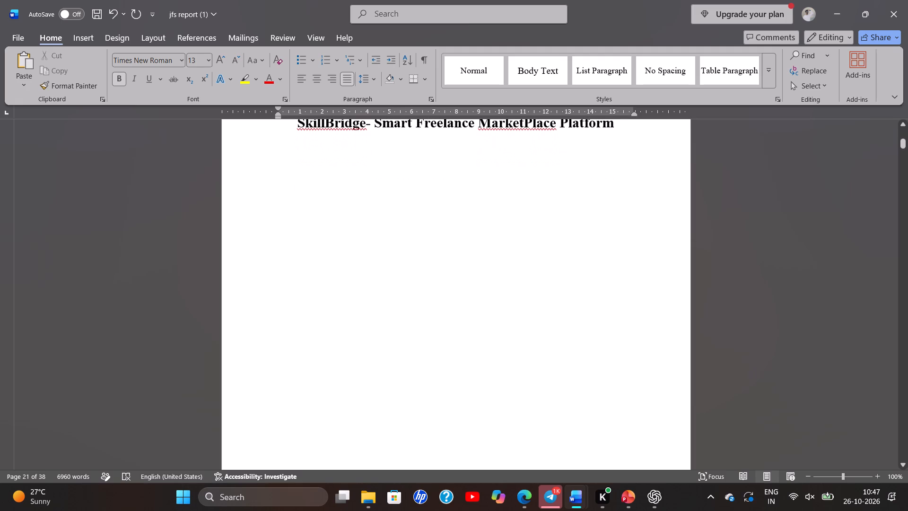
scroll(285, 153, "down", 1)
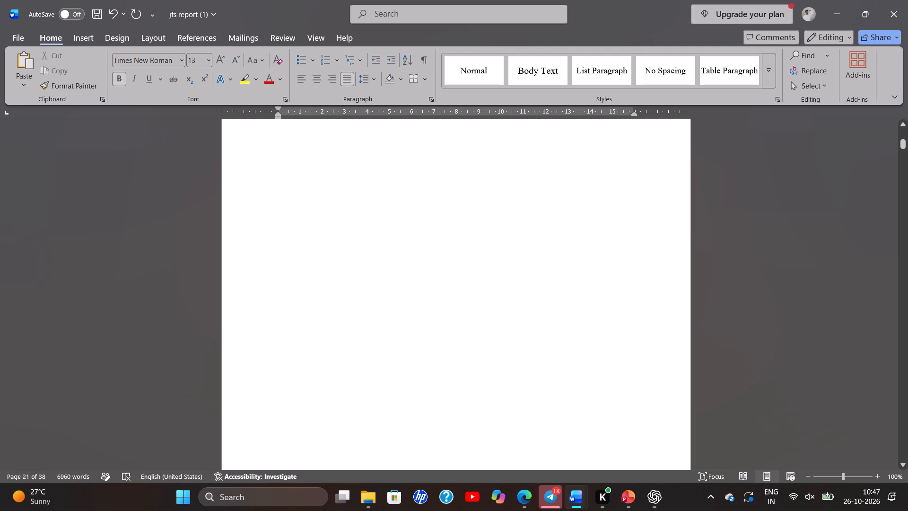
scroll(285, 153, "down", 2)
In the contents table, set the page numbers of Chapter 3 Methodology and 3.1 Methodology to 12.
scroll(285, 153, "down", 3)
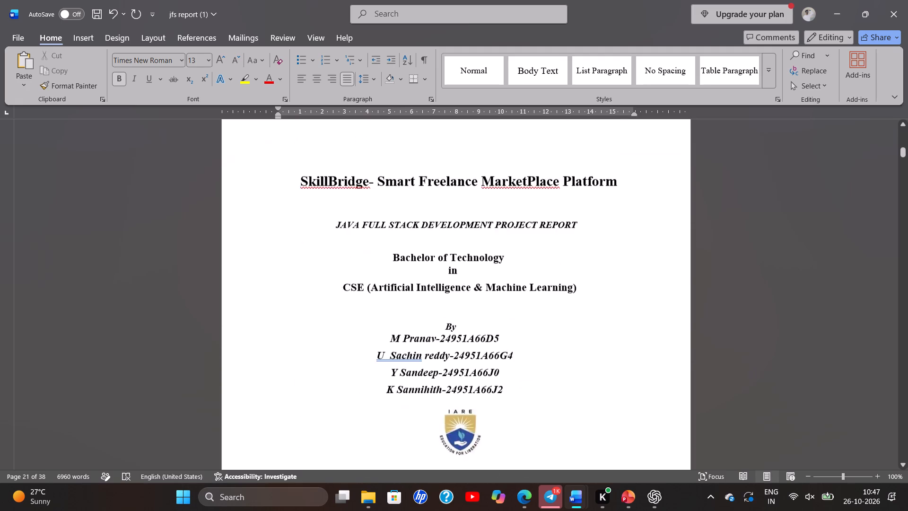
scroll(285, 153, "down", 3)
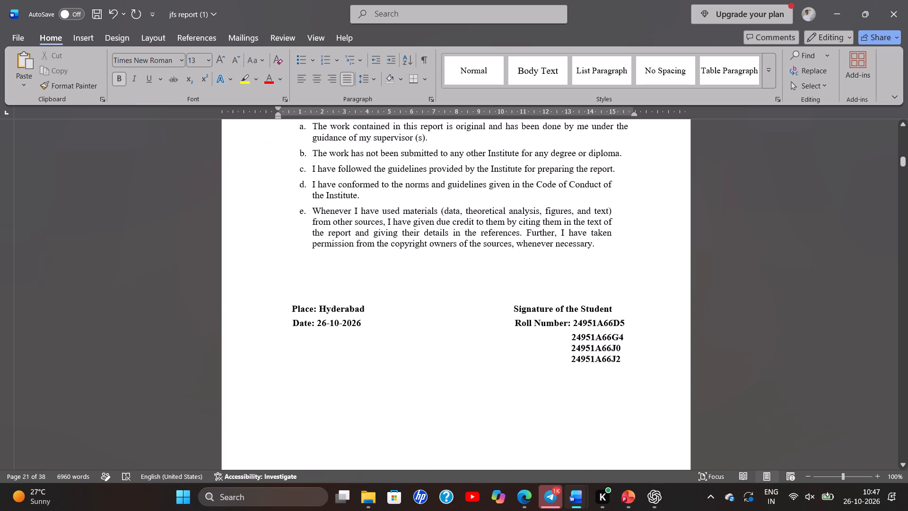
scroll(286, 148, "down", 3)
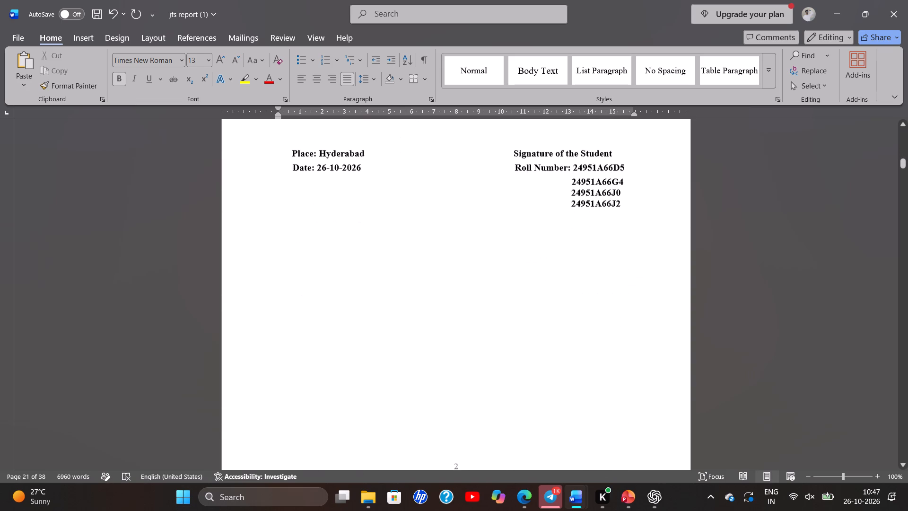
scroll(286, 148, "down", 5)
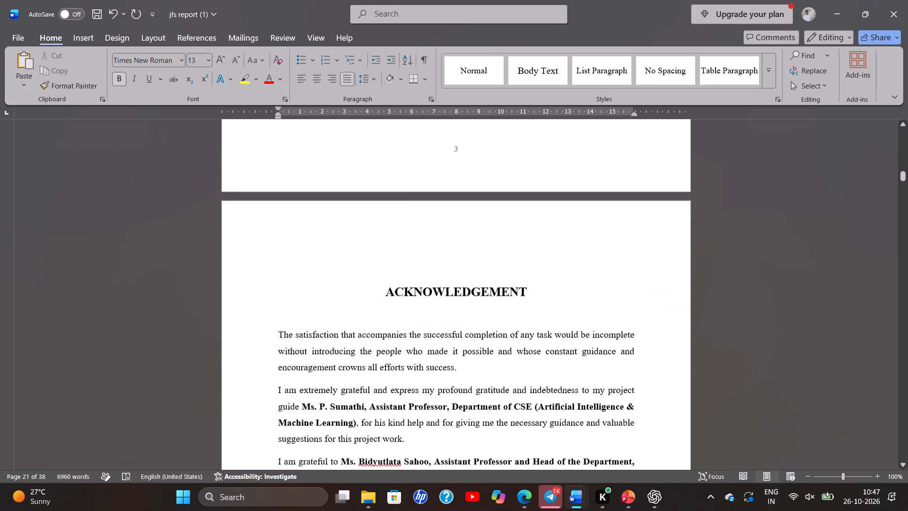
scroll(286, 148, "down", 2)
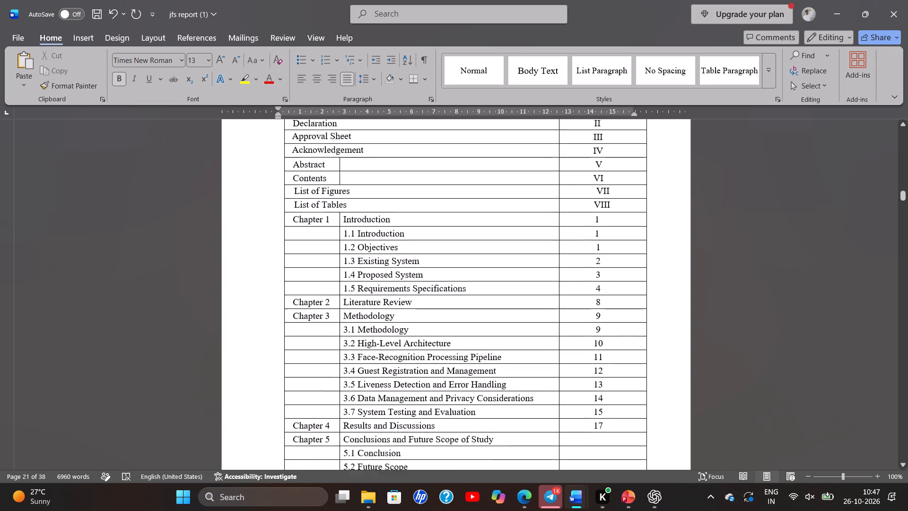
scroll(286, 148, "down", 1)
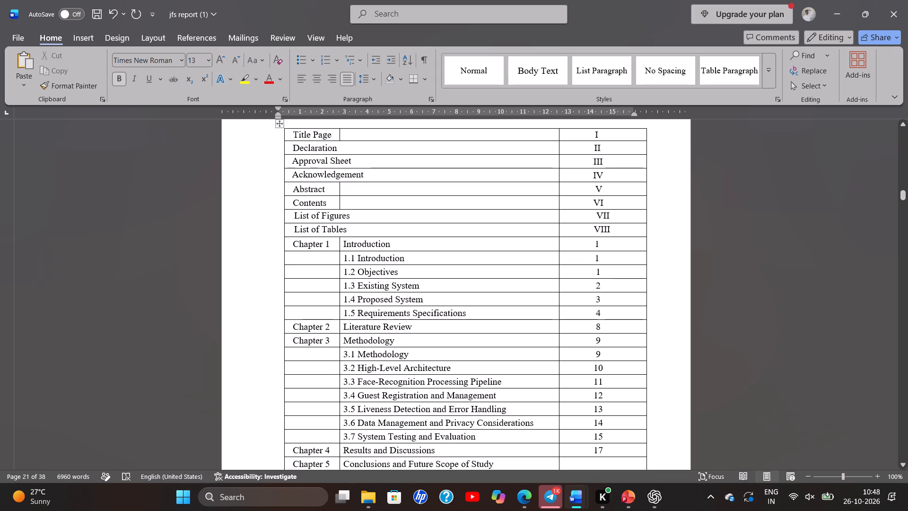
left_click(608, 341)
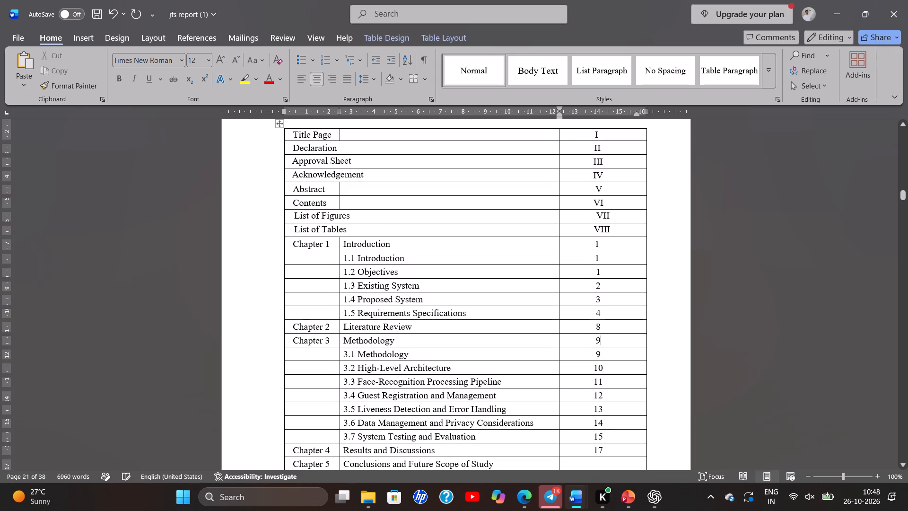
key("BackSpace")
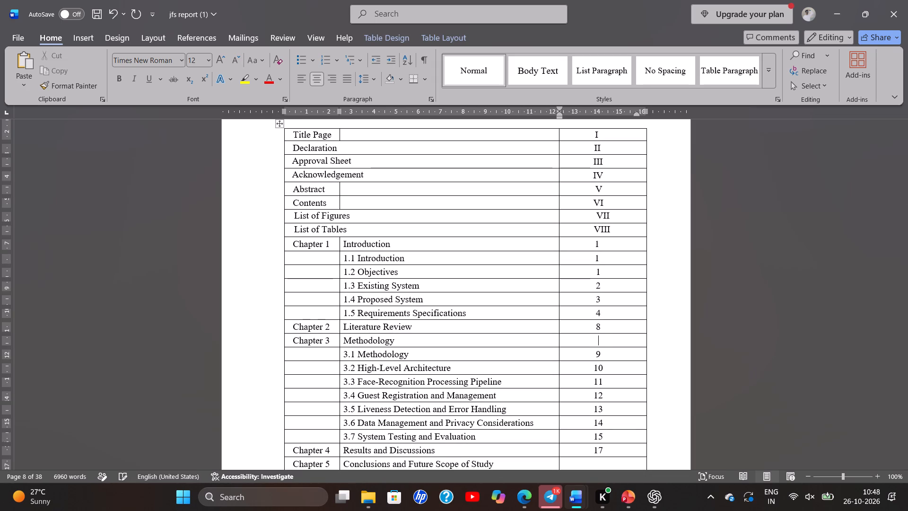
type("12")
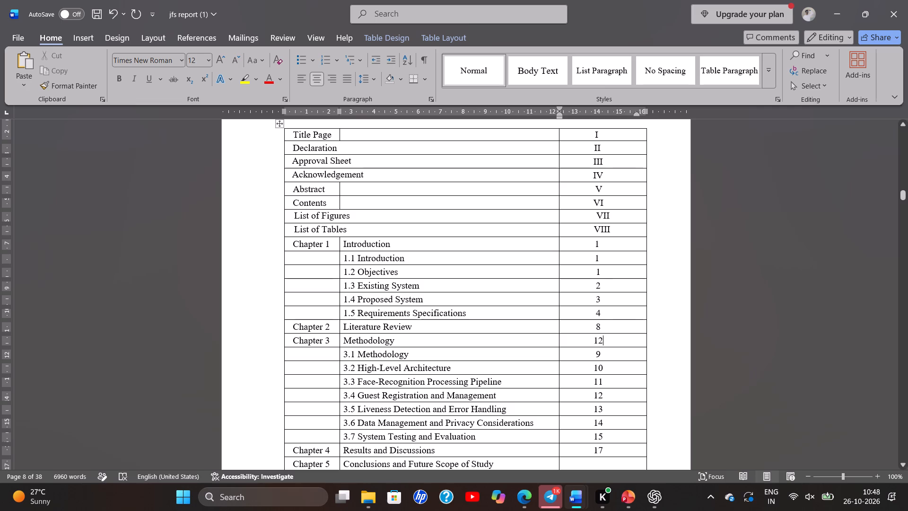
left_click(603, 353)
key("BackSpace")
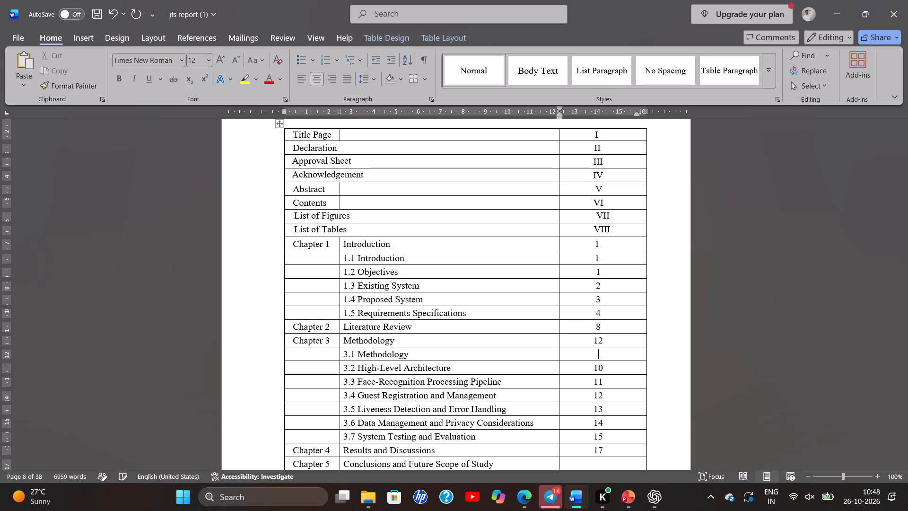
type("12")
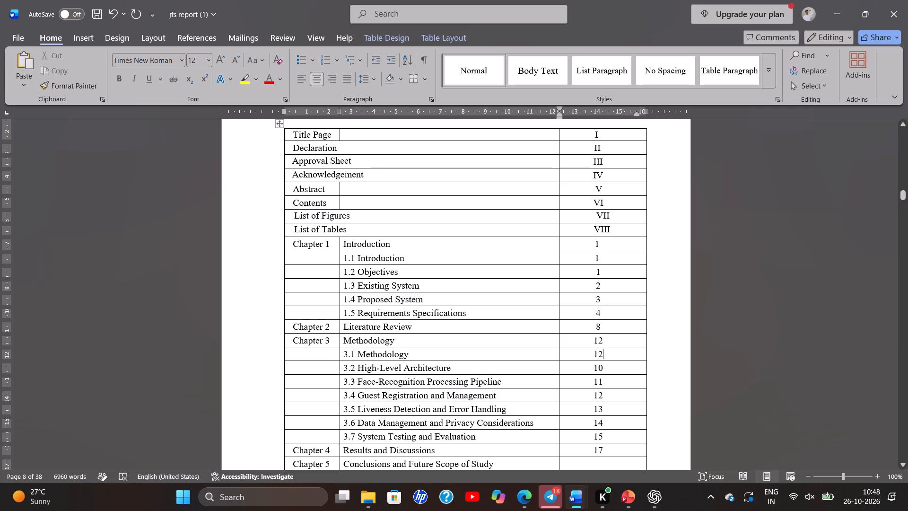
In the contents table, set 3.2 High-Level Architecture to page 12 and 3.3 Face-Recognition Processing Pipeline to page 13.
left_click(603, 366)
key("BackSpace")
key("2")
left_click(602, 382)
key("BackSpace")
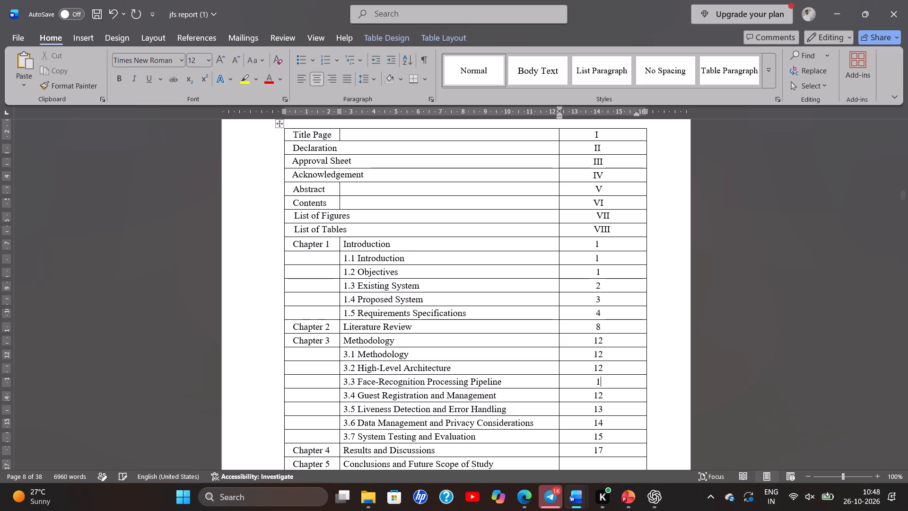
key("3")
Examine the remaining contents entries and look back from Chapter 4 to section 3.4 to find which page each section starts on.
scroll(602, 382, "down", 1)
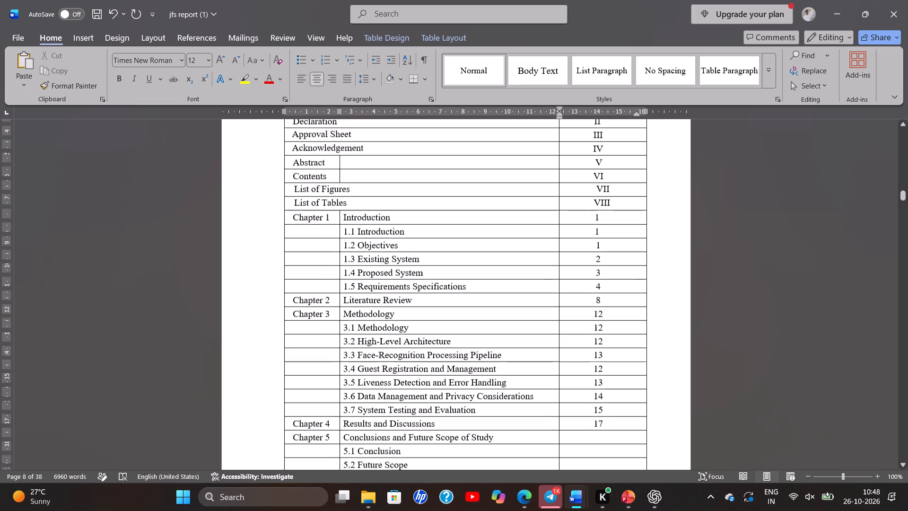
scroll(602, 382, "down", 1)
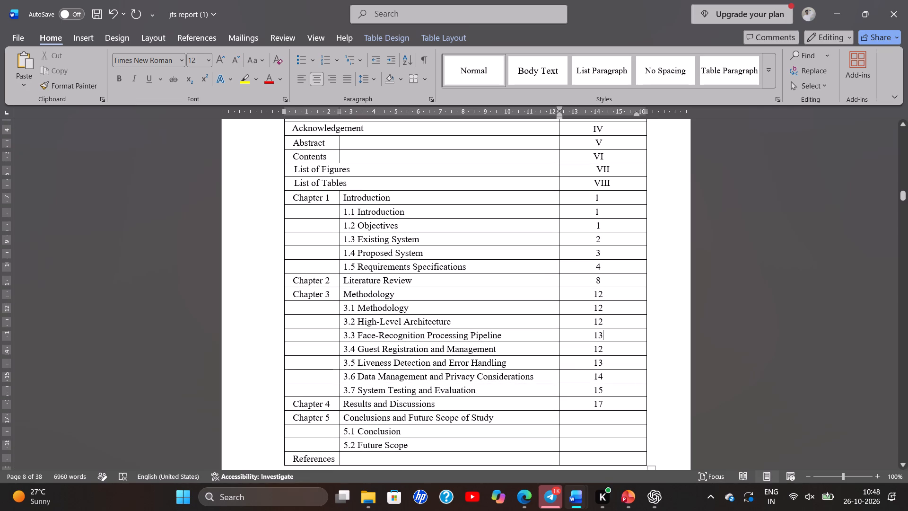
scroll(603, 355, "down", 1)
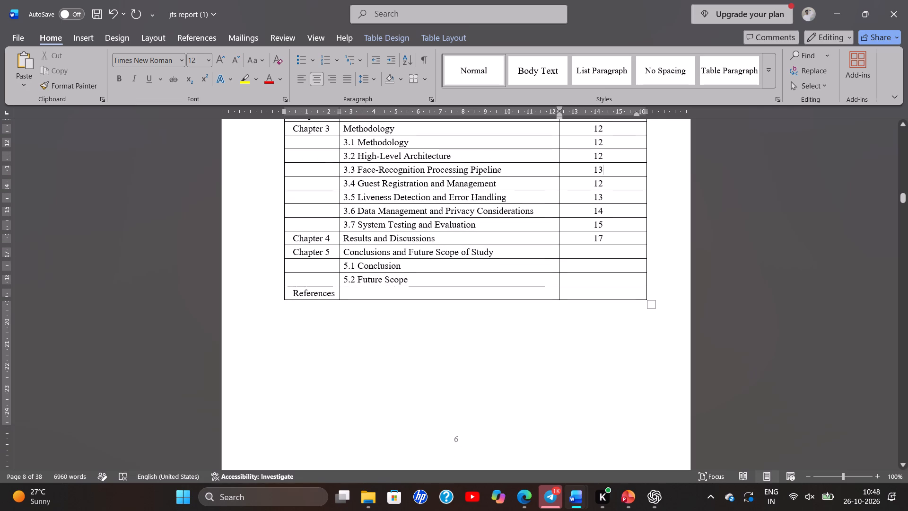
scroll(520, 208, "down", 18)
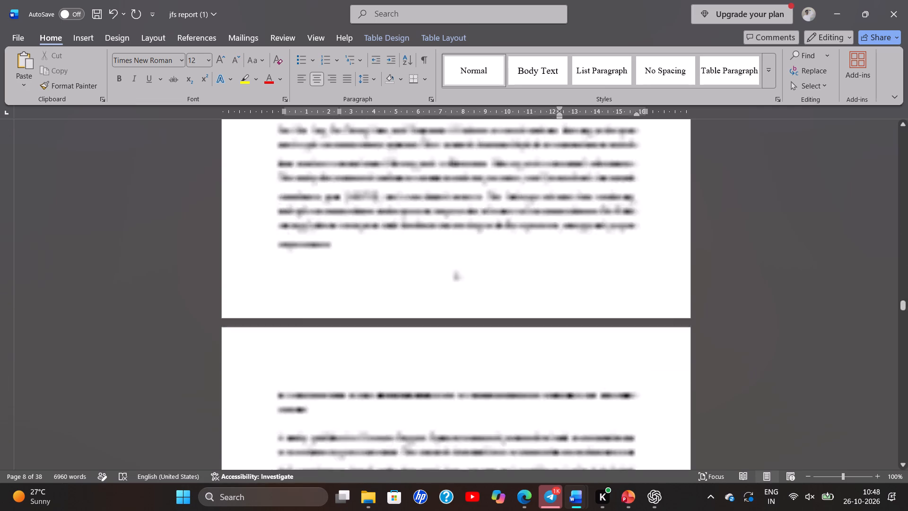
scroll(520, 208, "down", 2)
scroll(520, 208, "up", 4)
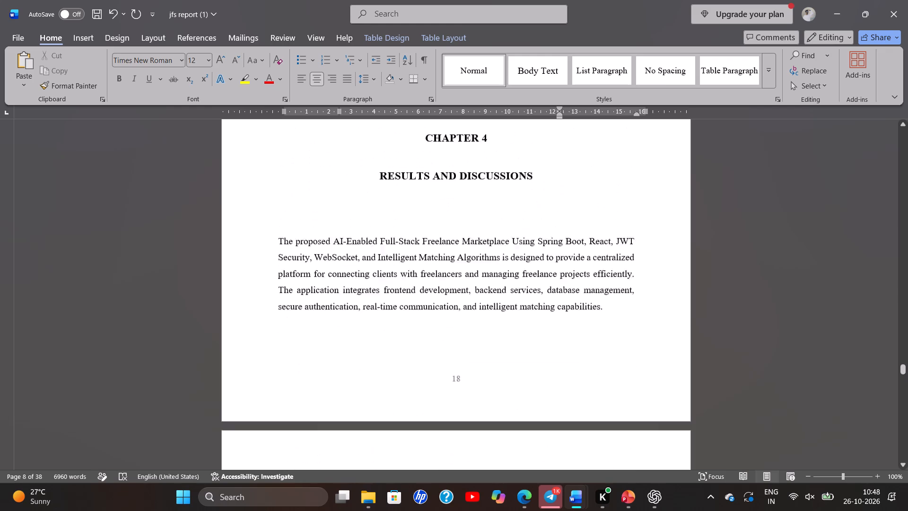
scroll(520, 208, "up", 2)
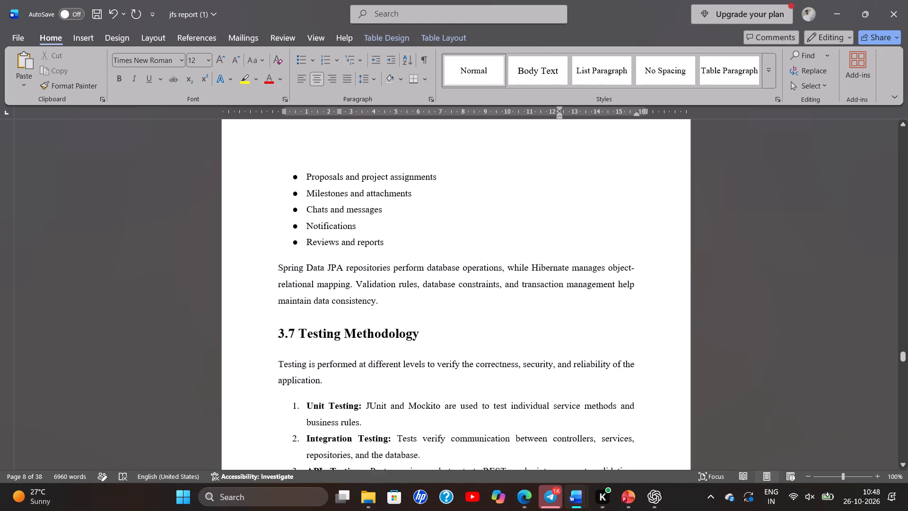
scroll(520, 208, "up", 6)
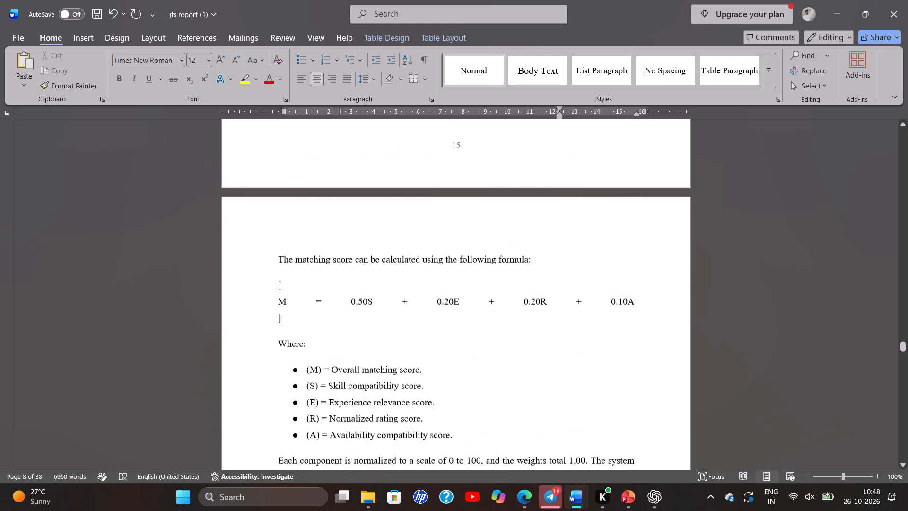
scroll(520, 208, "up", 4)
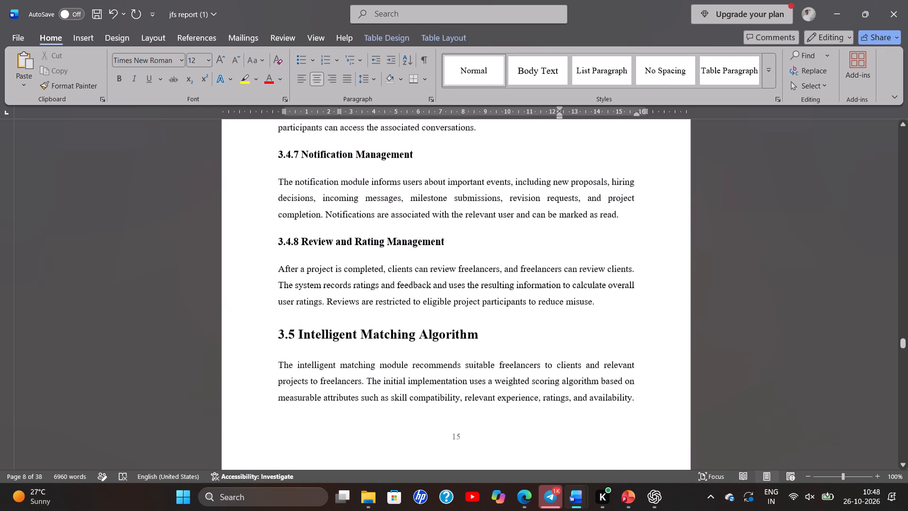
scroll(520, 208, "up", 2)
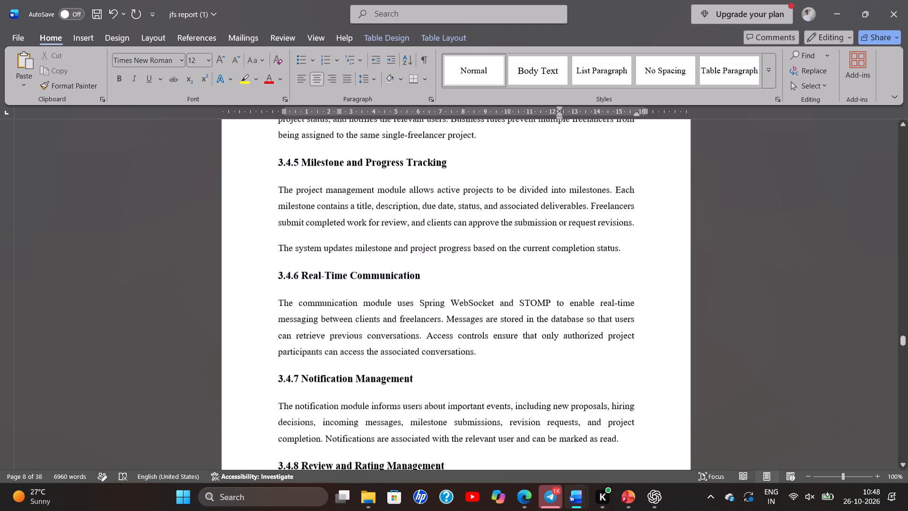
scroll(520, 208, "up", 3)
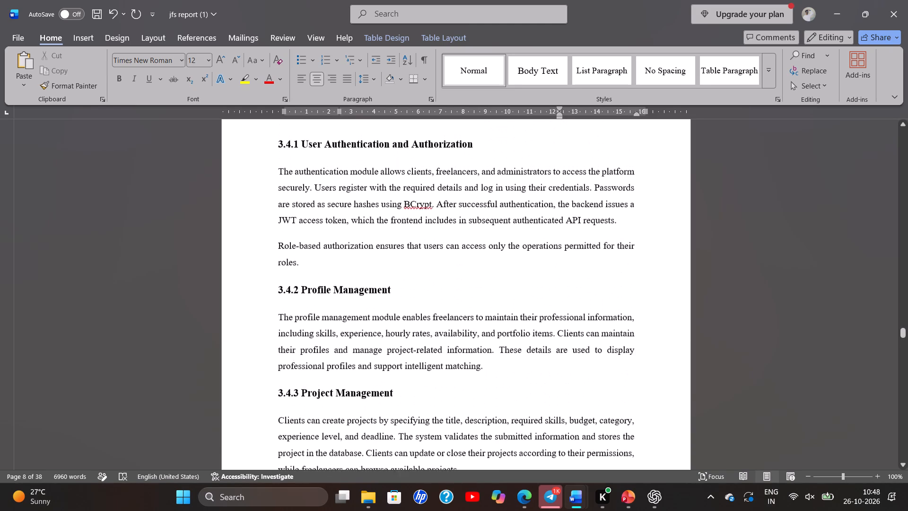
scroll(520, 208, "up", 1)
Check the footer page numbers for sections 3.4 Functional Module Implementation through 3.7 Testing Methodology.
scroll(520, 208, "down", 2)
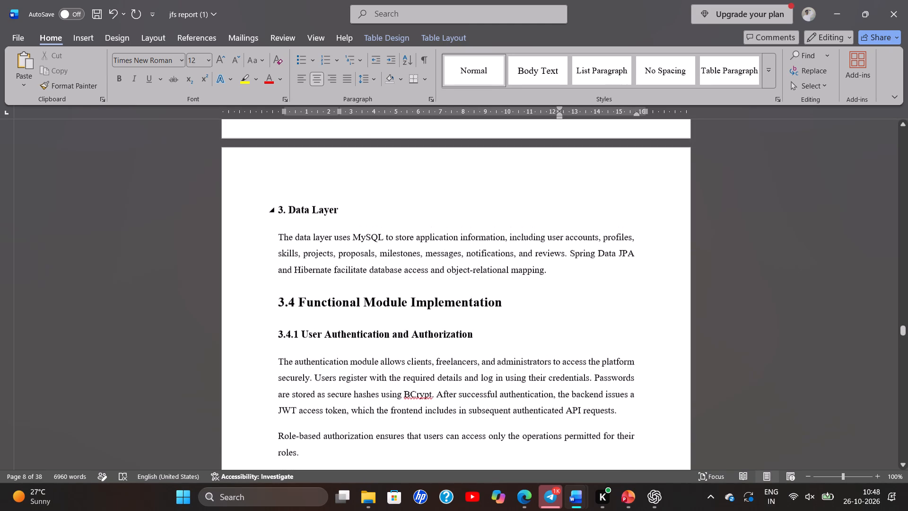
scroll(520, 208, "down", 3)
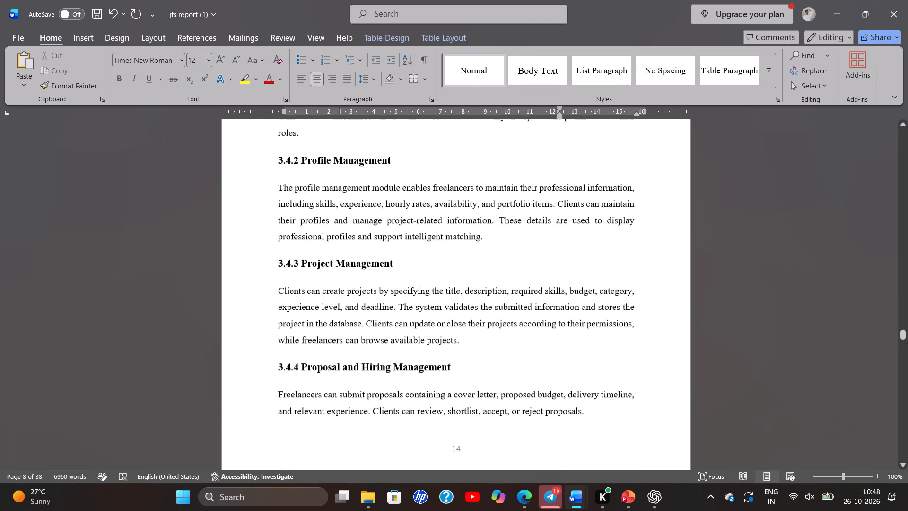
scroll(520, 208, "down", 3)
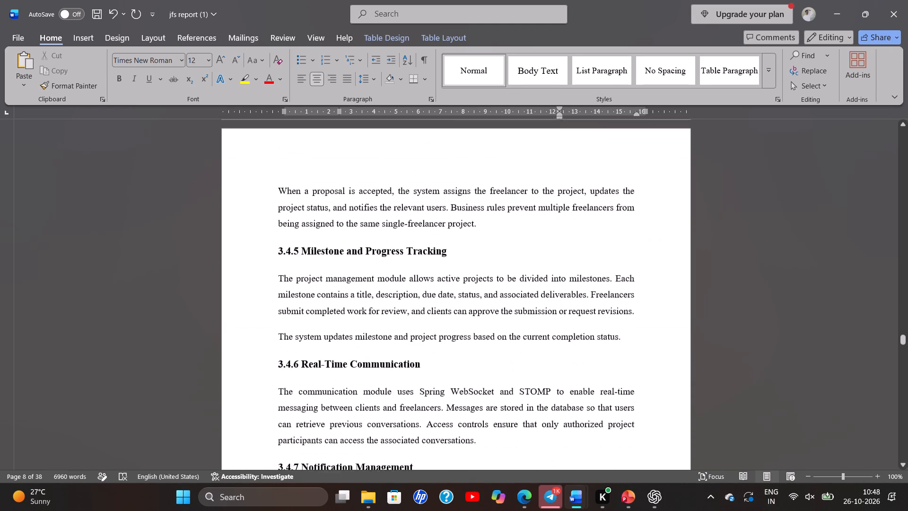
scroll(520, 208, "down", 2)
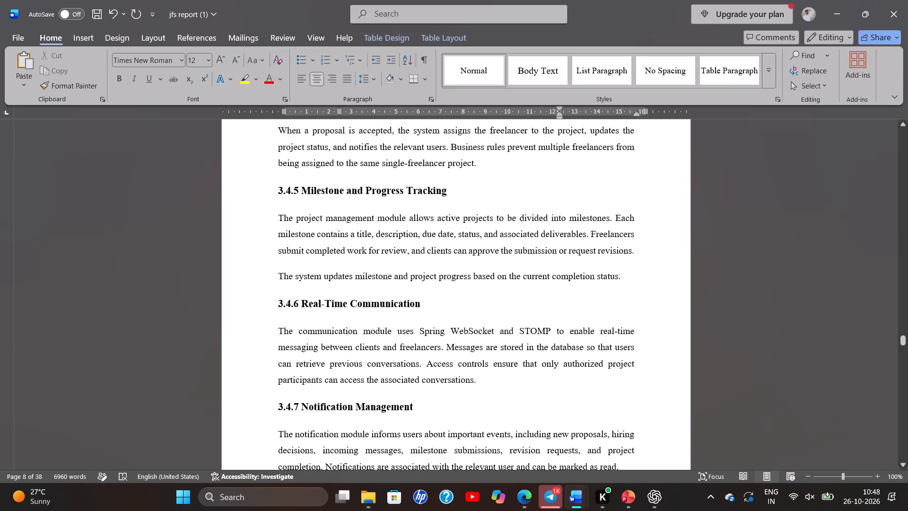
scroll(520, 208, "down", 3)
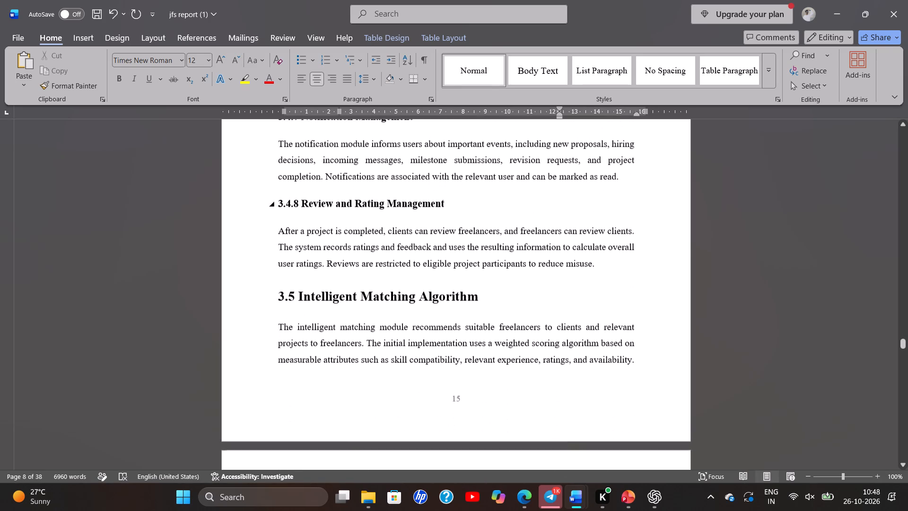
scroll(520, 208, "down", 1)
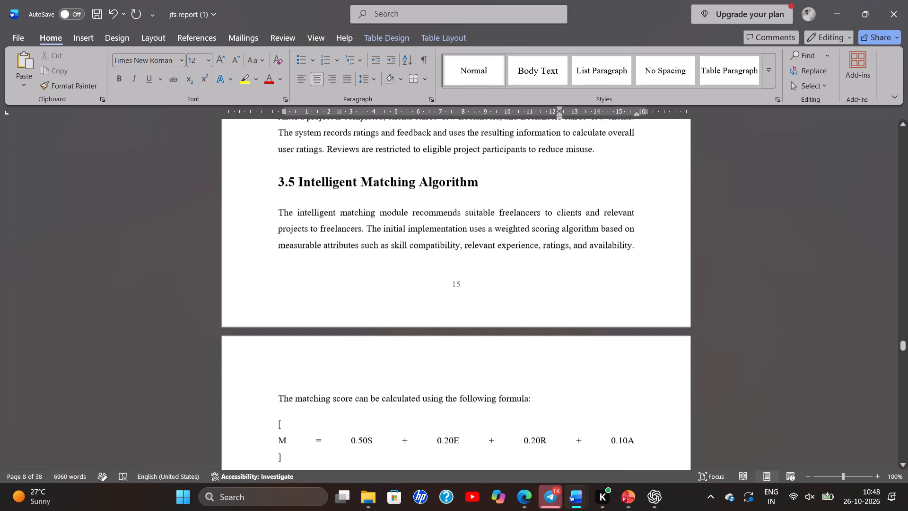
scroll(520, 208, "down", 4)
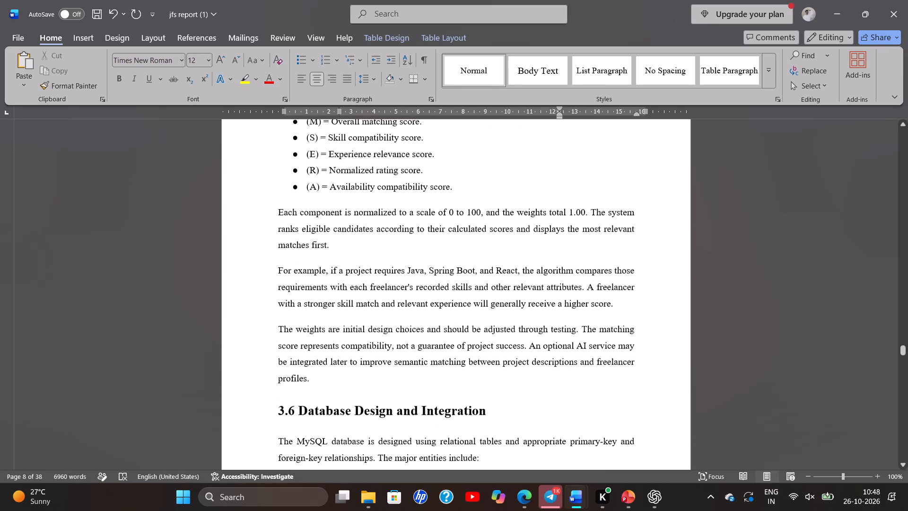
scroll(520, 208, "down", 4)
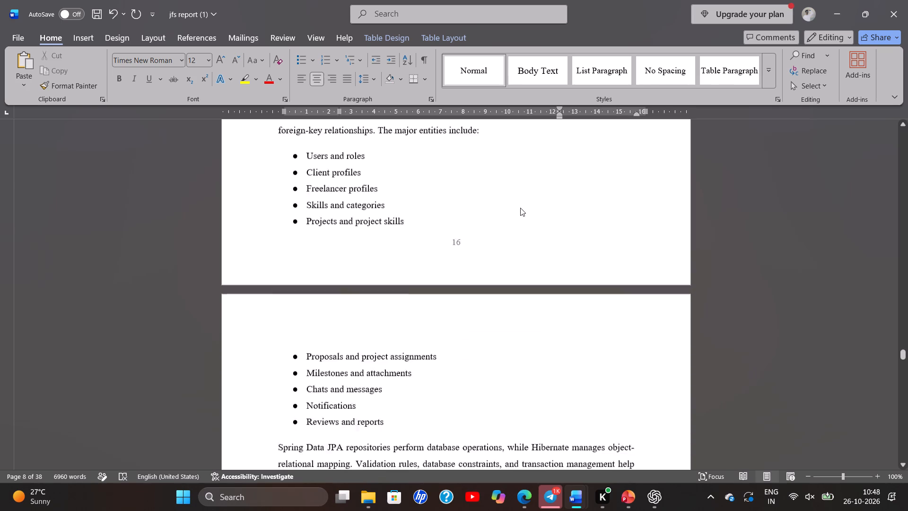
scroll(520, 208, "down", 1)
In the contents table, set the page number of 3.4 Guest Registration and Management to 14 and 3.5 Liveness Detection and Error Handling to 15.
scroll(520, 208, "up", 1)
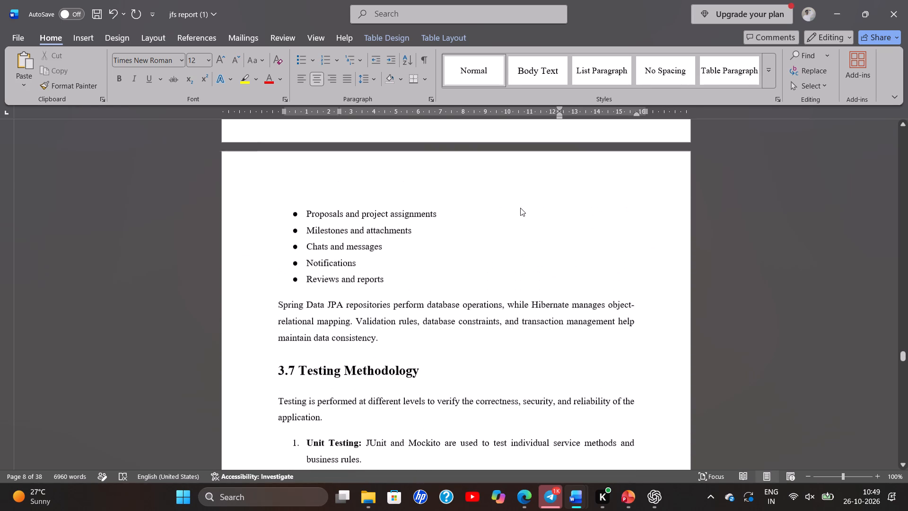
scroll(520, 208, "up", 3)
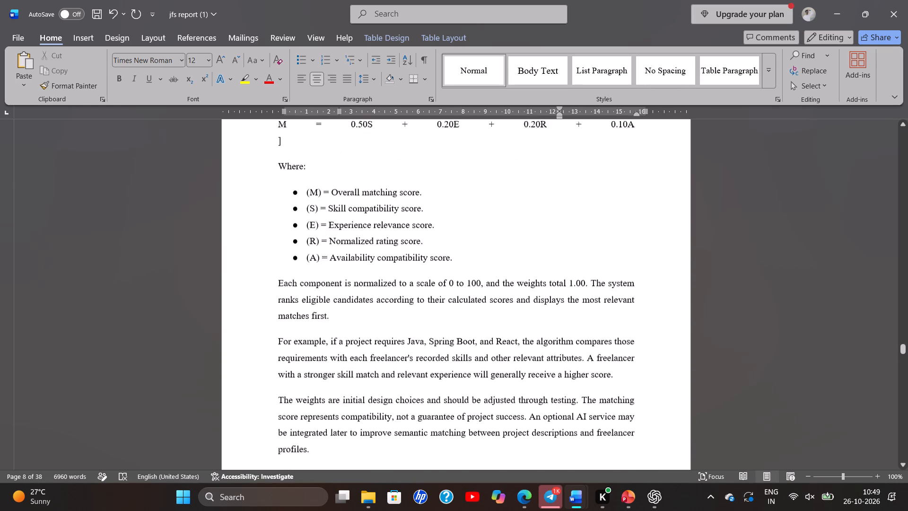
scroll(520, 208, "up", 8)
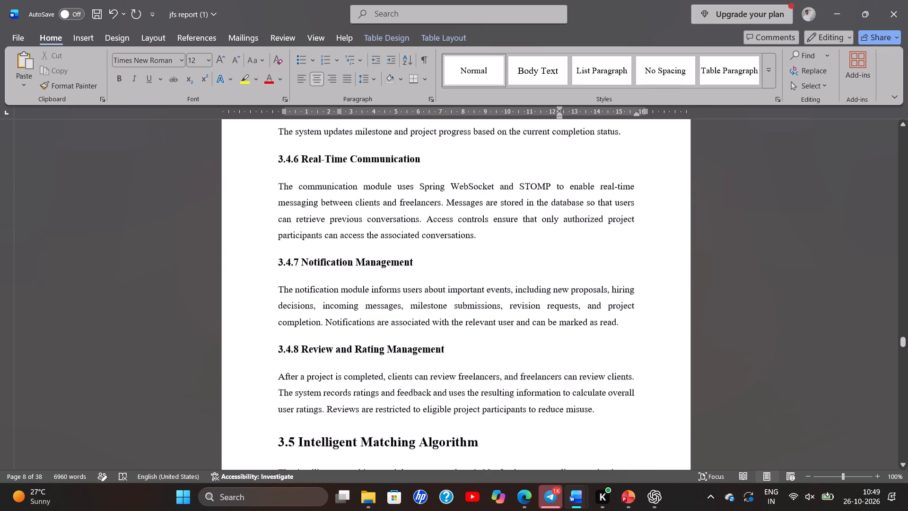
scroll(520, 208, "up", 11)
scroll(520, 208, "down", 1)
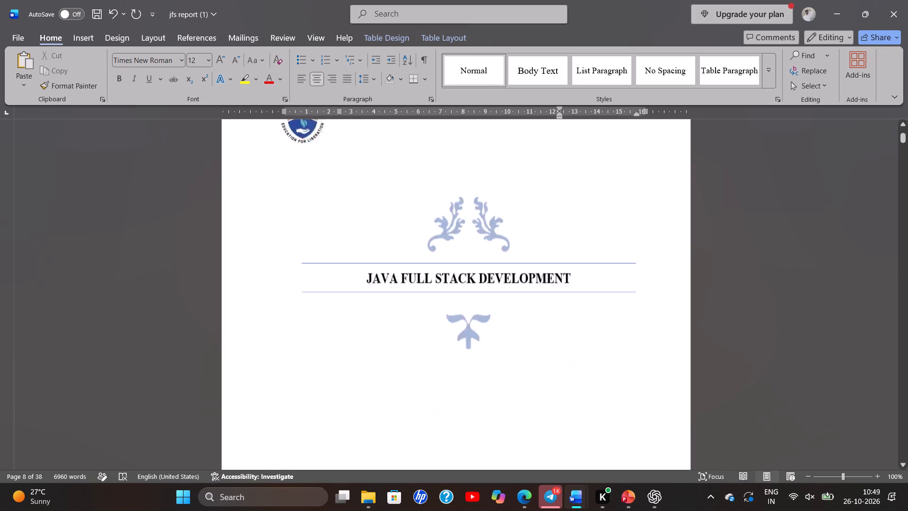
scroll(520, 208, "down", 8)
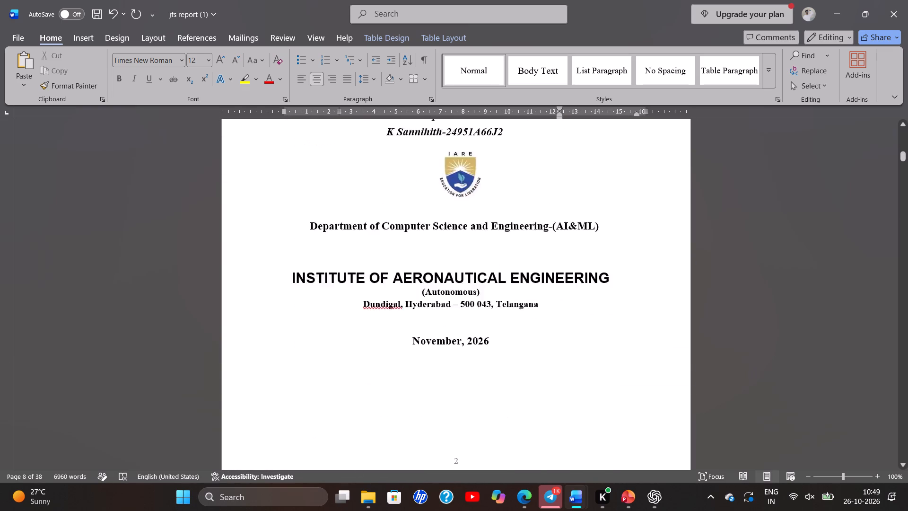
scroll(520, 208, "down", 4)
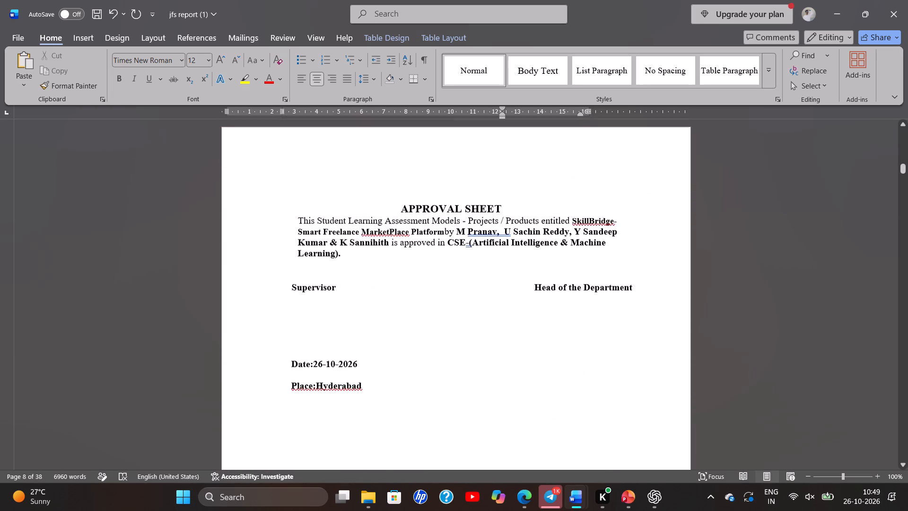
scroll(520, 208, "down", 6)
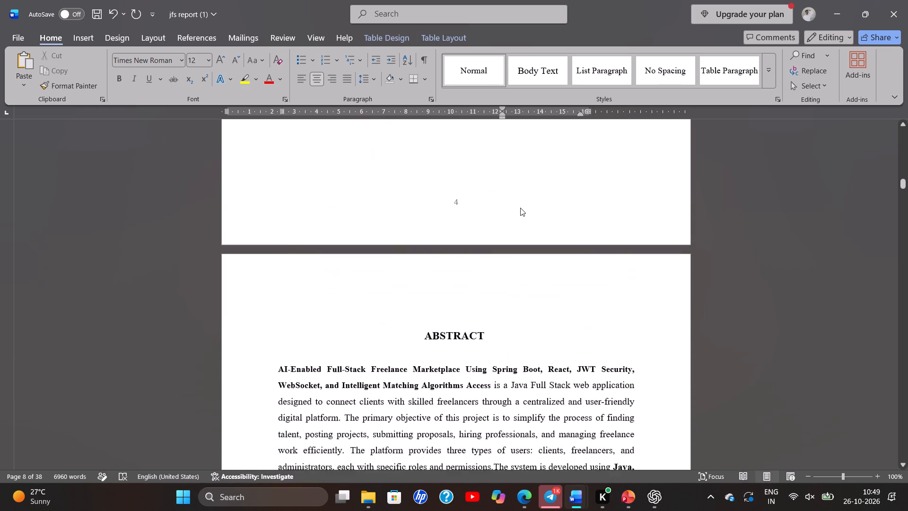
scroll(520, 208, "down", 3)
scroll(520, 208, "up", 3)
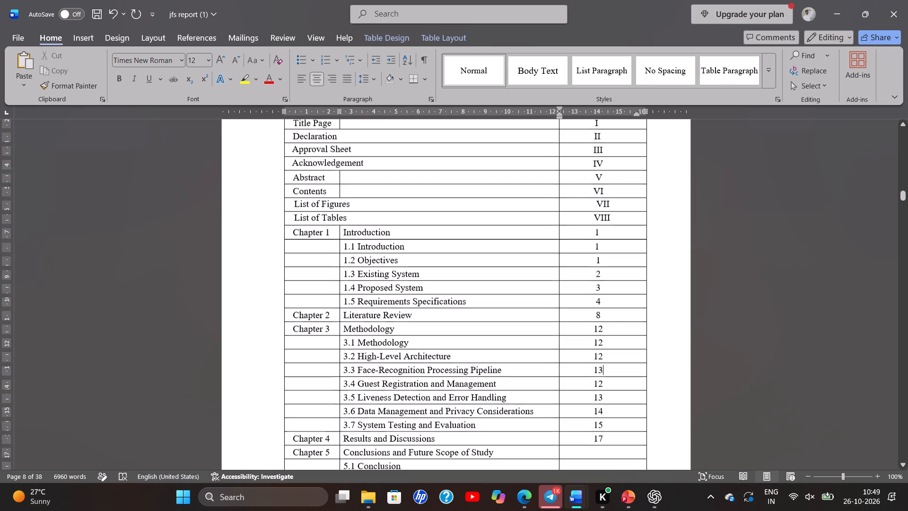
left_click(606, 386)
key("BackSpace")
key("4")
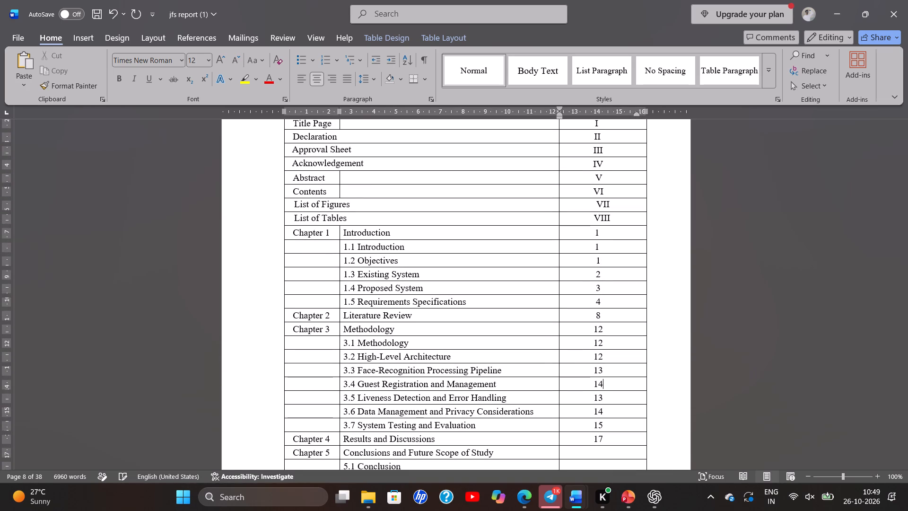
left_click(603, 397)
key("BackSpace")
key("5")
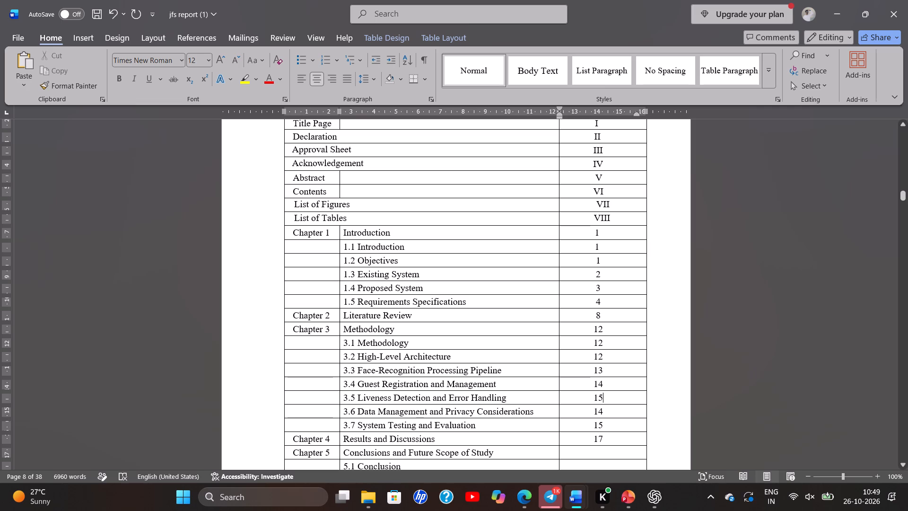
In the contents table, set 3.6 Data Management and Privacy Considerations to page 16 and 3.7 System Testing and Evaluation to page 17.
left_click(603, 407)
key("BackSpace")
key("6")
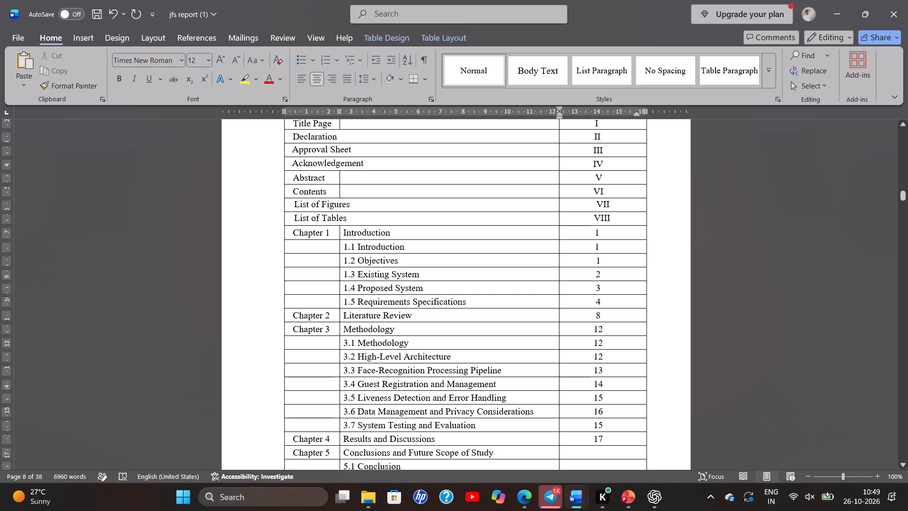
left_click(604, 423)
key("BackSpace")
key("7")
Look back from section 4.4 to section 3.7 to check where Chapter 4 starts and which sections end Chapter 3.
scroll(604, 423, "down", 20)
scroll(604, 423, "down", 15)
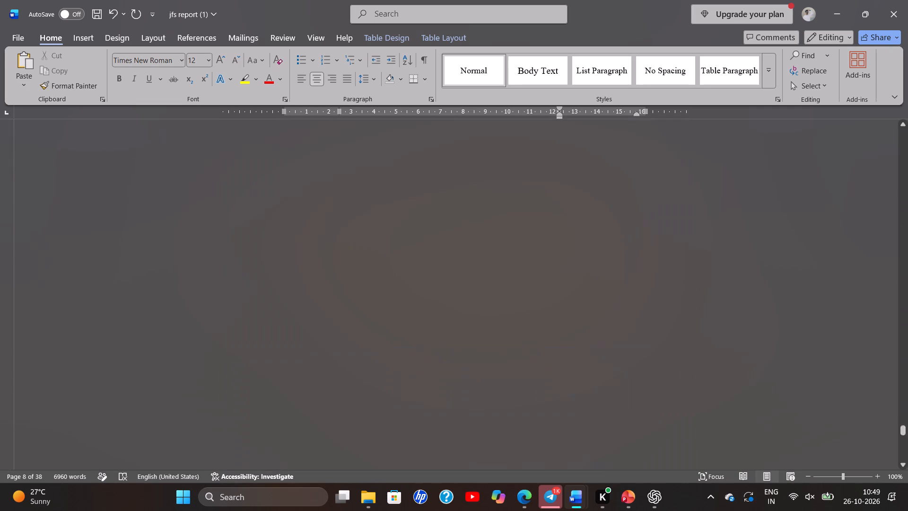
scroll(604, 423, "up", 1)
scroll(604, 423, "down", 10)
scroll(604, 423, "up", 13)
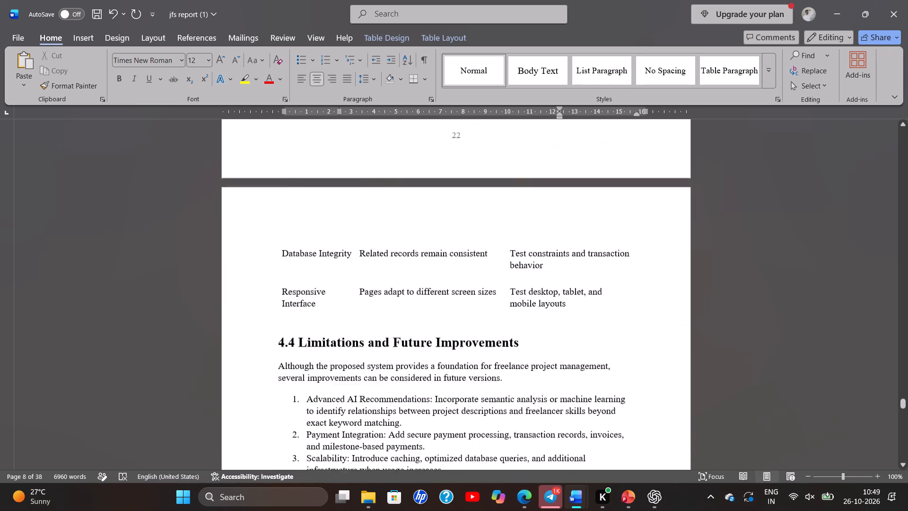
scroll(604, 423, "up", 4)
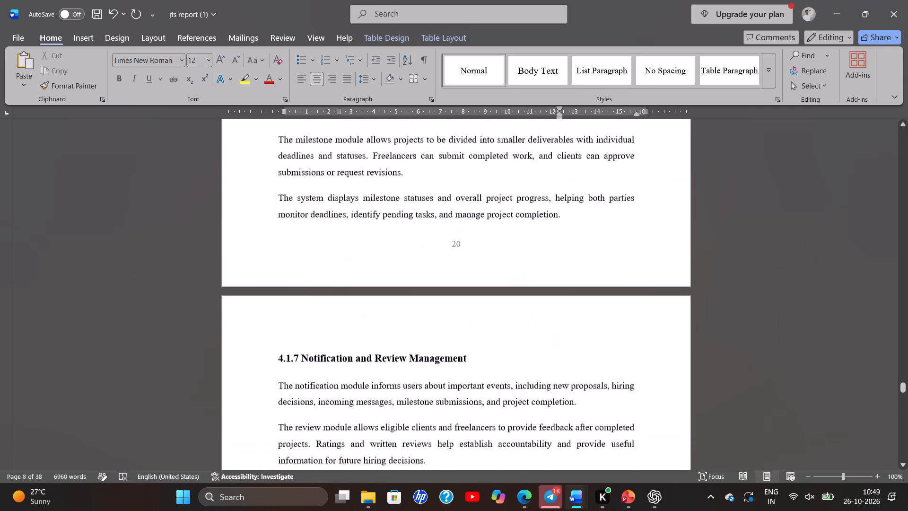
scroll(604, 423, "up", 3)
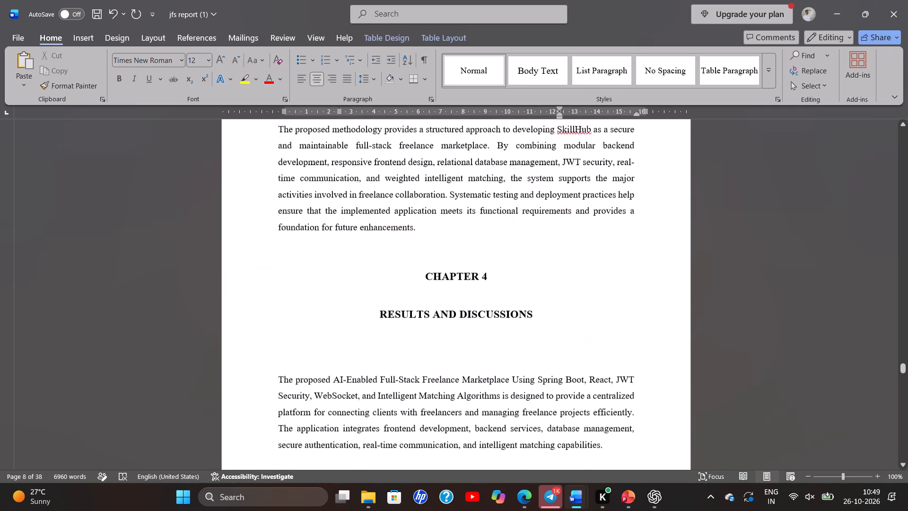
scroll(604, 423, "up", 1)
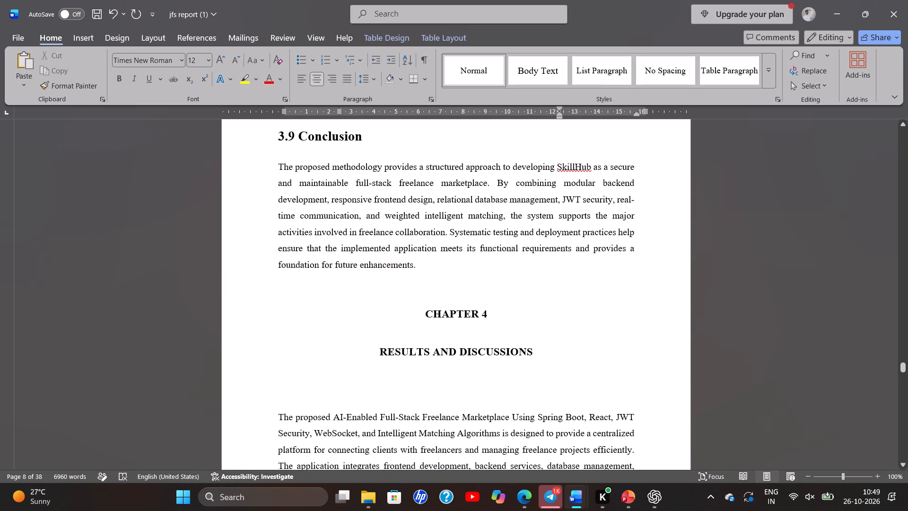
left_click(499, 286)
scroll(499, 286, "up", 3)
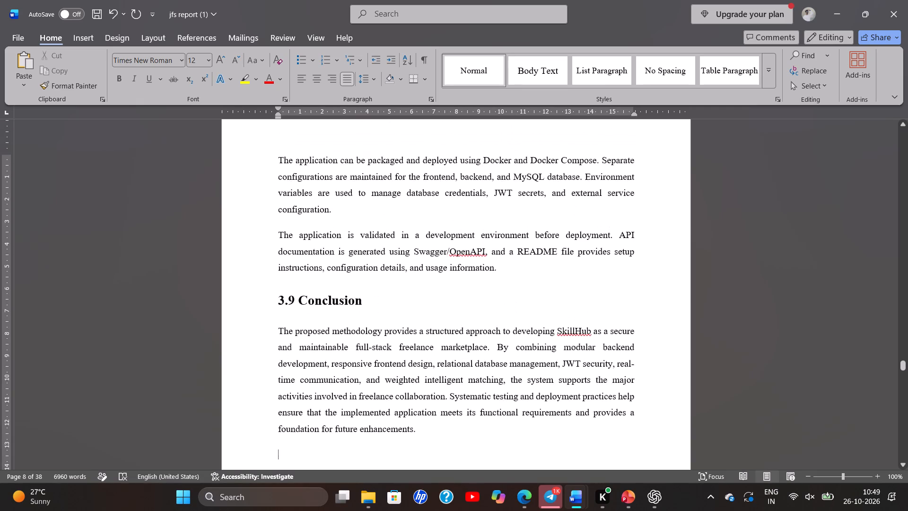
scroll(499, 286, "up", 3)
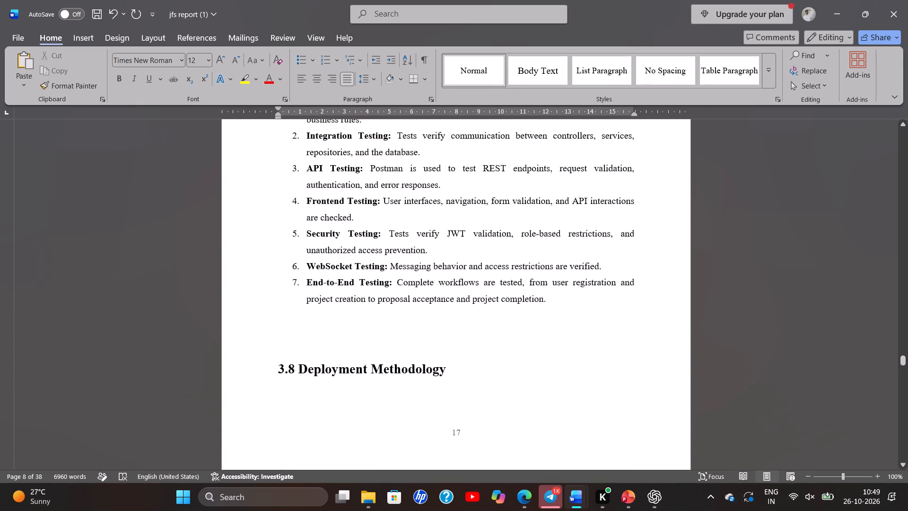
scroll(499, 286, "up", 2)
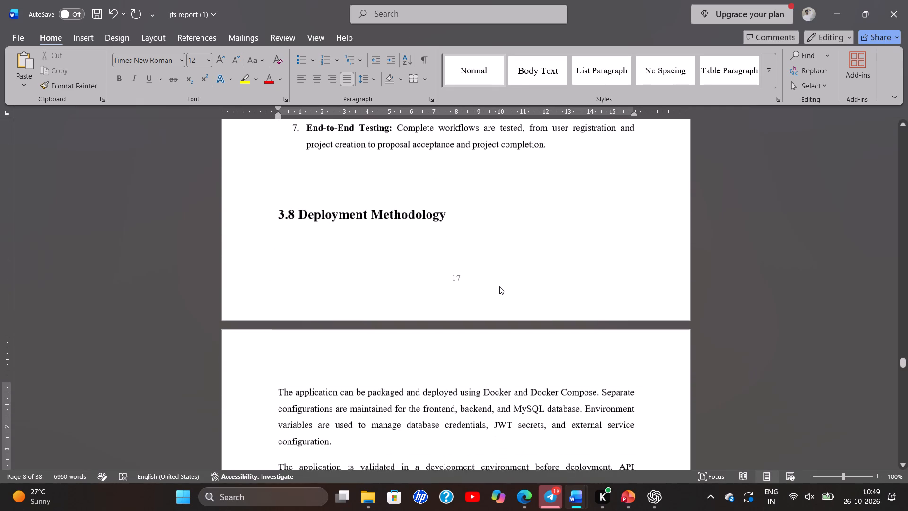
scroll(499, 286, "up", 1)
scroll(499, 286, "down", 3)
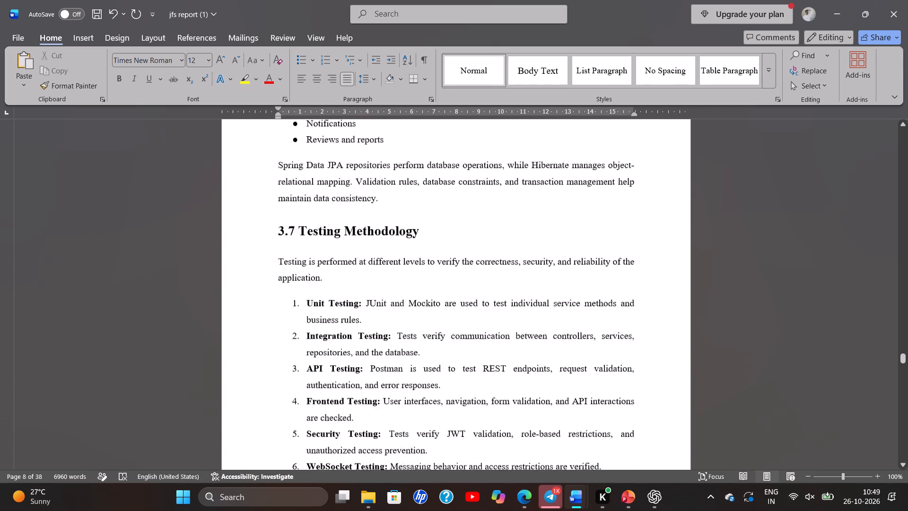
scroll(499, 286, "down", 2)
Compare the contents table's Chapter 3 to Chapter 5 entries with the sections found in the report body.
scroll(438, 342, "up", 4)
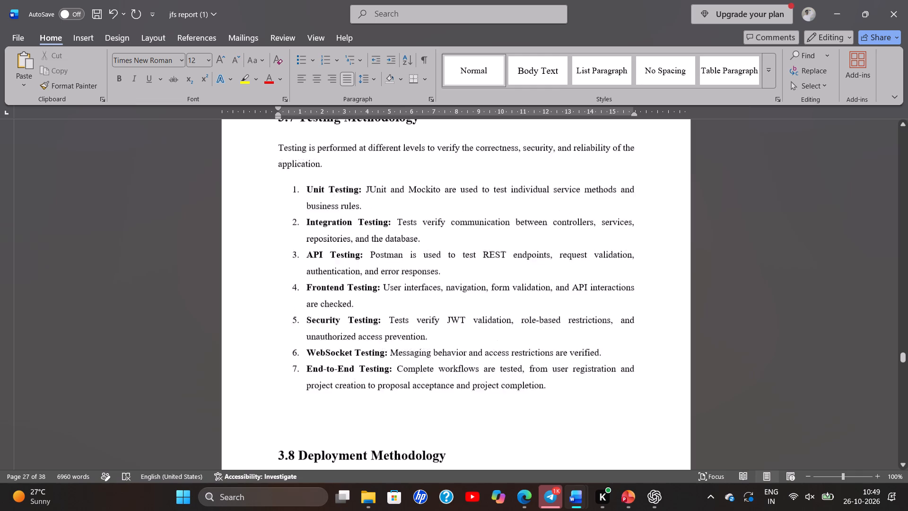
scroll(438, 342, "up", 19)
scroll(438, 342, "up", 12)
scroll(438, 342, "down", 2)
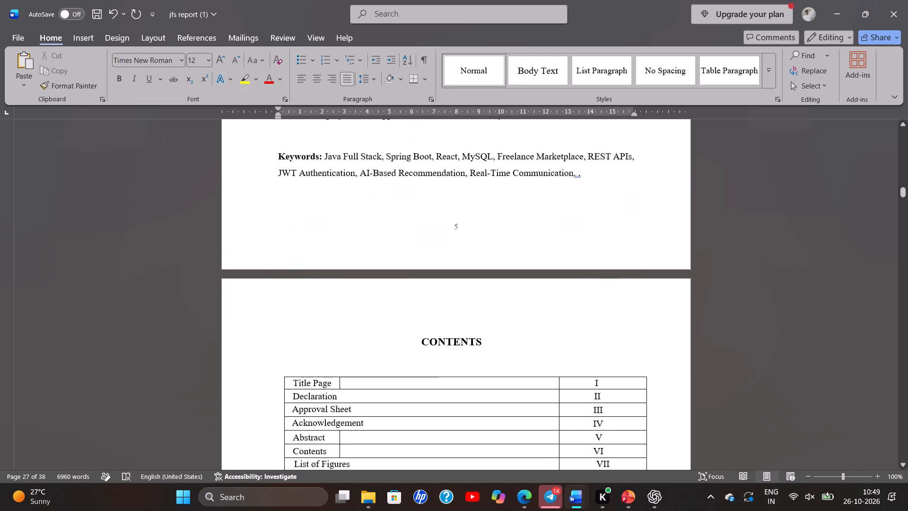
scroll(438, 342, "down", 3)
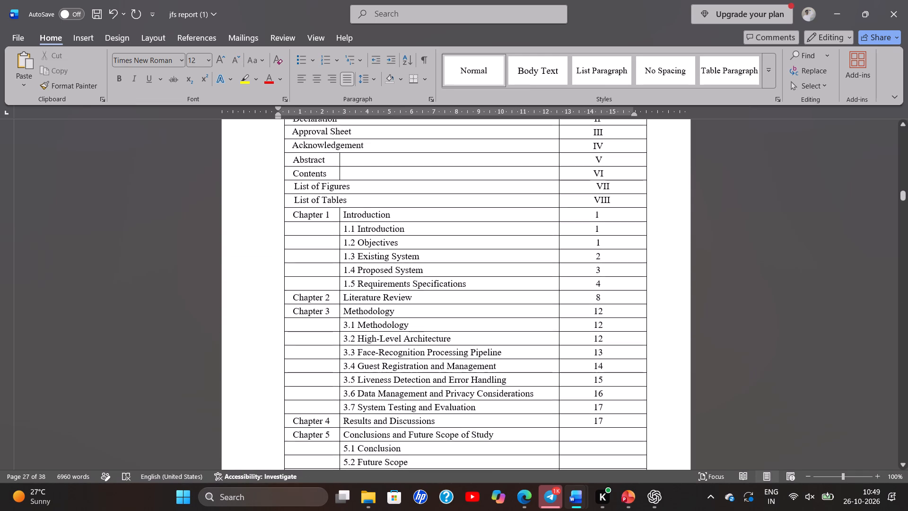
scroll(452, 374, "down", 5)
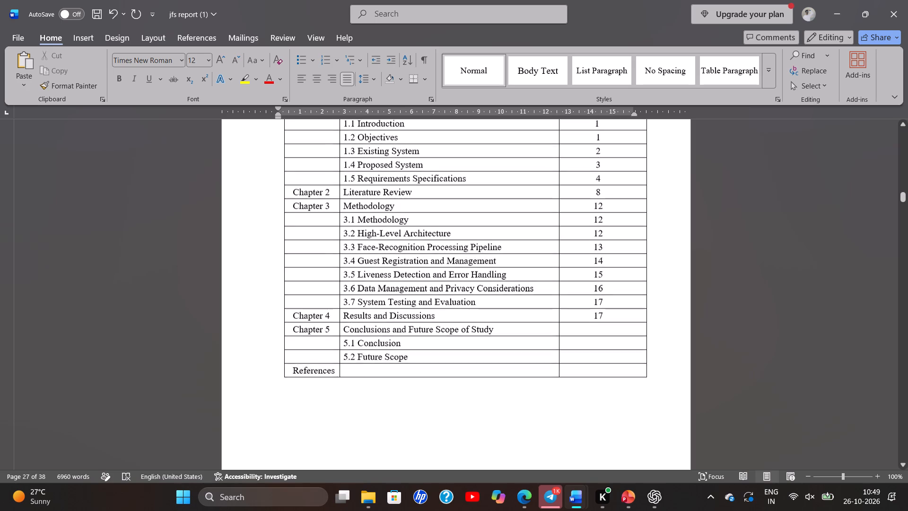
Delete sections 3.8 Deployment Methodology and 3.9 Conclusion, including their body paragraphs, from the end of Chapter 3.
scroll(452, 374, "down", 20)
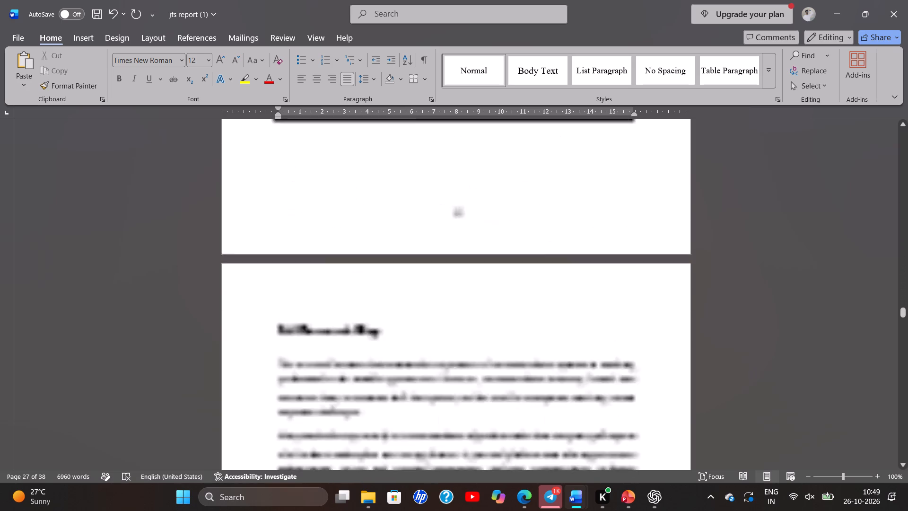
scroll(452, 374, "down", 5)
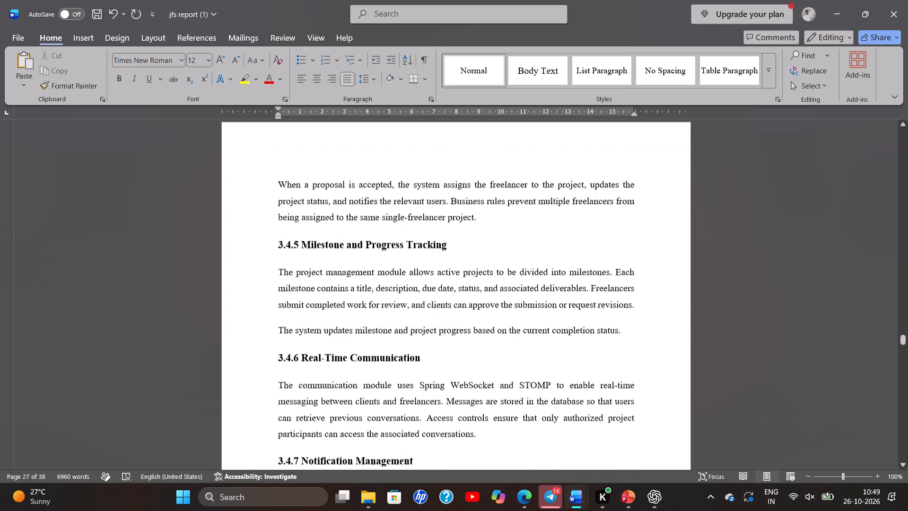
scroll(452, 374, "down", 3)
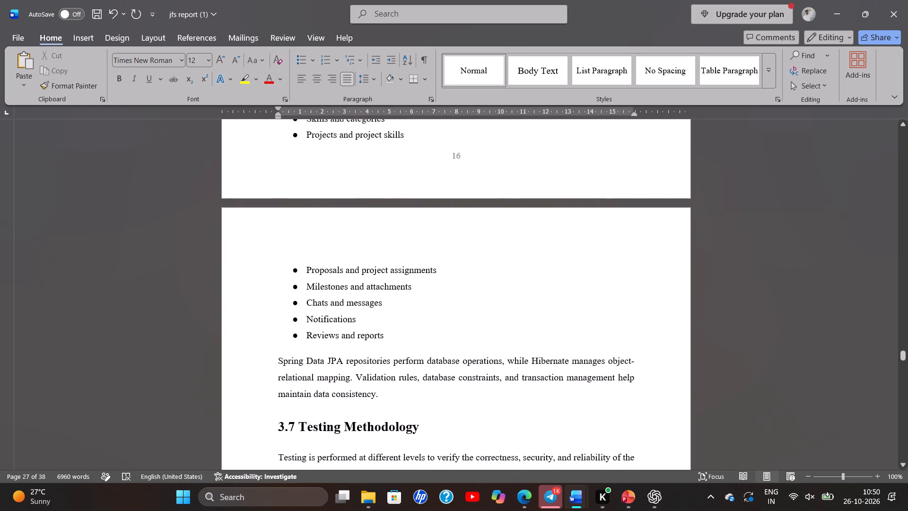
scroll(452, 374, "down", 5)
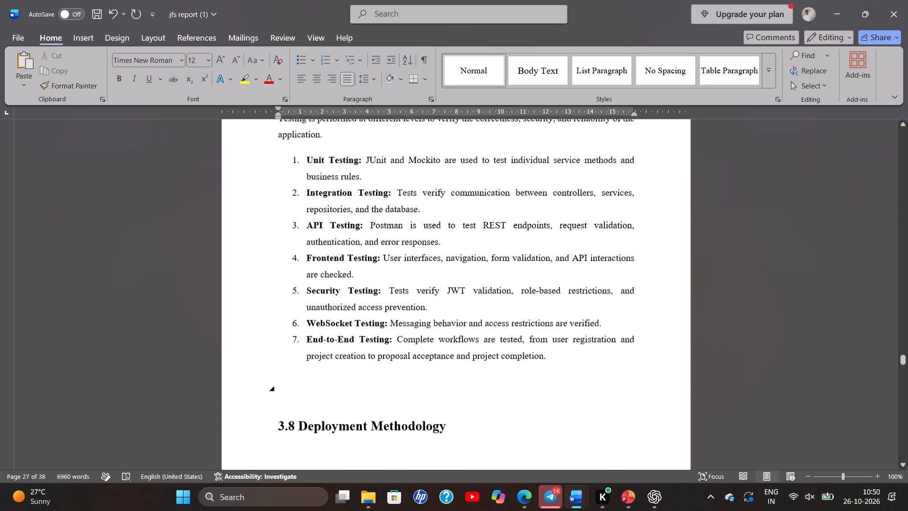
scroll(452, 374, "down", 3)
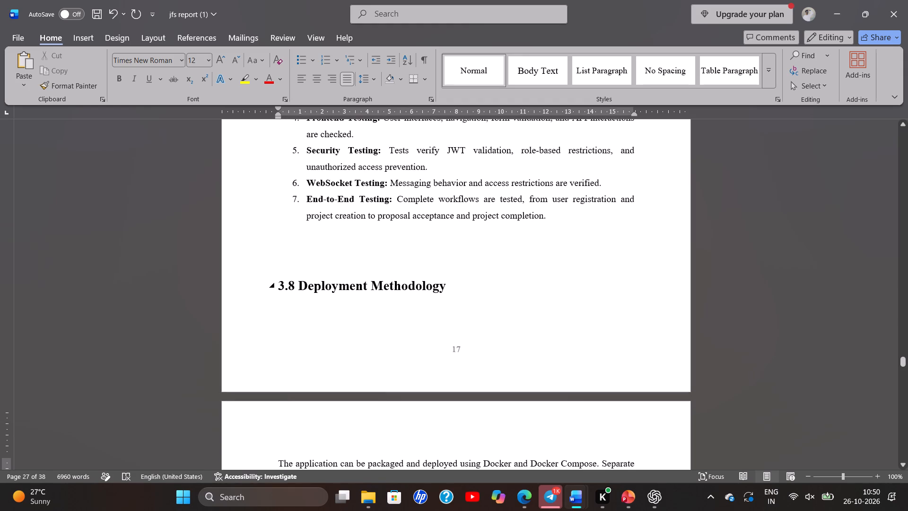
left_click_drag(281, 280, 379, 459)
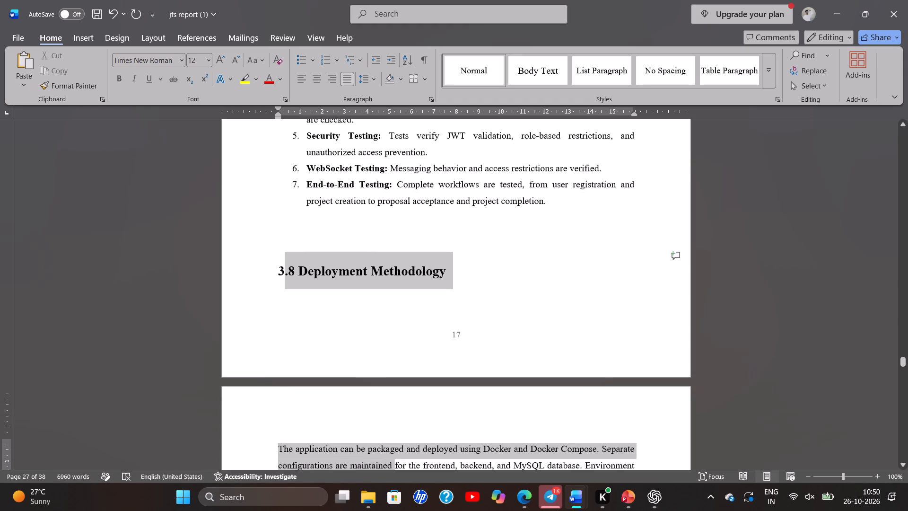
left_click_drag(379, 459, 379, 457)
left_click(276, 259)
left_click_drag(276, 259, 314, 304)
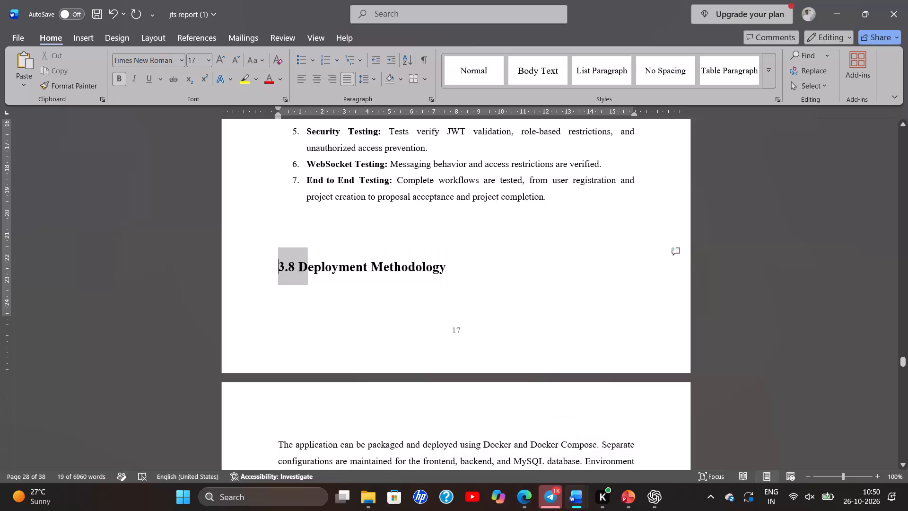
left_click_drag(314, 304, 338, 474)
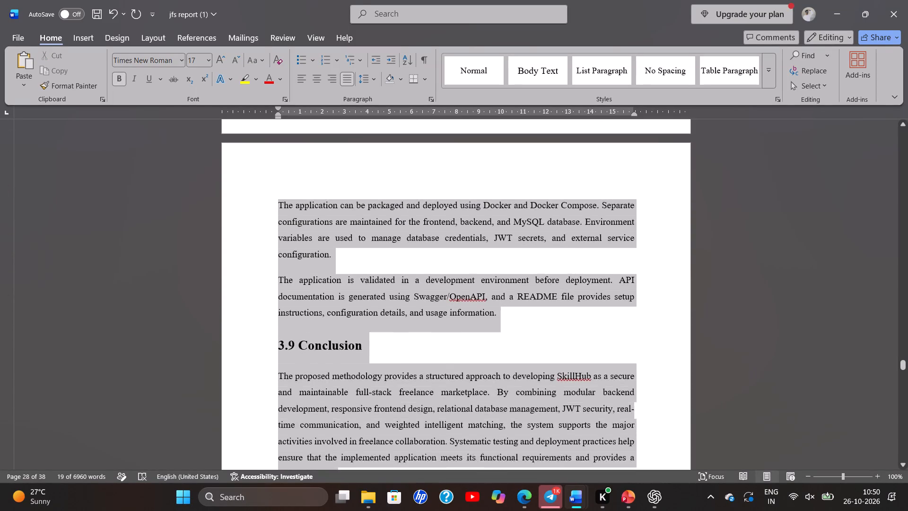
left_click_drag(338, 474, 417, 431)
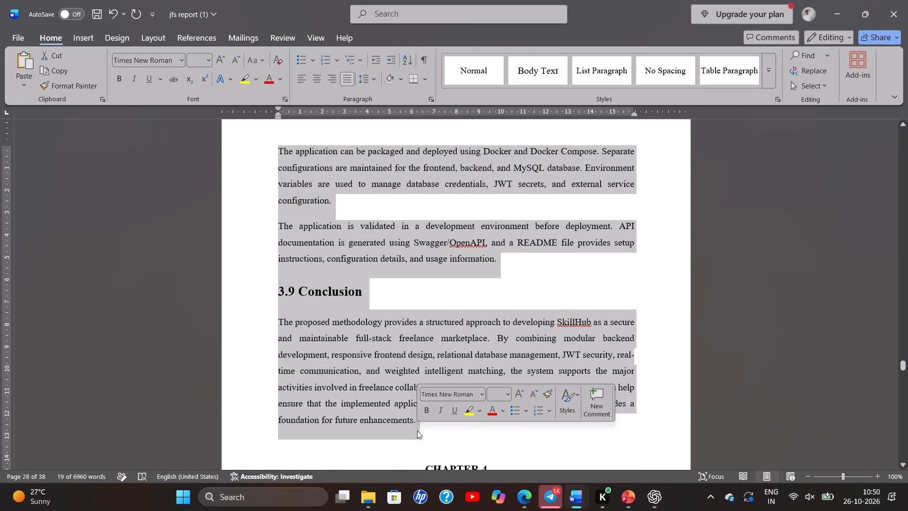
key("BackSpace")
Insert two blank lines above the CHAPTER 4 heading so it starts on a new page with its title.
scroll(417, 431, "up", 1)
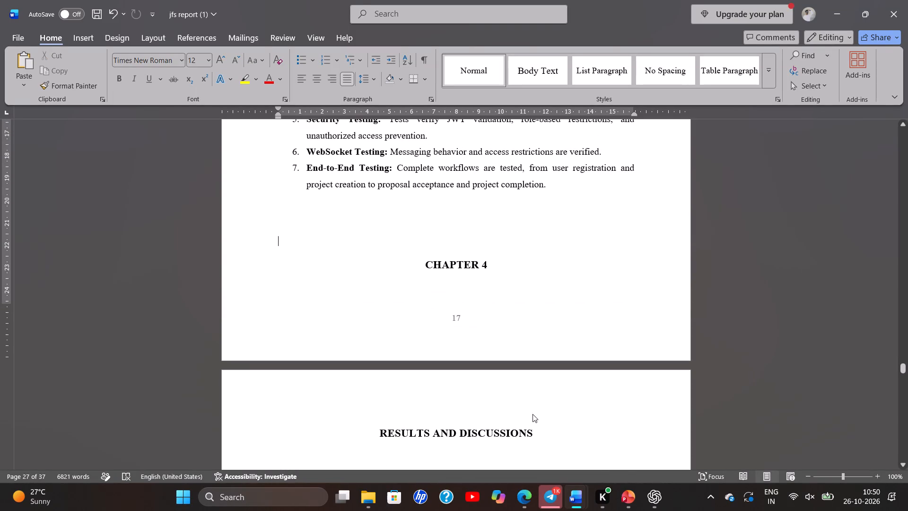
left_click(455, 246)
key("Return")
key("Return")
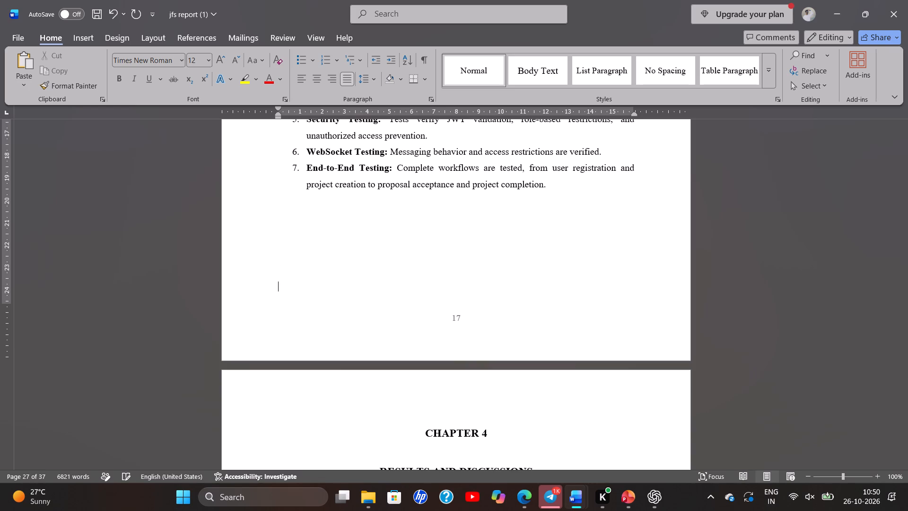
Insert two blank lines before the 4.1.5 Real-Time Communication heading to move it onto the page with its text.
scroll(455, 246, "down", 3)
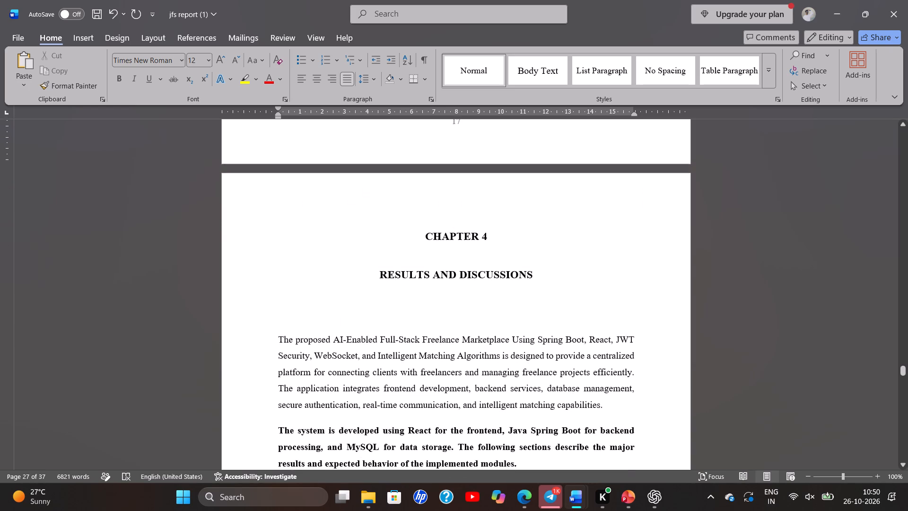
scroll(455, 246, "down", 4)
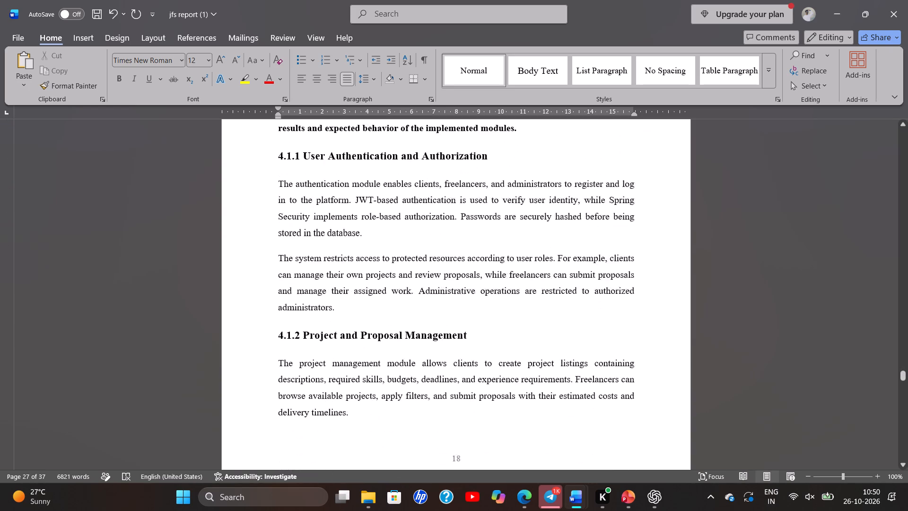
scroll(455, 246, "down", 6)
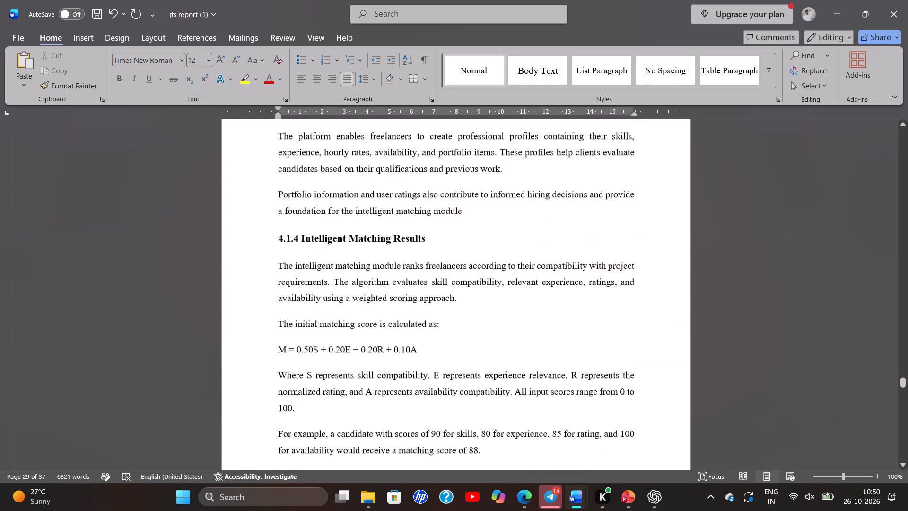
scroll(455, 246, "down", 3)
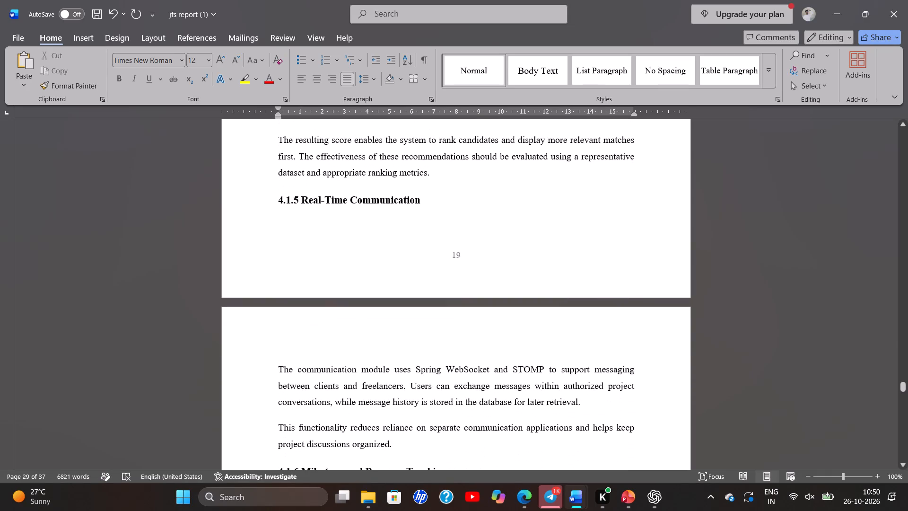
left_click(280, 193)
key("Return")
key("Return")
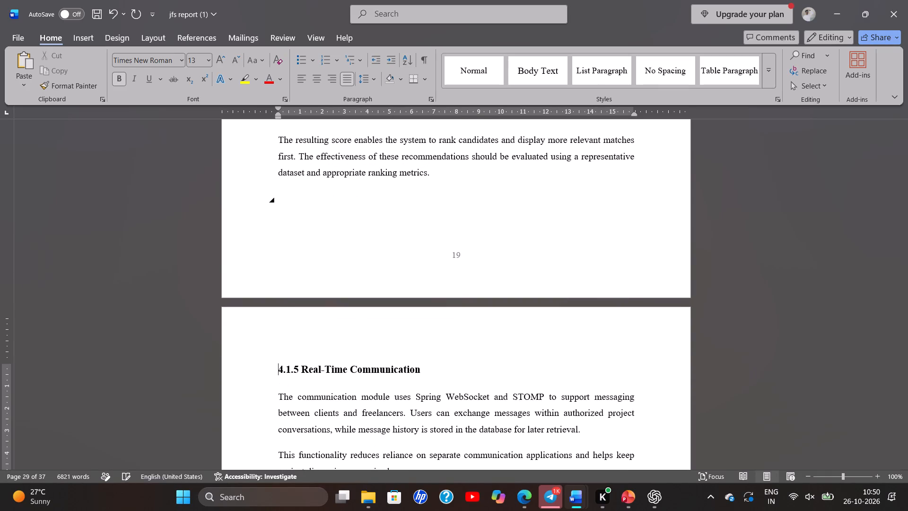
Insert two blank lines before the 4.2 Discussion heading to move it onto the page with its text.
scroll(280, 193, "down", 5)
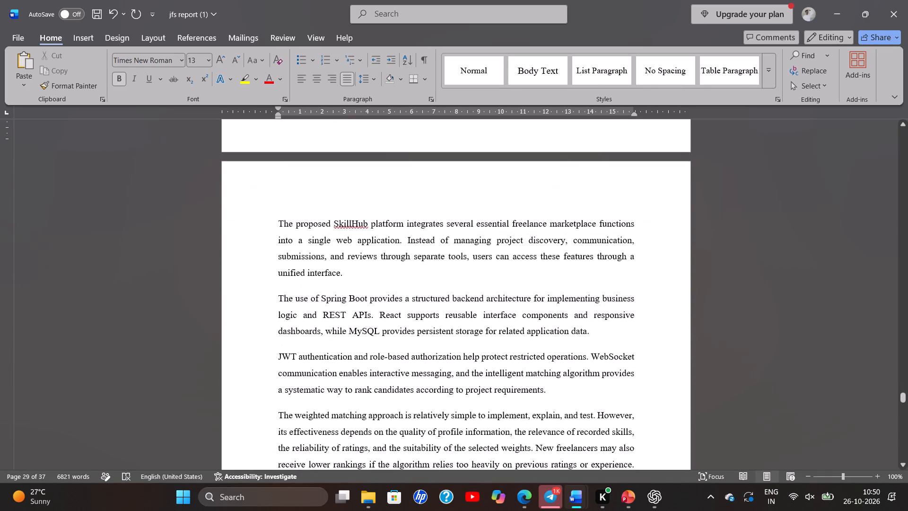
scroll(280, 193, "down", 1)
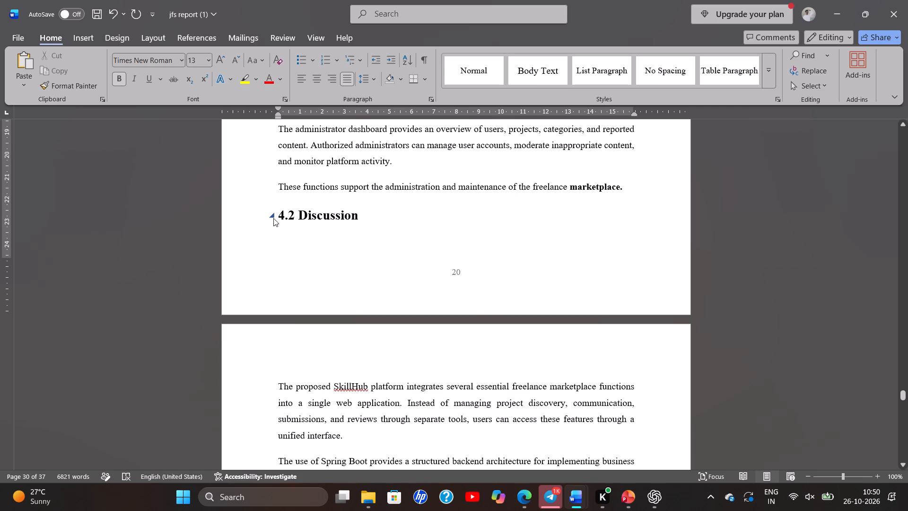
left_click(281, 211)
key("Return")
key("Return")
Justify the two body paragraphs under 4.5 Conclusion.
scroll(281, 211, "down", 3)
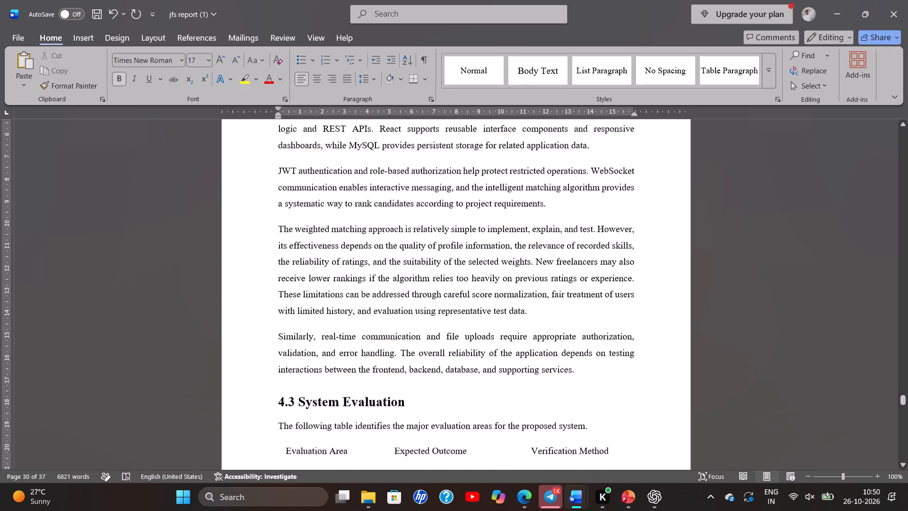
scroll(281, 211, "down", 10)
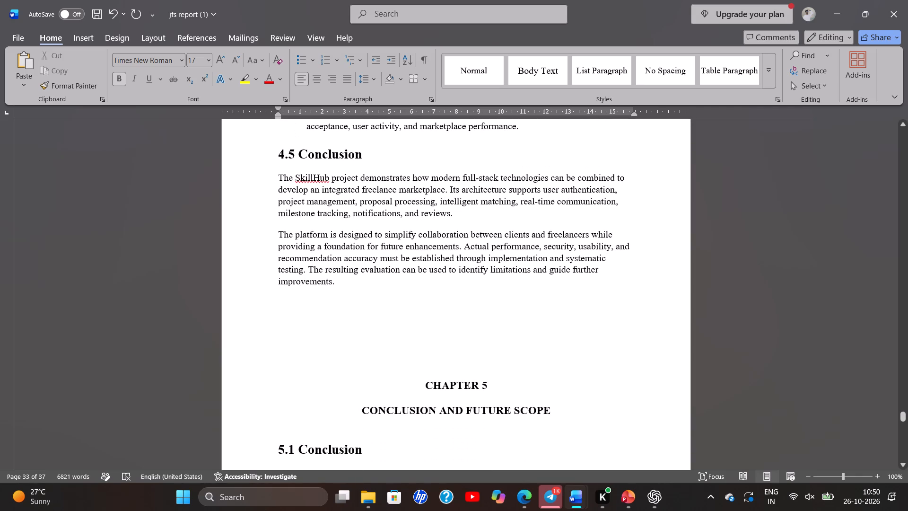
scroll(281, 211, "up", 1)
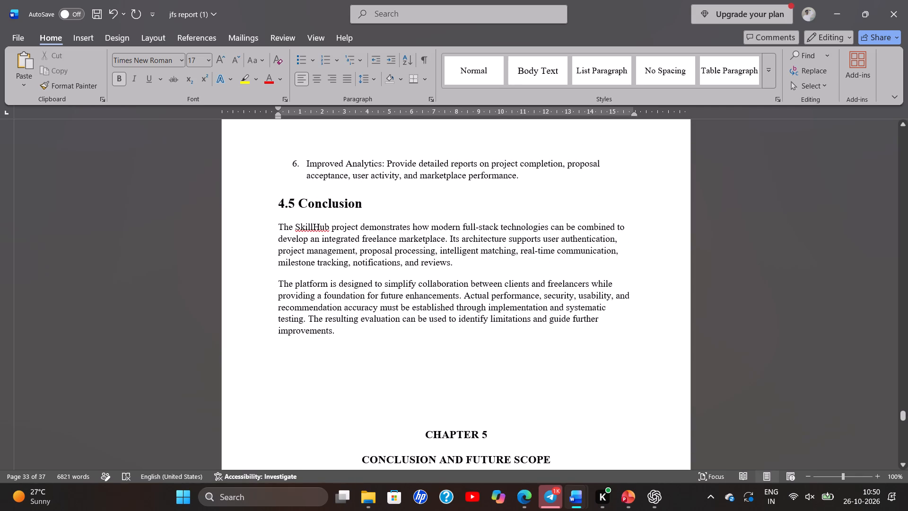
left_click(369, 401)
scroll(344, 276, "up", 4)
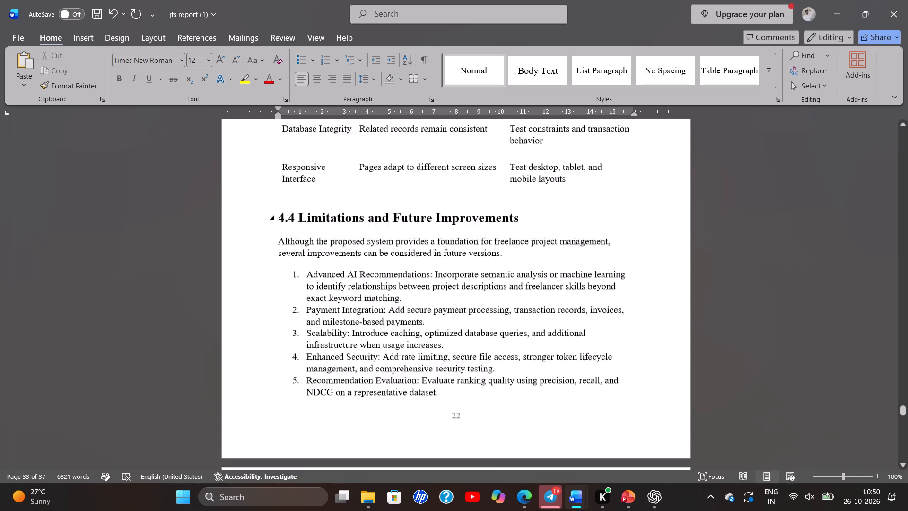
scroll(344, 276, "down", 5)
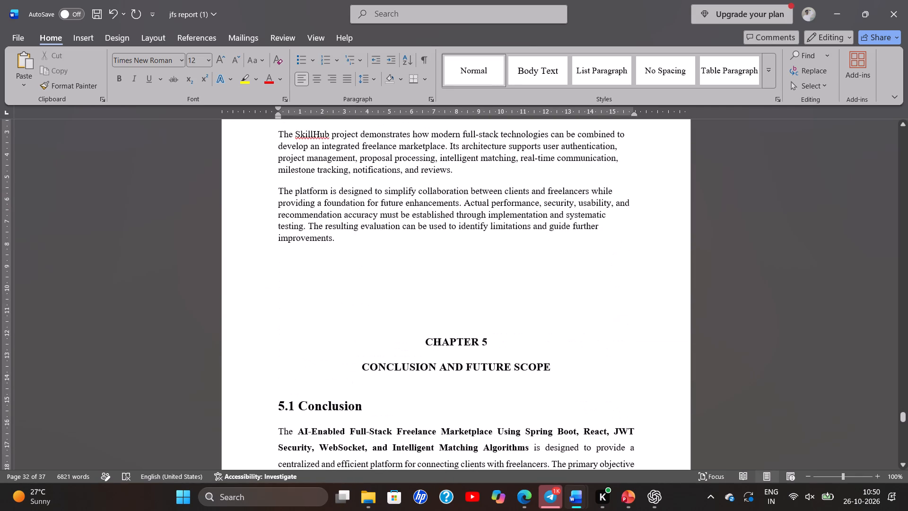
scroll(341, 212, "up", 1)
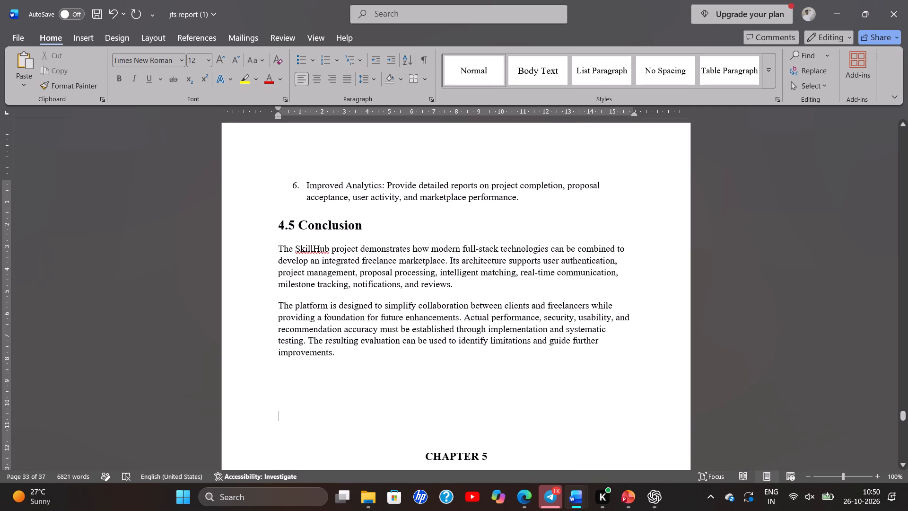
left_click_drag(279, 246, 340, 373)
left_click(340, 373)
left_click_drag(280, 251, 351, 353)
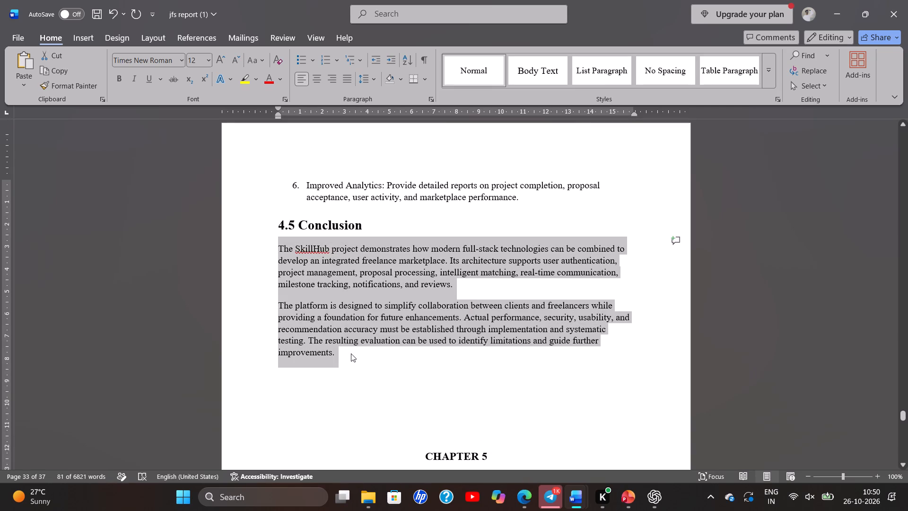
key("ctrl+j")
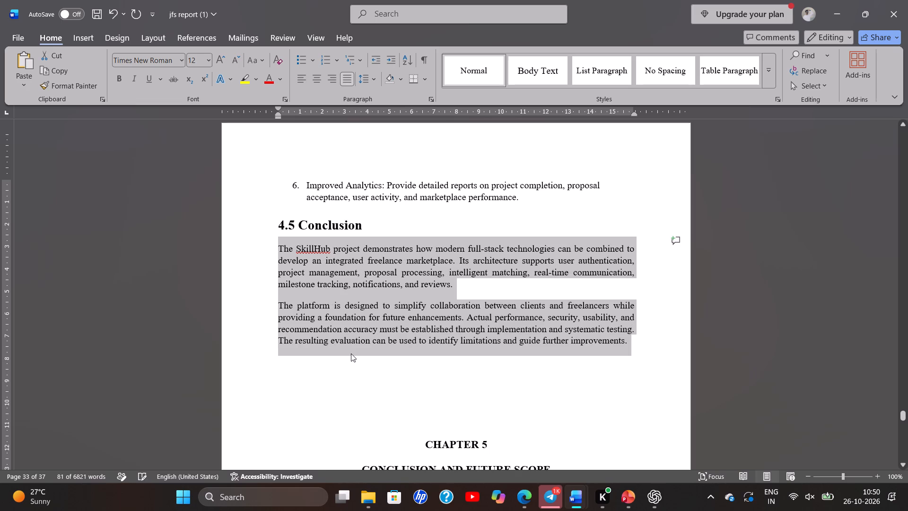
left_click(351, 353)
Insert 16 blank lines above the CHAPTER 5 heading so it starts on a new page with its title.
scroll(383, 405, "down", 1)
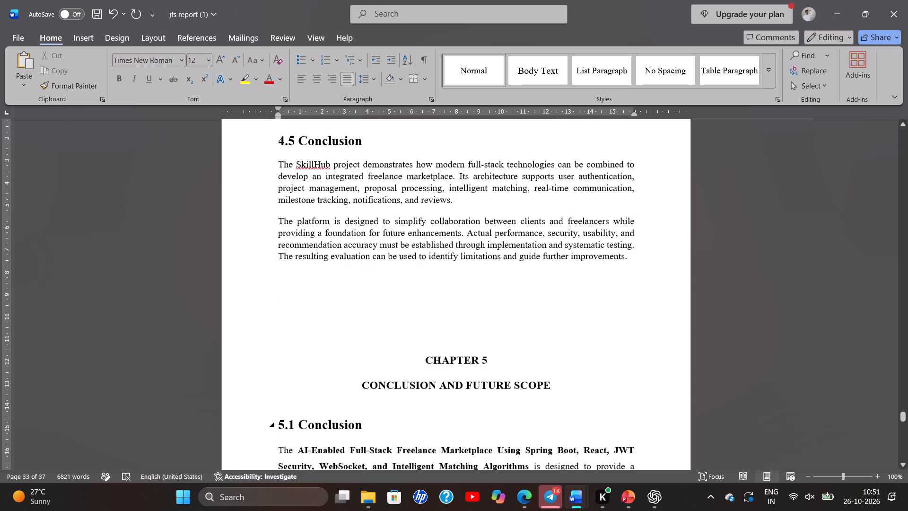
left_click(411, 340)
key("Return")
key("Return")
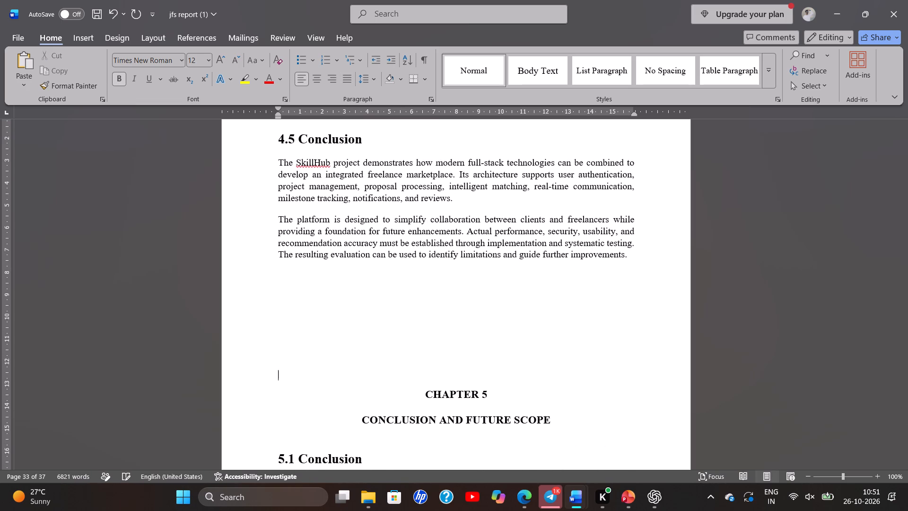
key("Return")
key("Return")
key("Return")
key("Return")
key("Return")
scroll(411, 340, "down", 1)
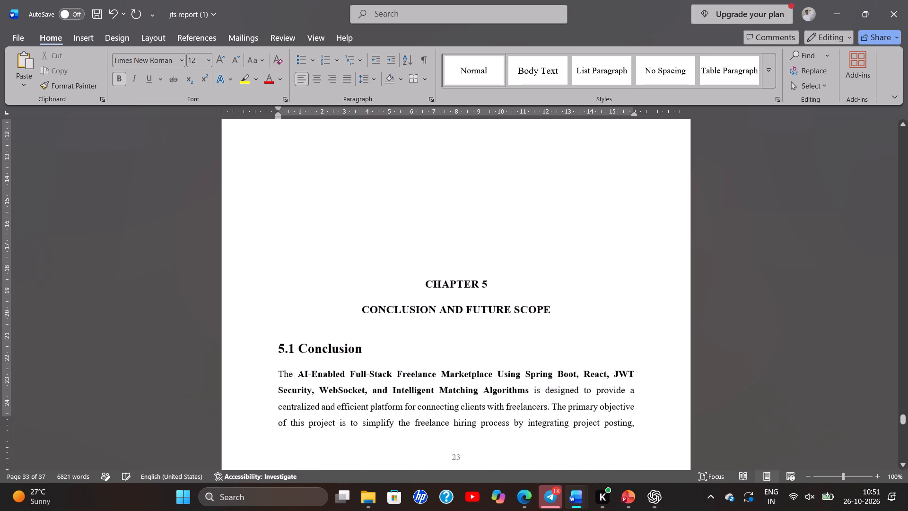
scroll(411, 340, "down", 1)
key("Return")
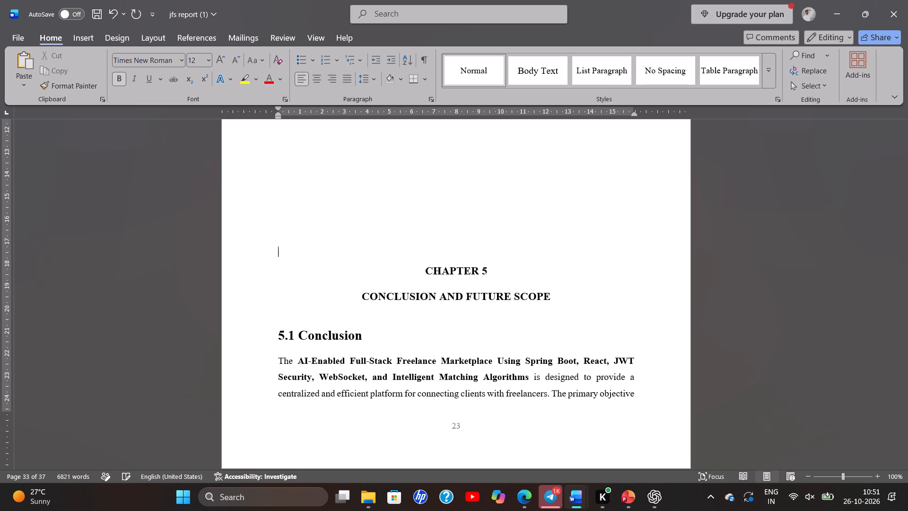
key("Return")
key("Return")
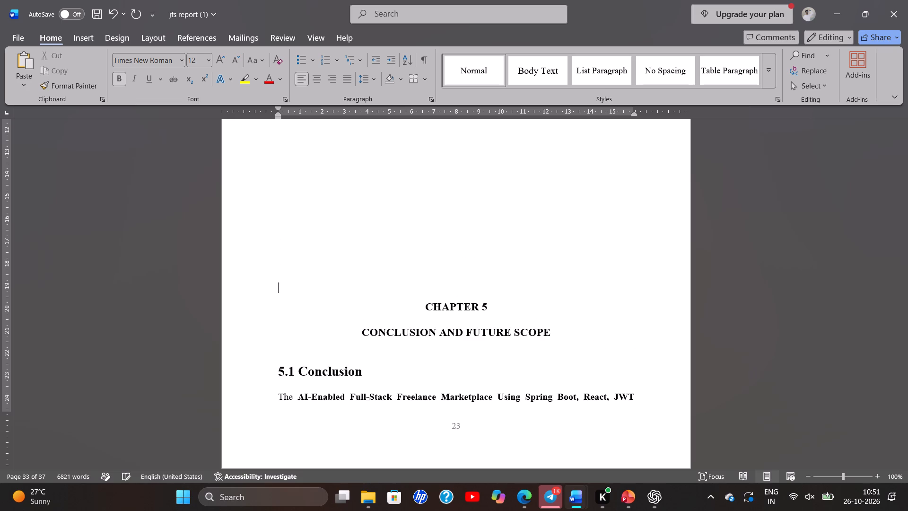
key("Return")
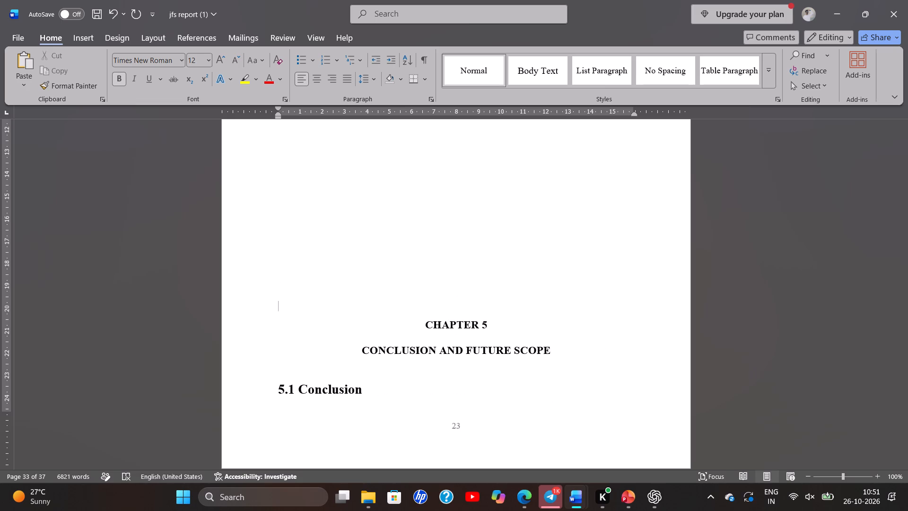
key("Return")
key("Return")
key("Return")
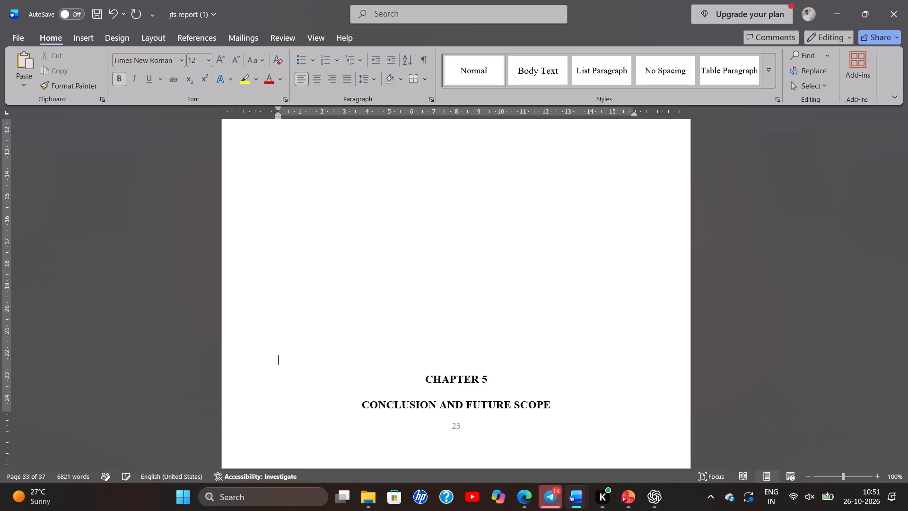
key("Return")
key("Return")
scroll(464, 187, "down", 1)
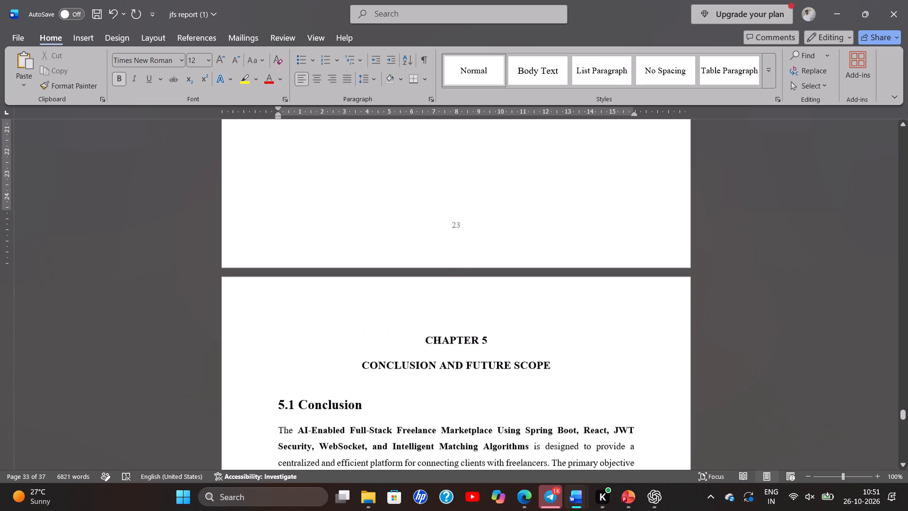
scroll(464, 187, "down", 1)
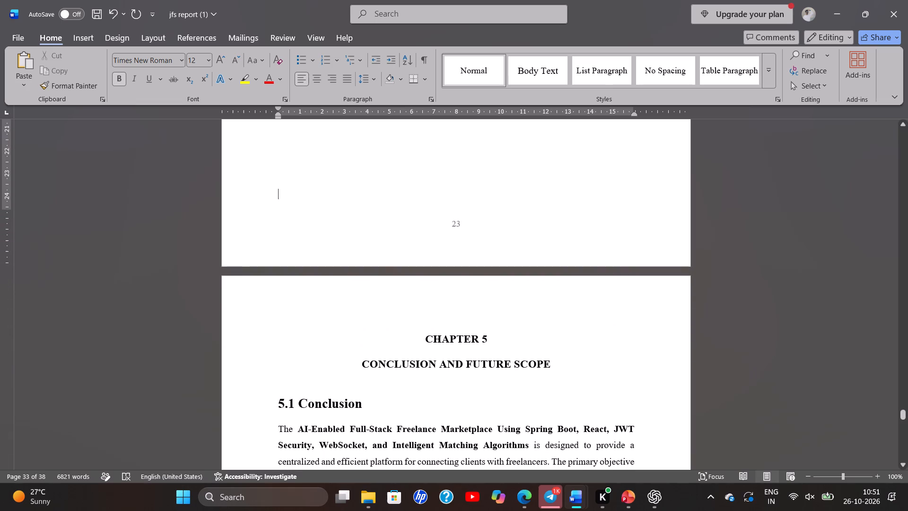
Review the pages from 5.1 Conclusion back through Chapter 4 to its title page for remaining layout problems.
scroll(500, 206, "down", 4)
scroll(500, 206, "up", 1)
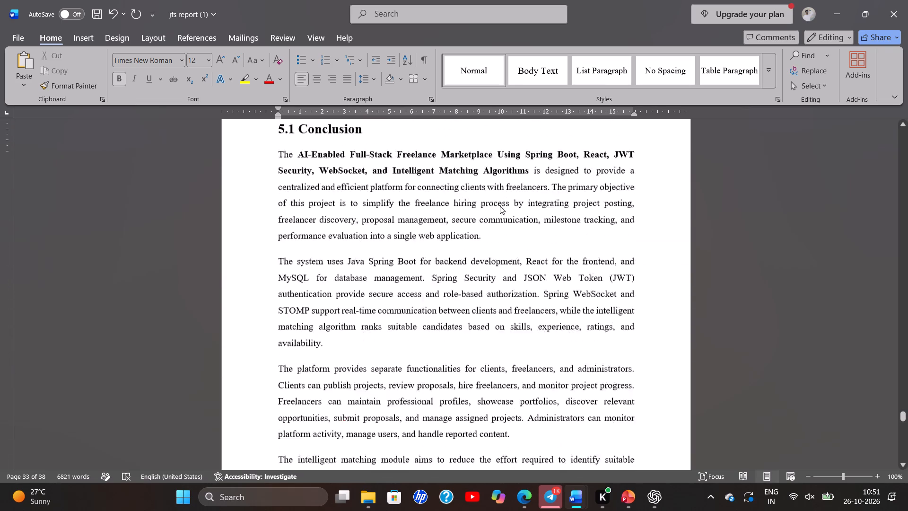
scroll(500, 206, "up", 6)
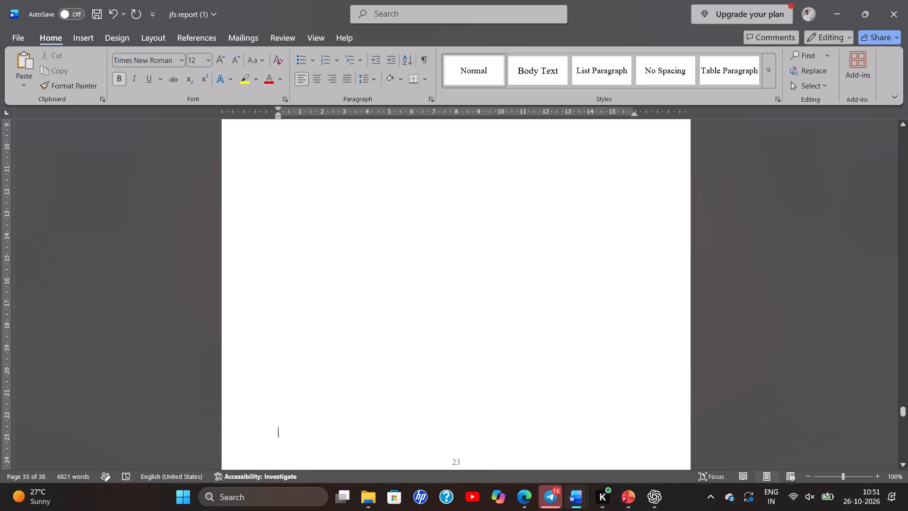
scroll(500, 206, "up", 7)
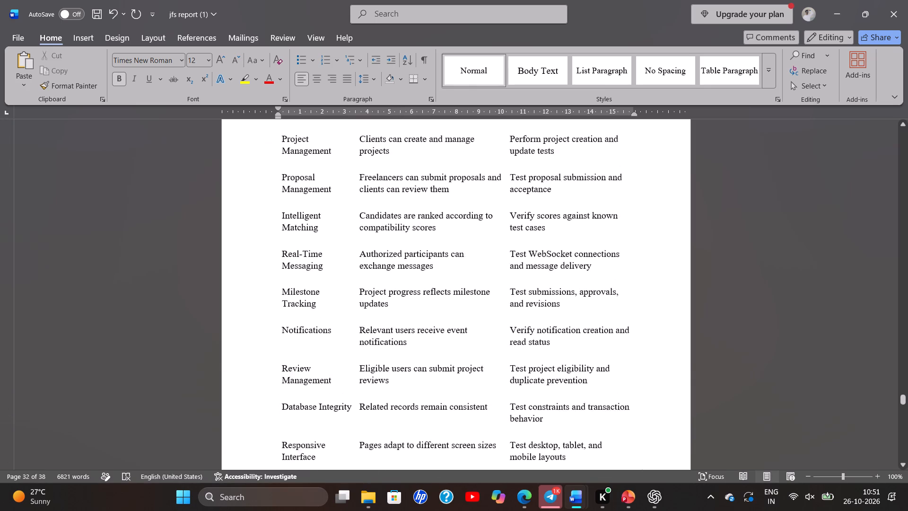
scroll(500, 206, "up", 3)
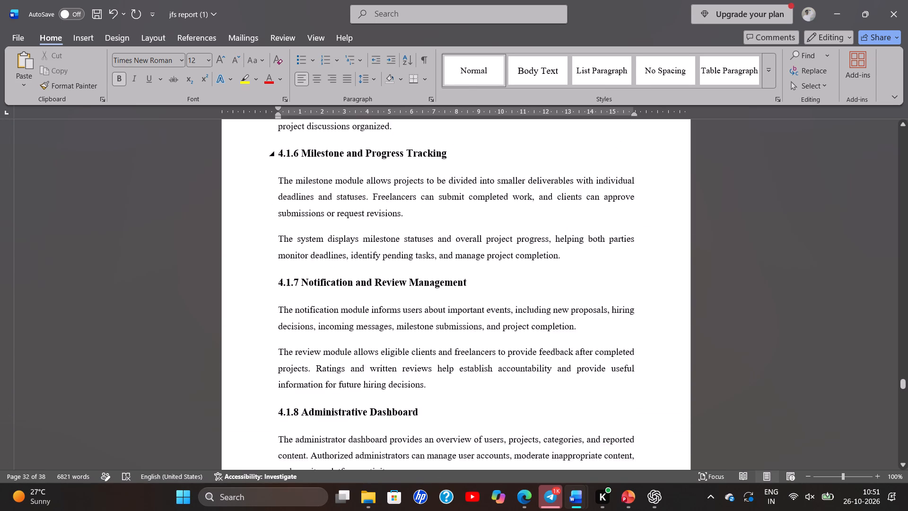
scroll(500, 206, "up", 3)
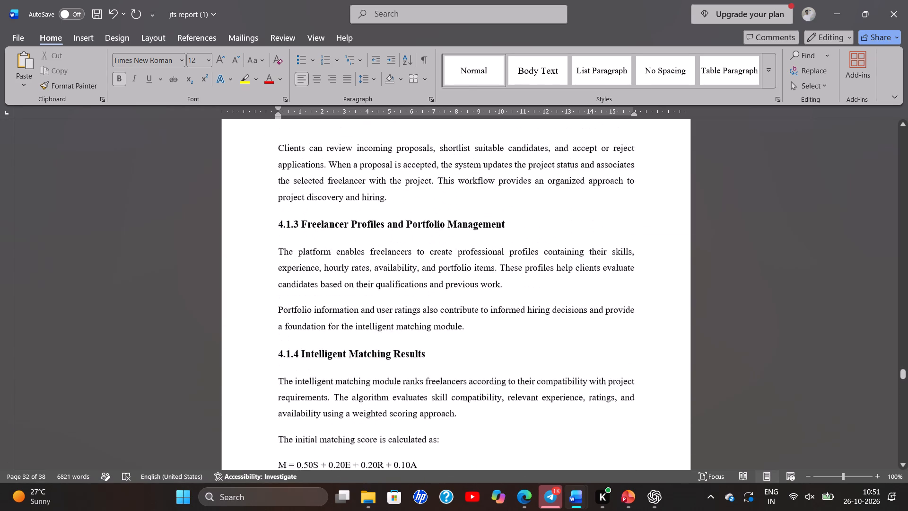
scroll(500, 206, "up", 4)
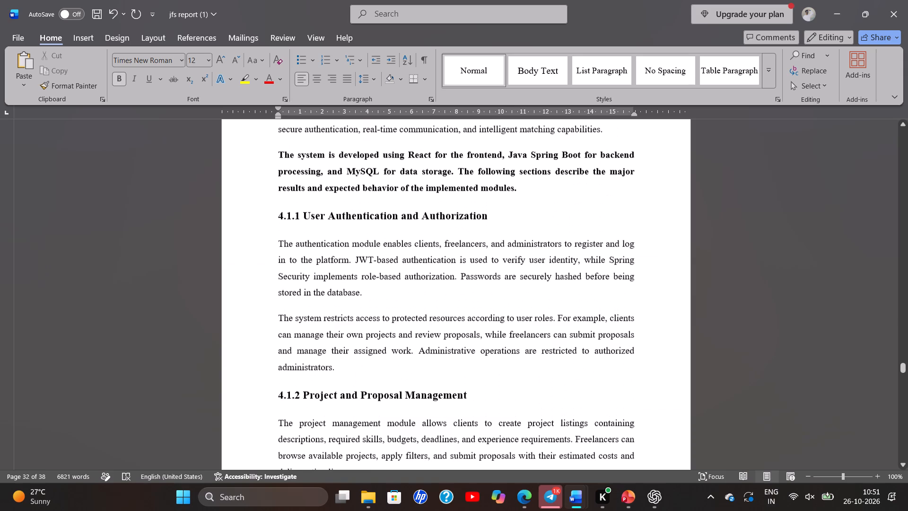
scroll(500, 206, "up", 3)
scroll(500, 206, "down", 1)
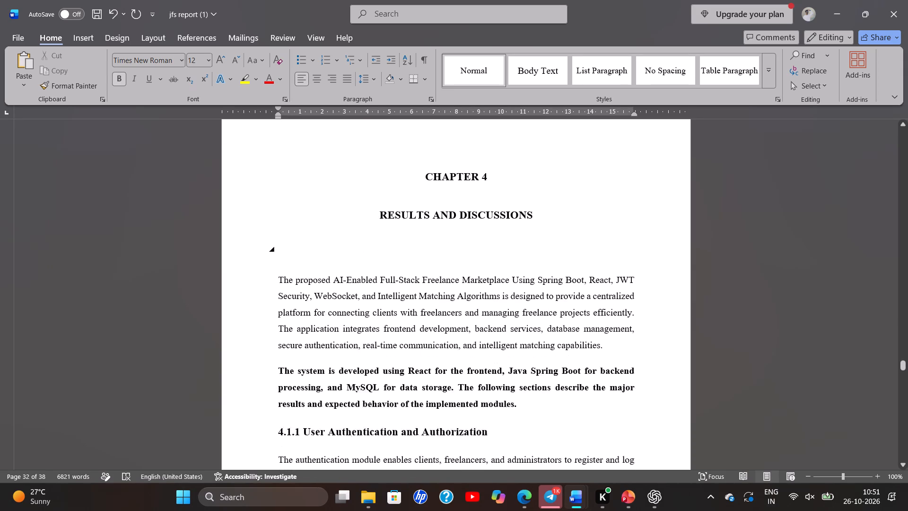
scroll(500, 206, "down", 1)
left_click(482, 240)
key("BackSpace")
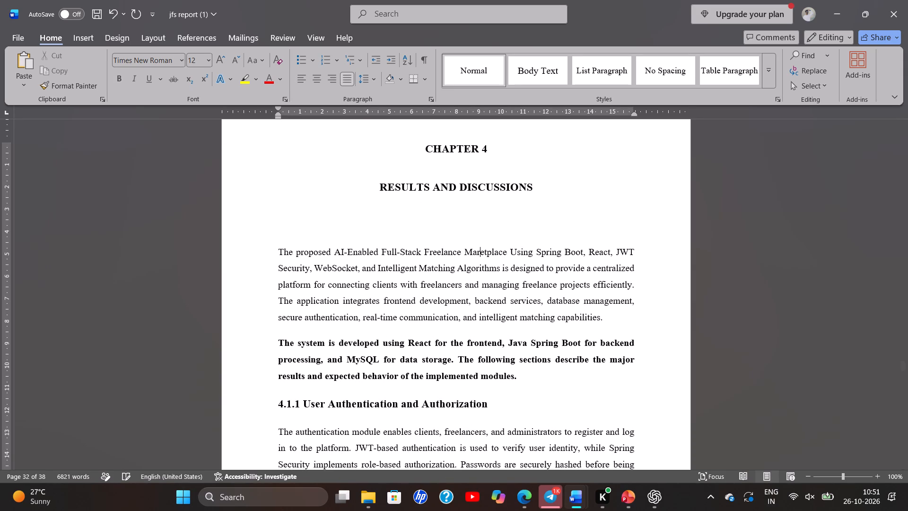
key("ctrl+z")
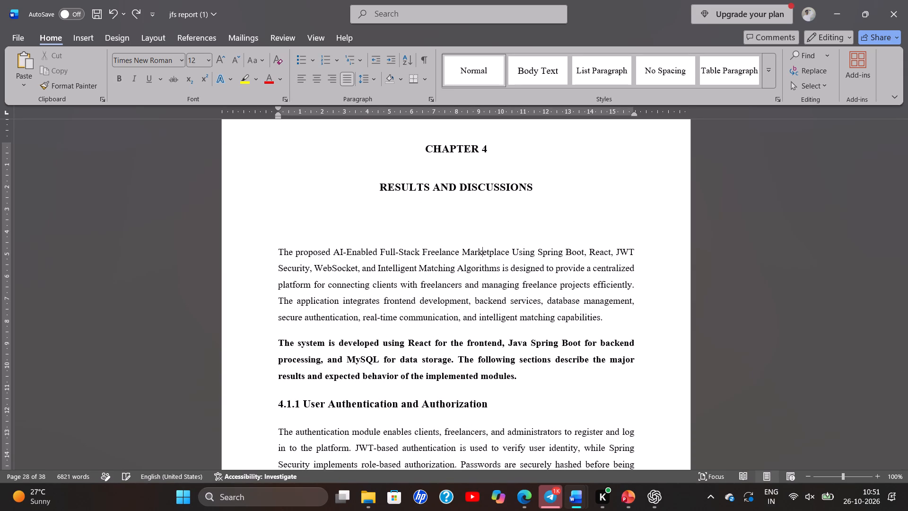
Delete the empty heading line between the RESULTS AND DISCUSSIONS title and the first paragraph of Chapter 4.
left_click(460, 227)
key("backslash")
key("BackSpace")
key("BackSpace")
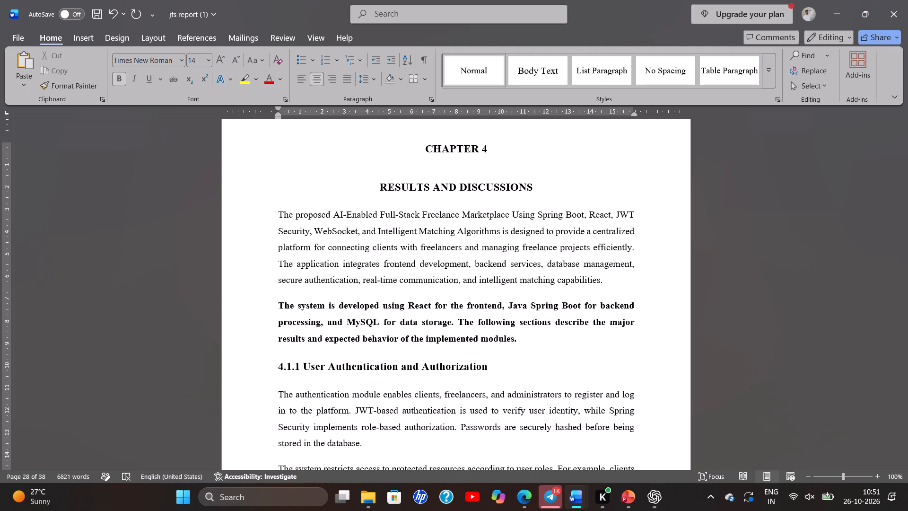
Remove the bold formatting from the Chapter 4 introduction paragraph beginning "The system is developed using React".
scroll(466, 253, "down", 1)
scroll(466, 253, "up", 1)
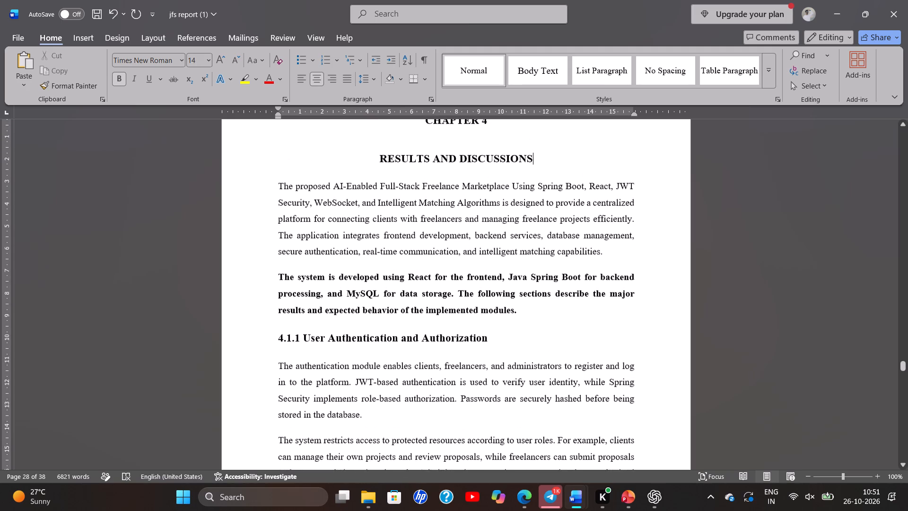
scroll(466, 253, "right", 2)
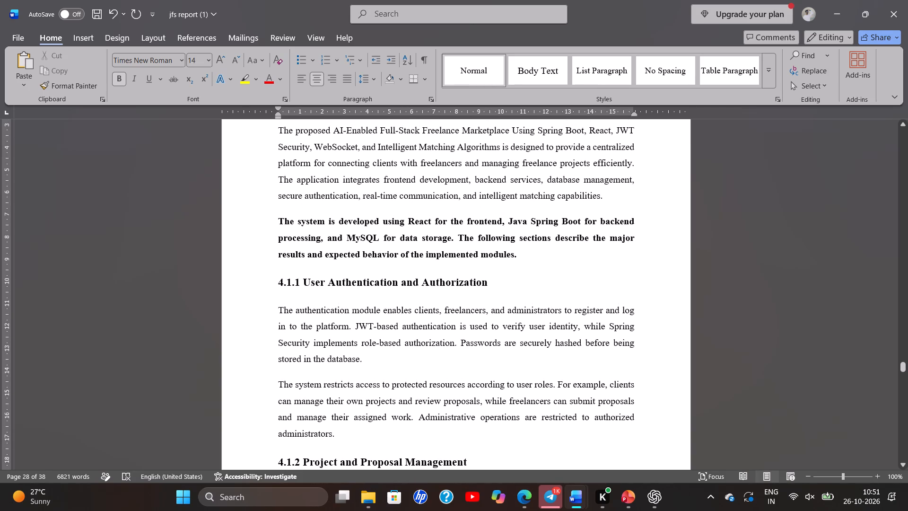
left_click_drag(276, 222, 559, 249)
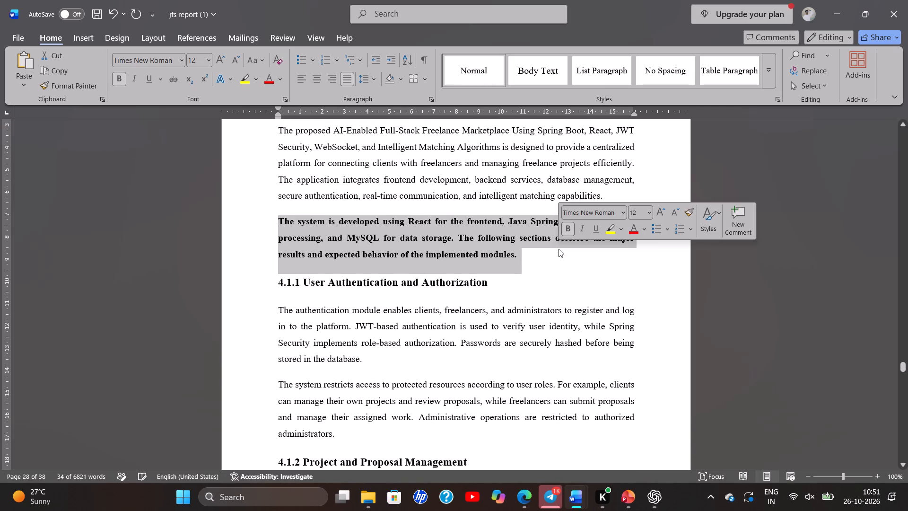
left_click(569, 231)
left_click(559, 272)
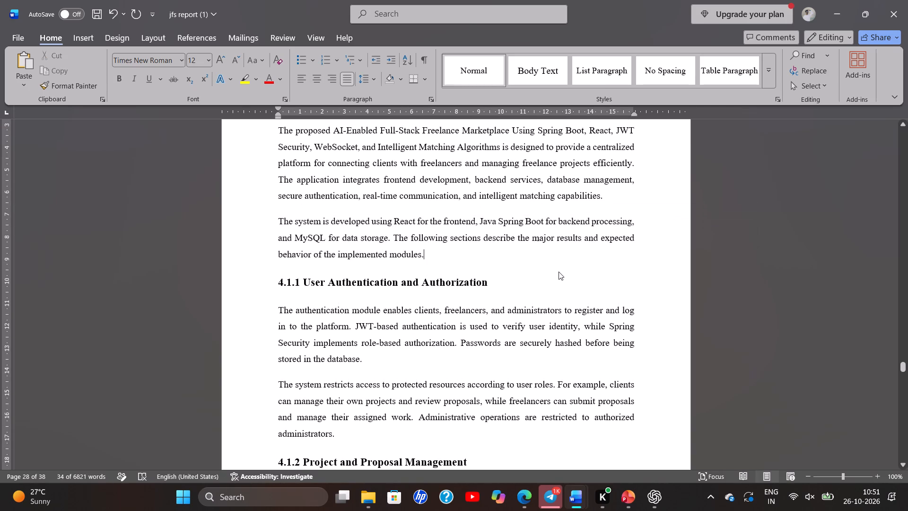
Set the page number of Chapter 4 Results and Discussions in the contents table to 18.
scroll(559, 272, "down", 2)
scroll(559, 272, "up", 4)
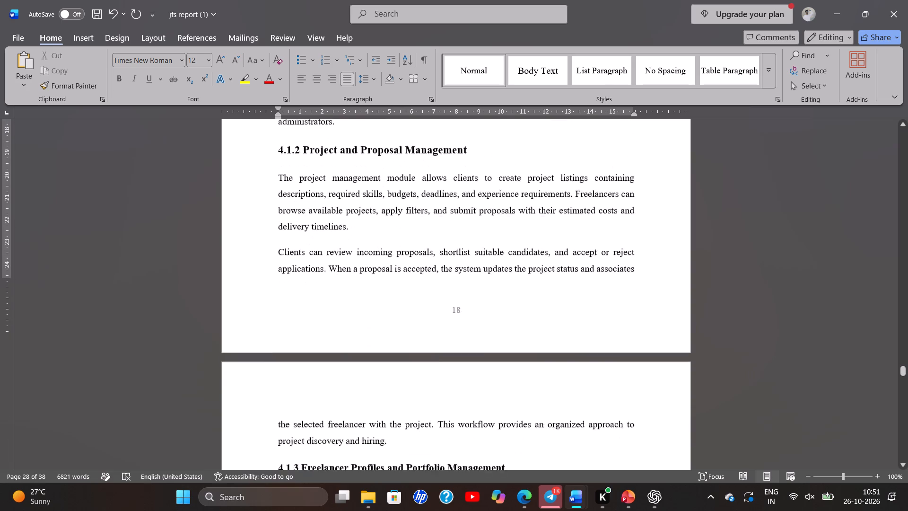
scroll(559, 272, "up", 18)
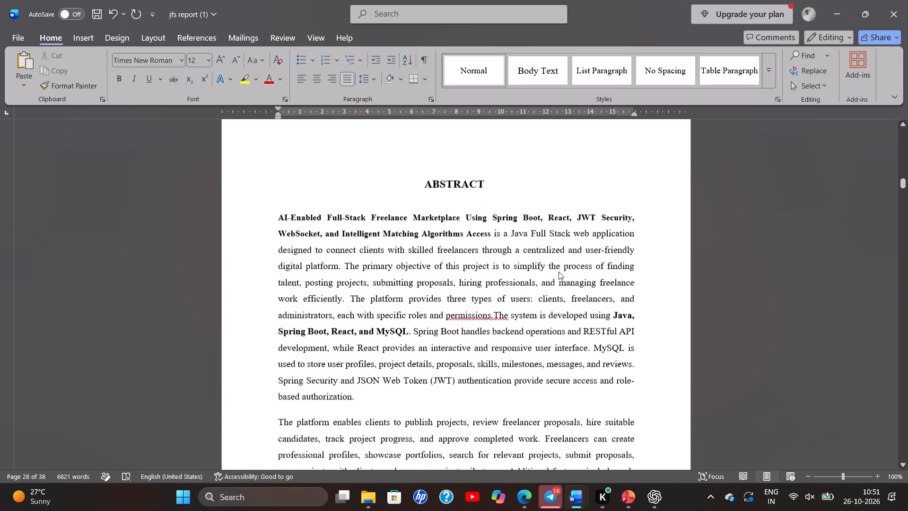
scroll(559, 272, "down", 5)
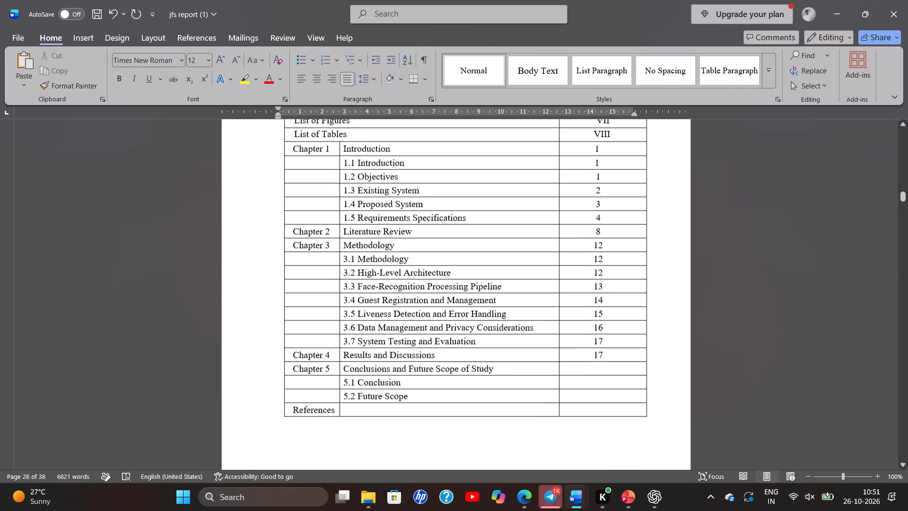
scroll(559, 272, "down", 1)
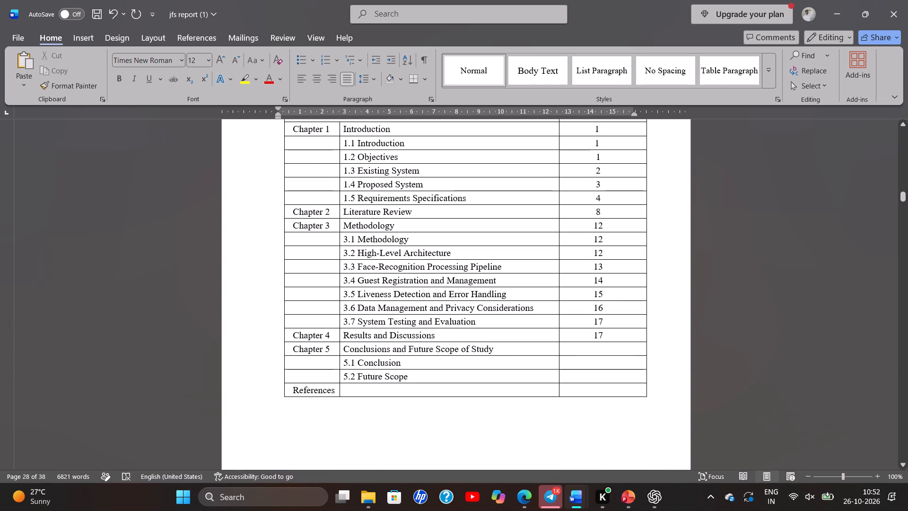
left_click(602, 335)
key("BackSpace")
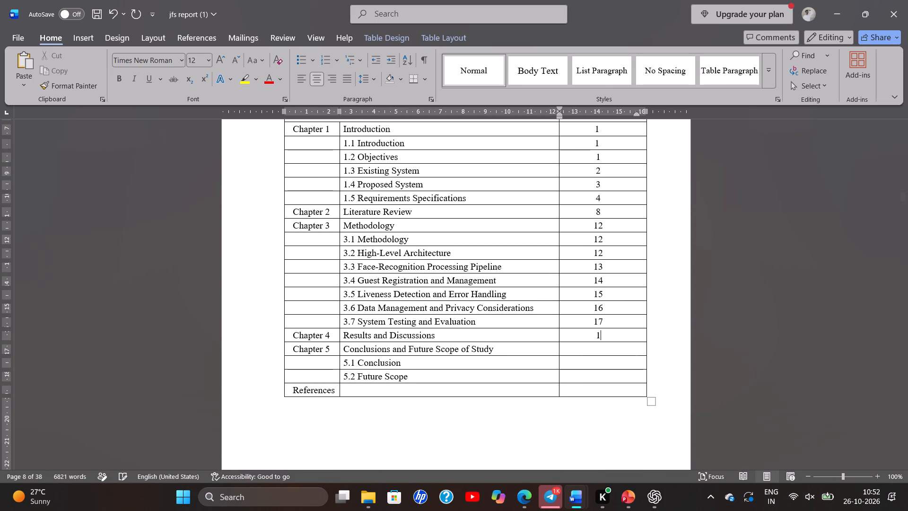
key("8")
Review the Chapter 5 and References pages for the page numbers of their headings, and return to the contents table.
scroll(602, 335, "down", 1)
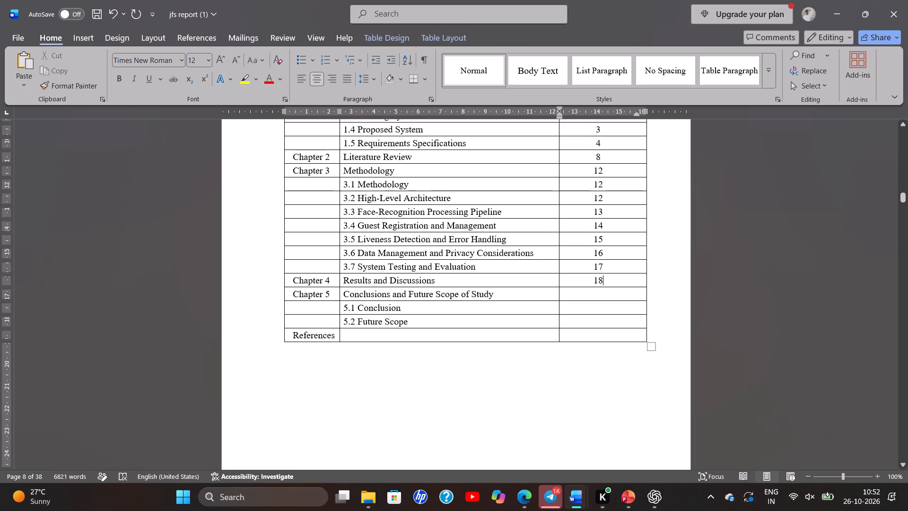
scroll(602, 335, "down", 20)
scroll(602, 335, "down", 6)
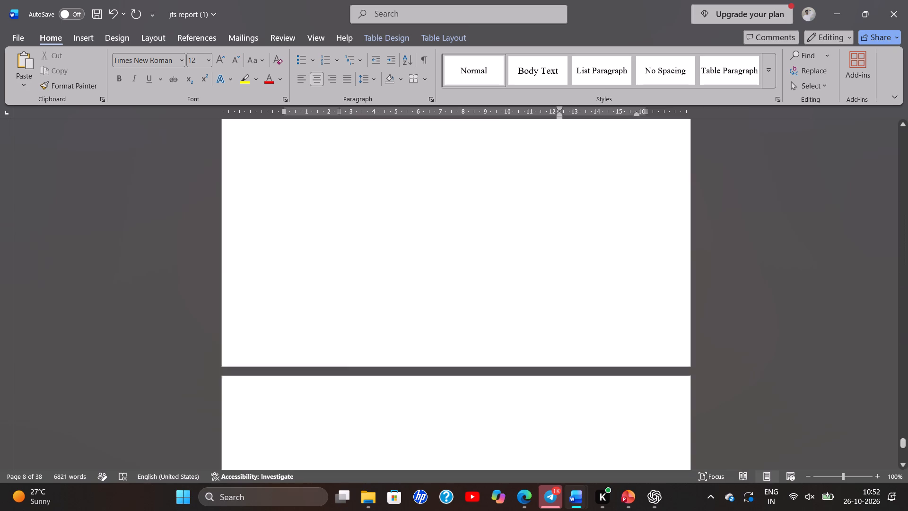
scroll(602, 335, "up", 3)
scroll(602, 335, "down", 1)
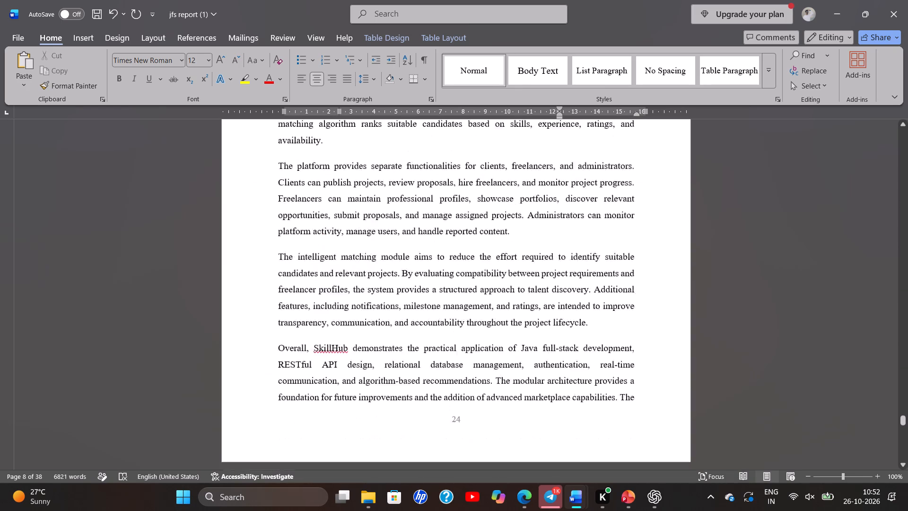
scroll(602, 335, "down", 1)
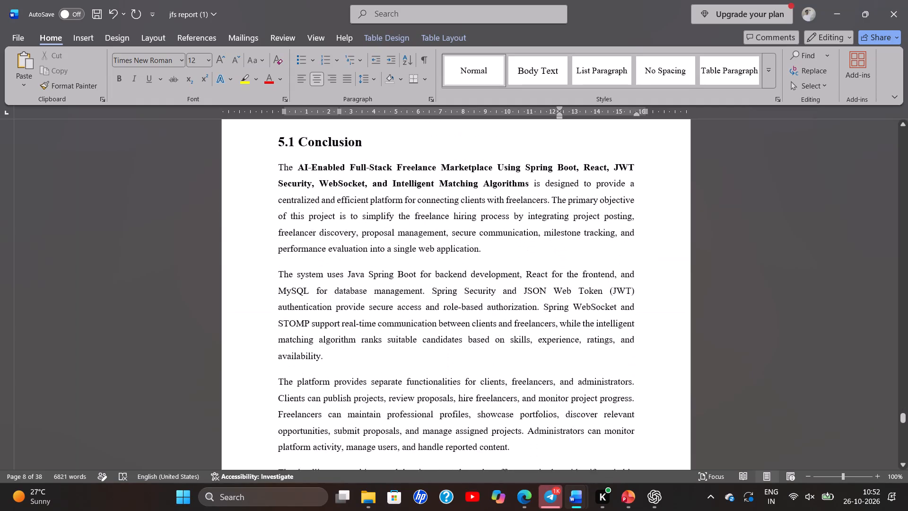
scroll(602, 335, "down", 1)
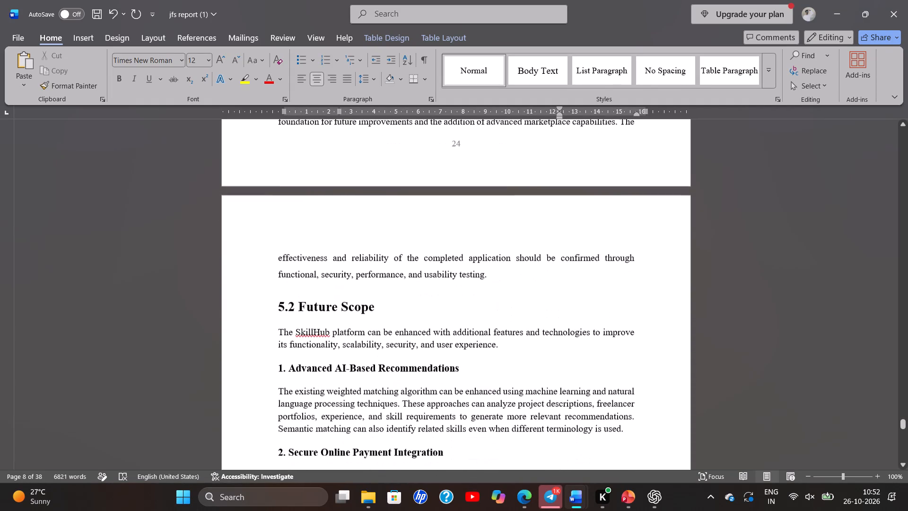
scroll(602, 335, "down", 1)
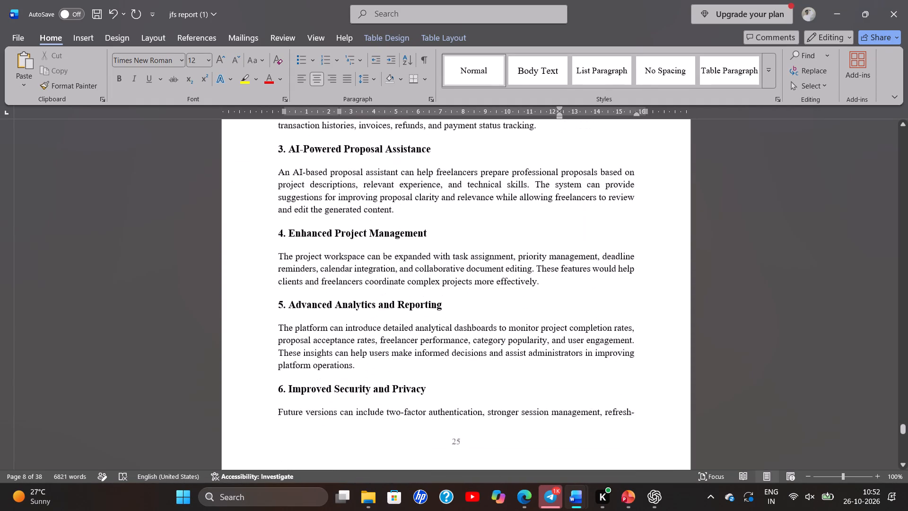
scroll(602, 335, "down", 7)
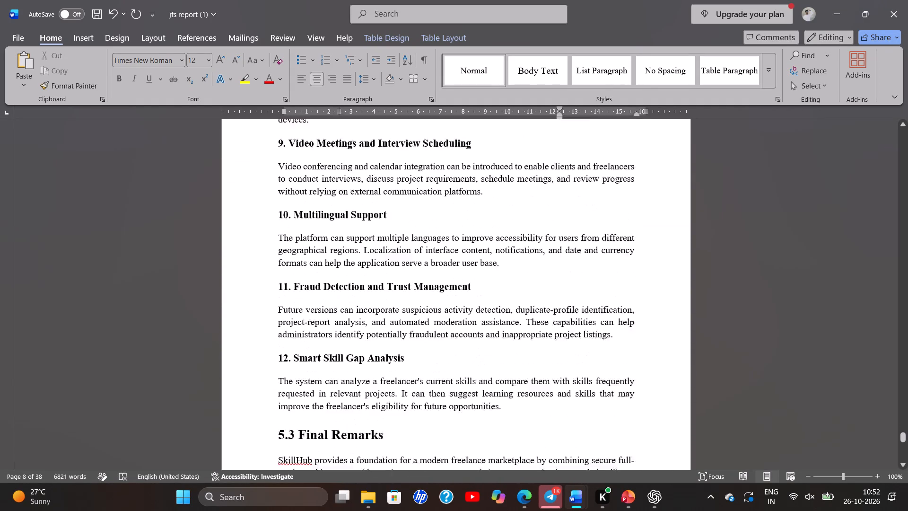
scroll(602, 335, "down", 5)
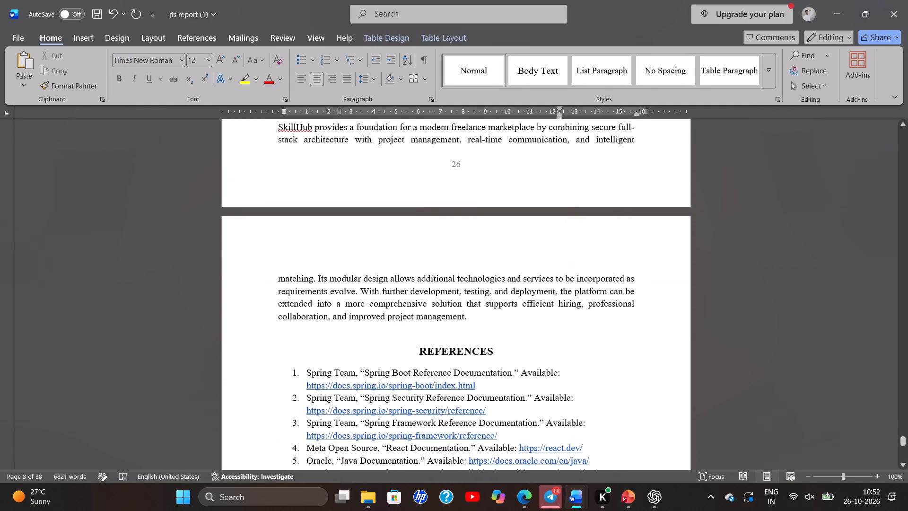
scroll(602, 335, "down", 1)
scroll(565, 314, "down", 2)
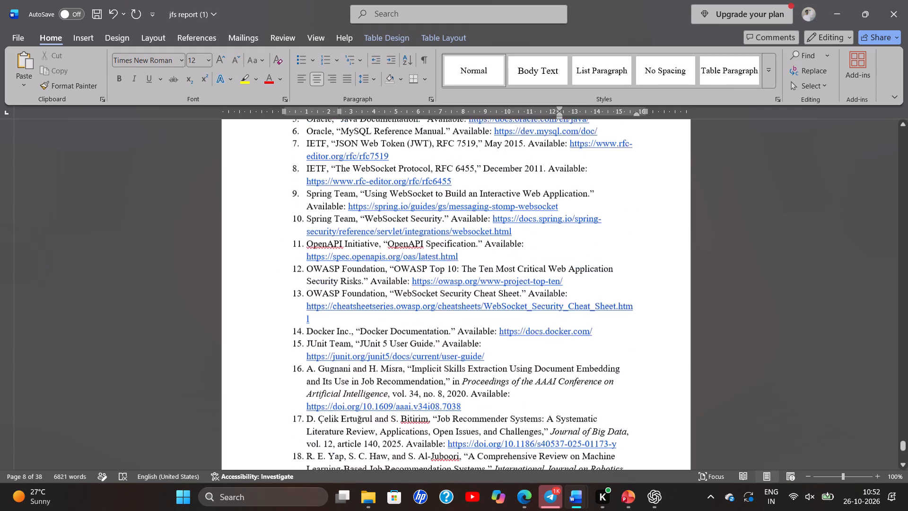
scroll(565, 314, "down", 3)
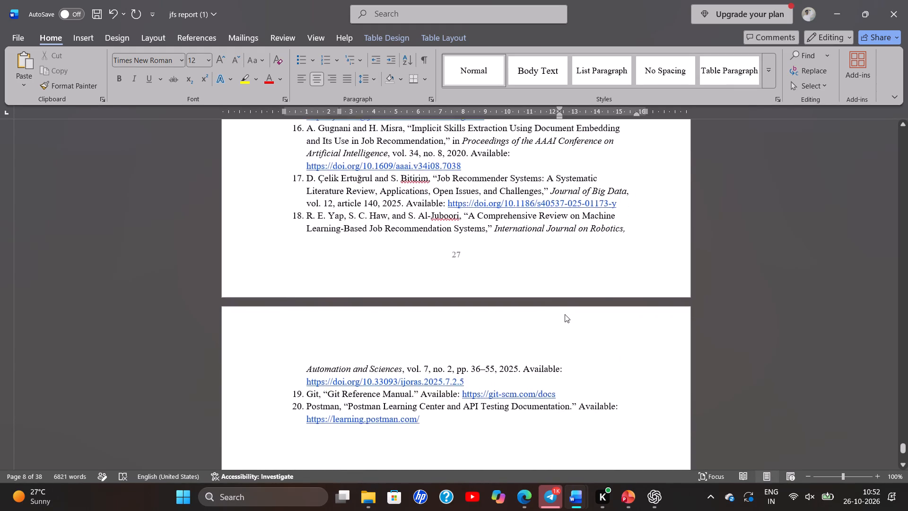
scroll(565, 314, "up", 1)
scroll(565, 314, "up", 20)
scroll(565, 314, "up", 11)
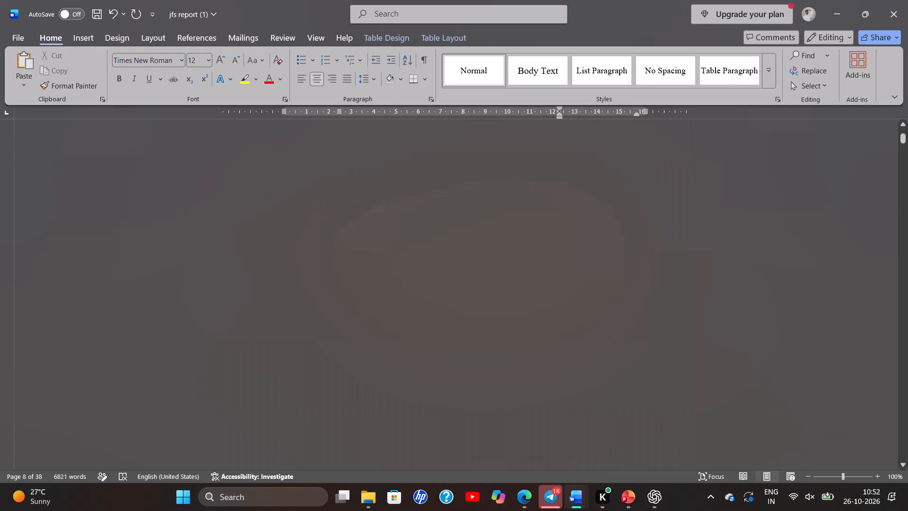
scroll(565, 314, "down", 6)
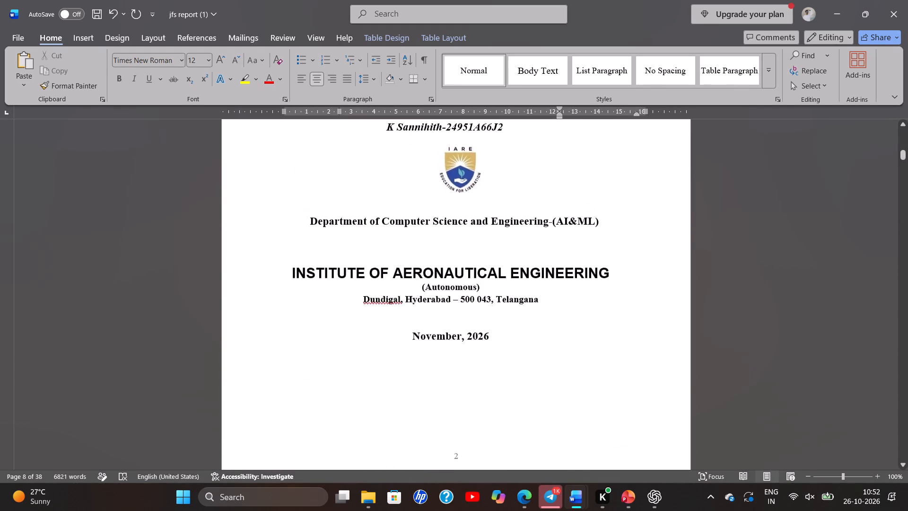
scroll(565, 314, "down", 6)
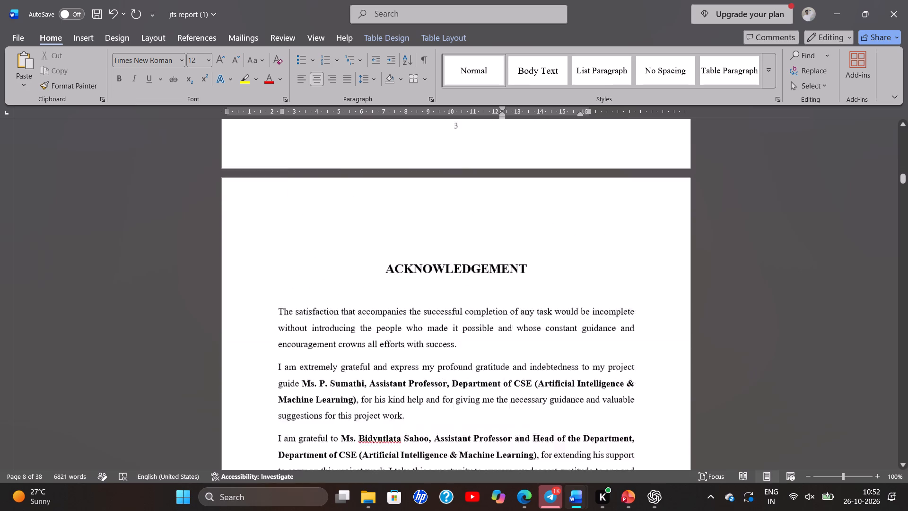
scroll(565, 314, "down", 6)
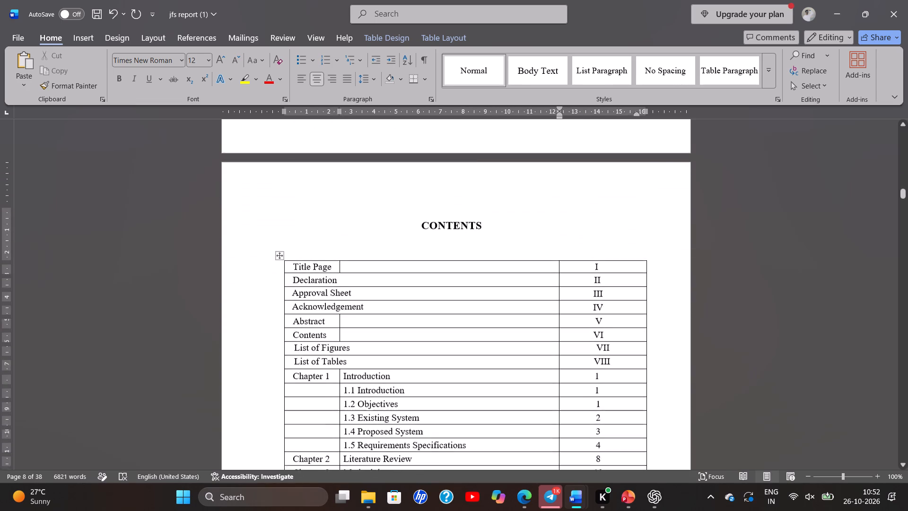
scroll(565, 314, "down", 4)
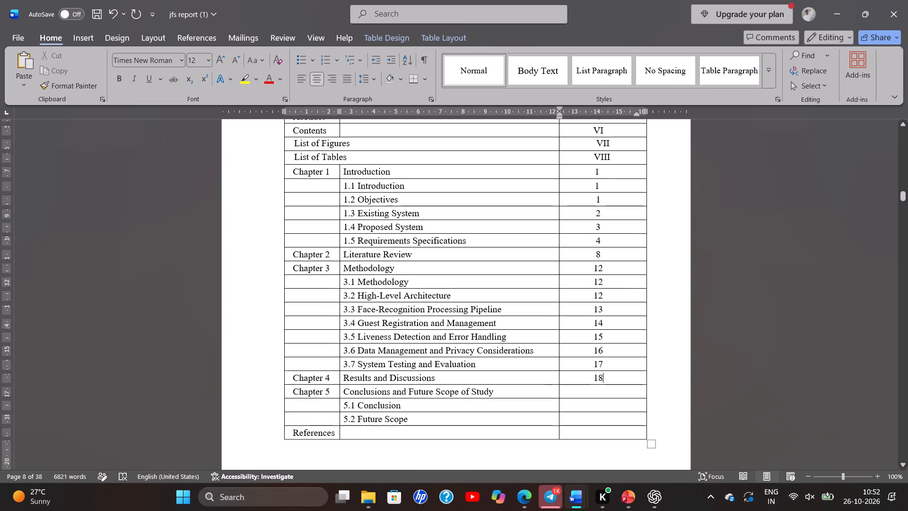
Enter 24 as the page number of Chapter 5 Conclusions and Future Scope of Study in the contents table, centred in its cell.
left_click(599, 393)
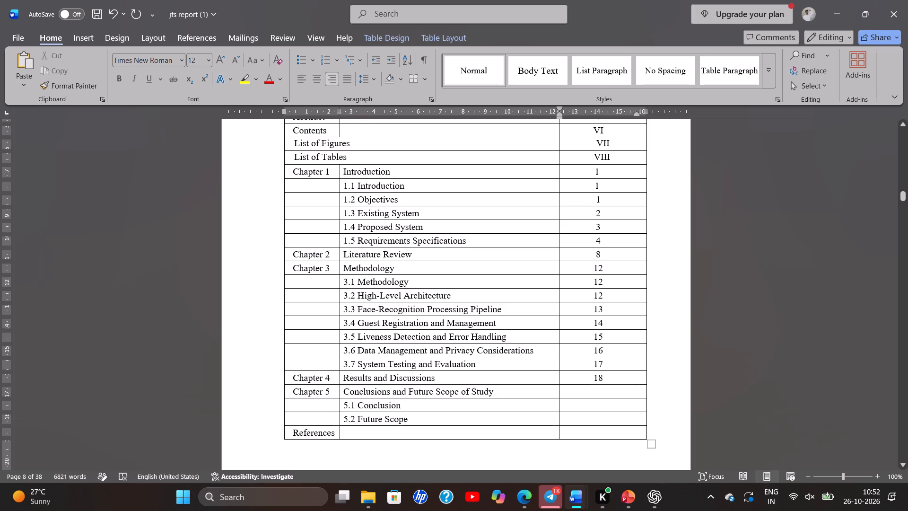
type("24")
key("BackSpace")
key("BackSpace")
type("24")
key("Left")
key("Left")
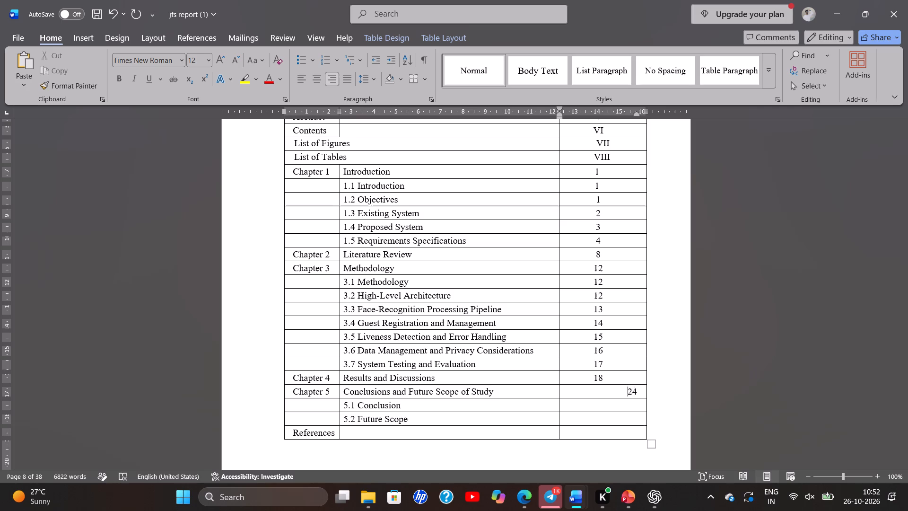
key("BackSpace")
Enter 24 as the page number of 5.1 Conclusion in the contents table, centred in its cell.
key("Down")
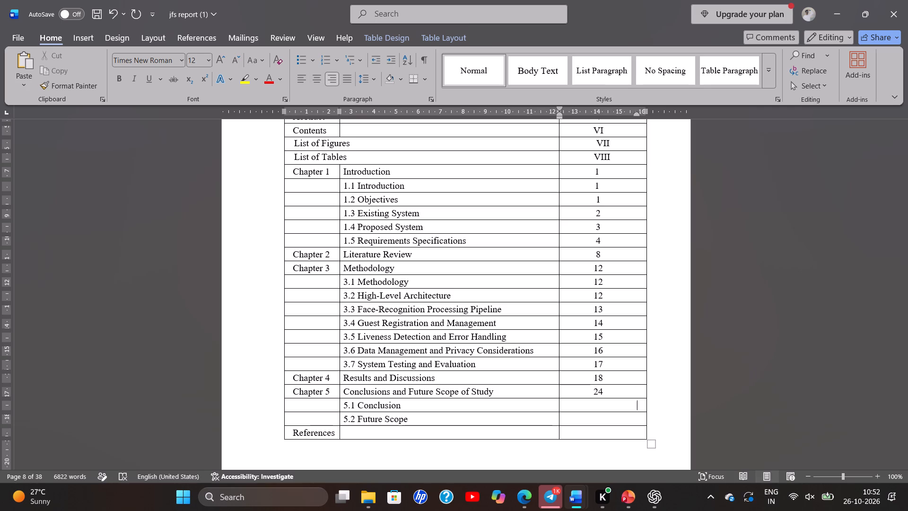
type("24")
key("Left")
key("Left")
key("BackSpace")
Delete the whole 5.3 Final Remarks section, including its heading, paragraph and the empty line before REFERENCES.
left_click(613, 416)
scroll(613, 416, "down", 20)
scroll(613, 416, "down", 20)
scroll(613, 416, "down", 9)
scroll(613, 416, "up", 4)
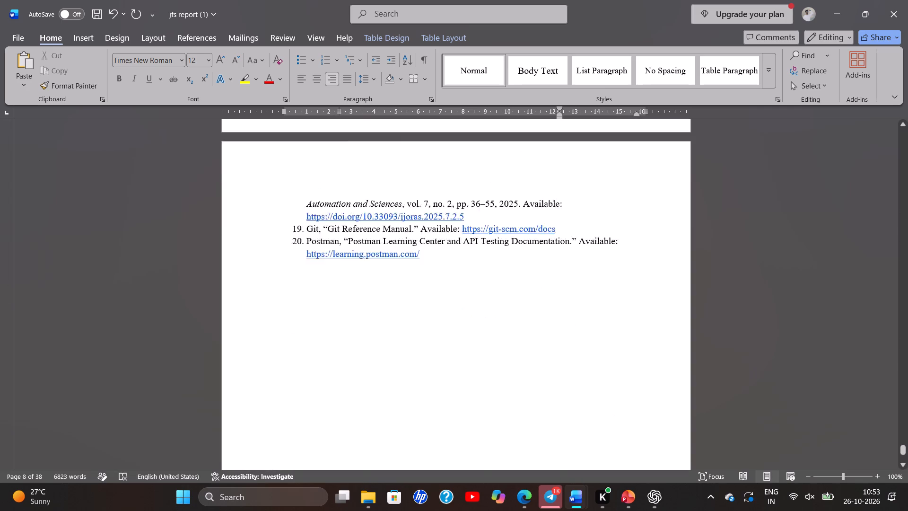
scroll(613, 416, "up", 3)
scroll(613, 416, "down", 4)
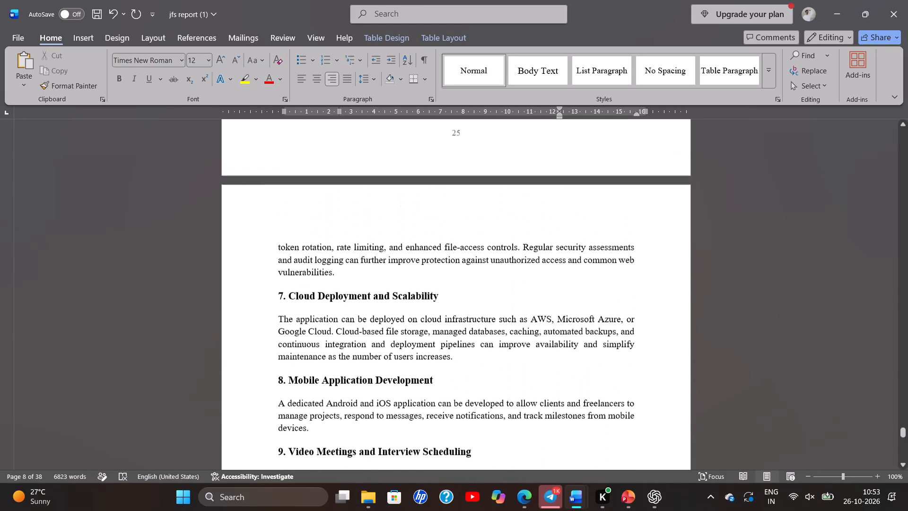
scroll(613, 416, "down", 2)
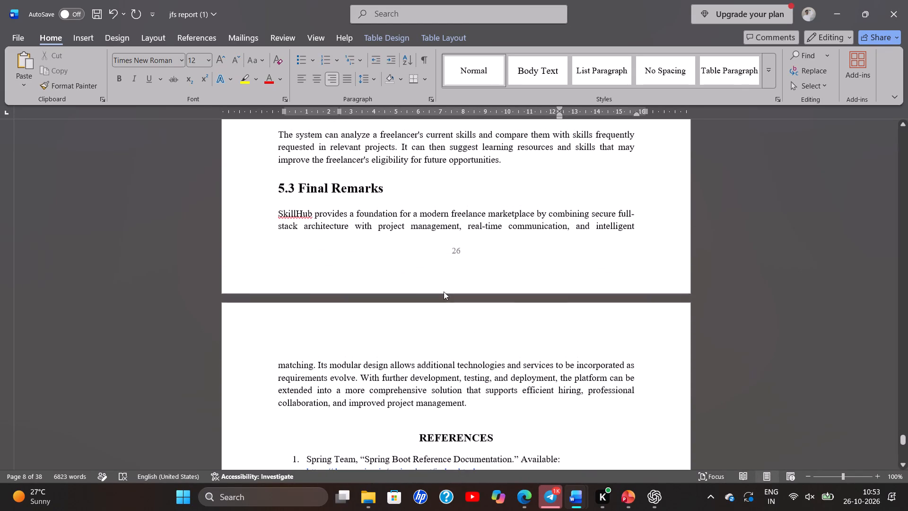
left_click_drag(278, 188, 471, 421)
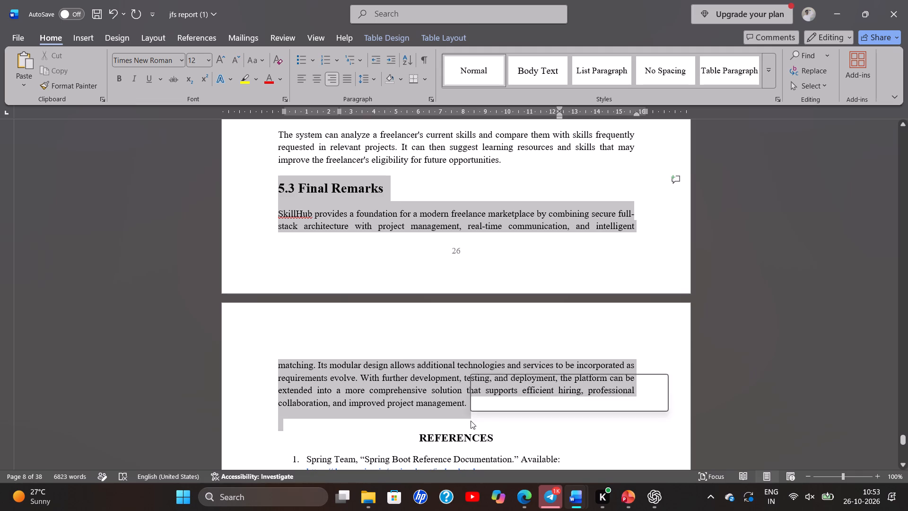
key("BackSpace")
Insert blank lines before the REFERENCES heading so that it starts on a new page.
key("Return")
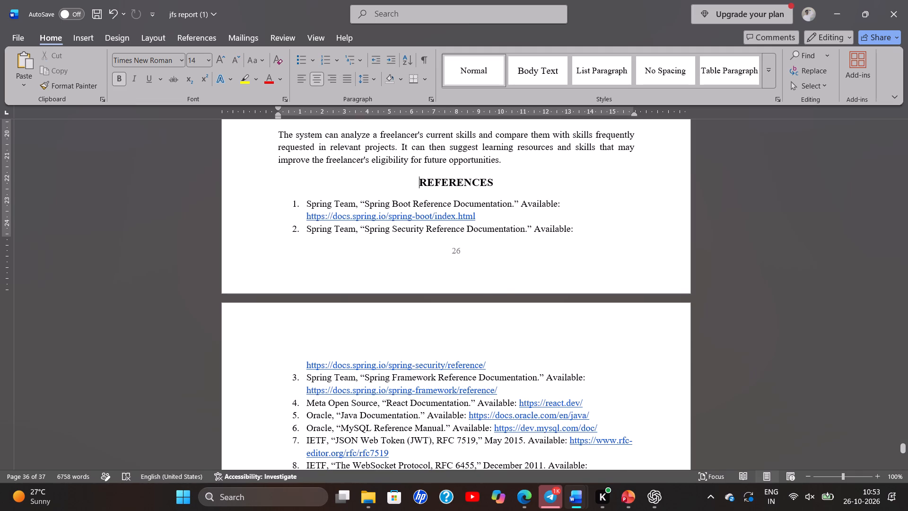
key("Return")
key("Return")
key("Return")
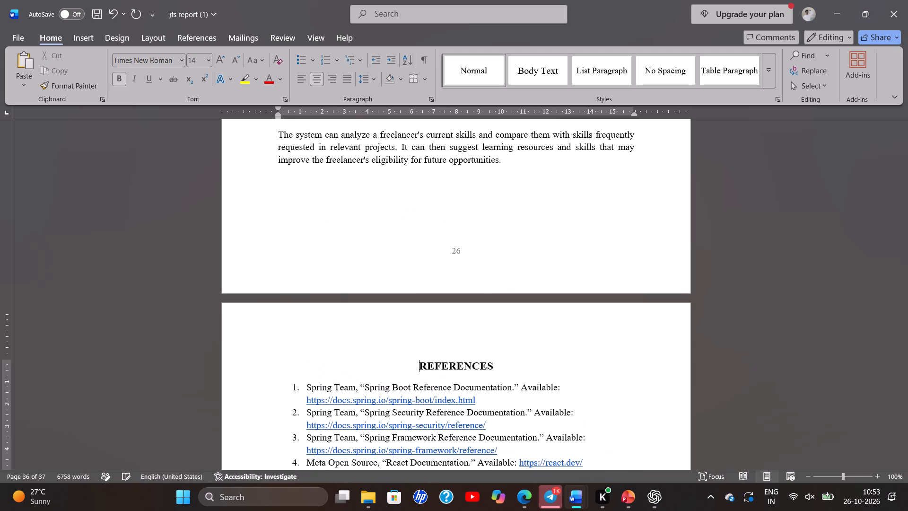
Check which page 5.2 Future Scope starts on and return to the contents table.
scroll(438, 329, "up", 4)
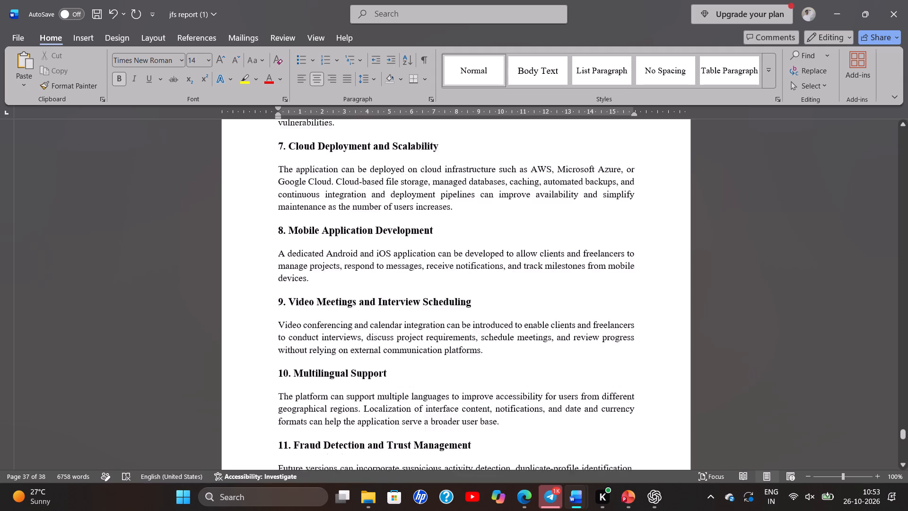
scroll(438, 329, "up", 3)
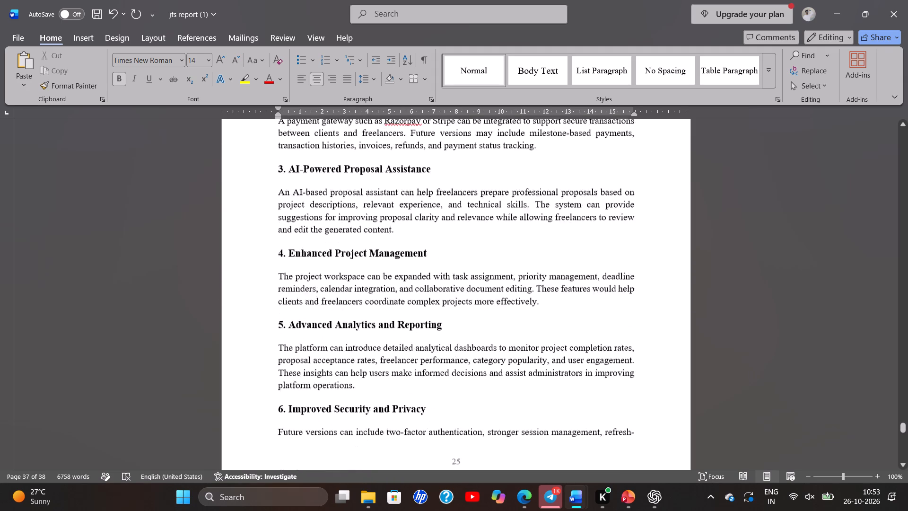
scroll(438, 329, "up", 2)
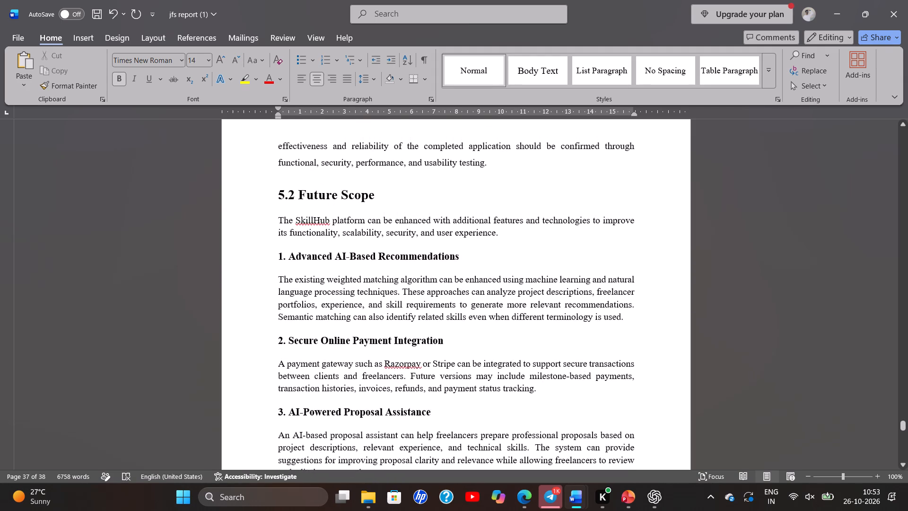
scroll(438, 329, "down", 5)
scroll(438, 329, "up", 20)
scroll(438, 329, "up", 13)
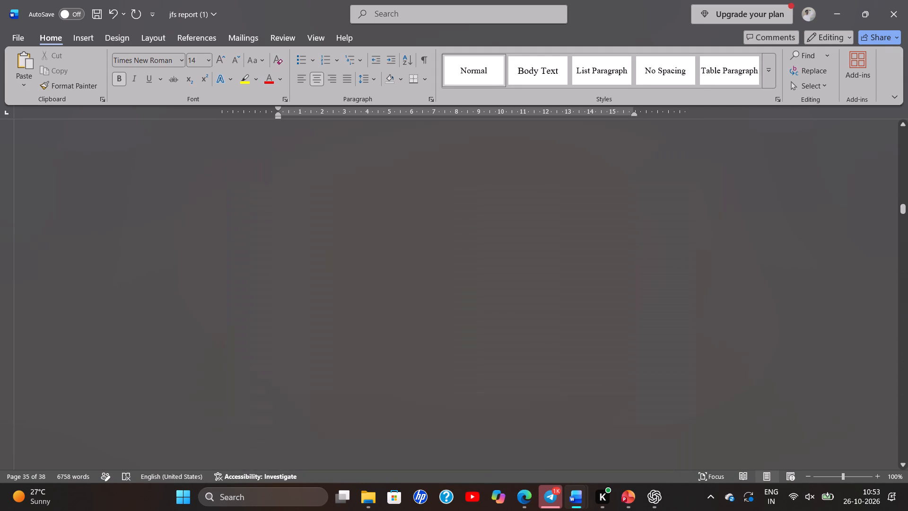
scroll(438, 329, "down", 9)
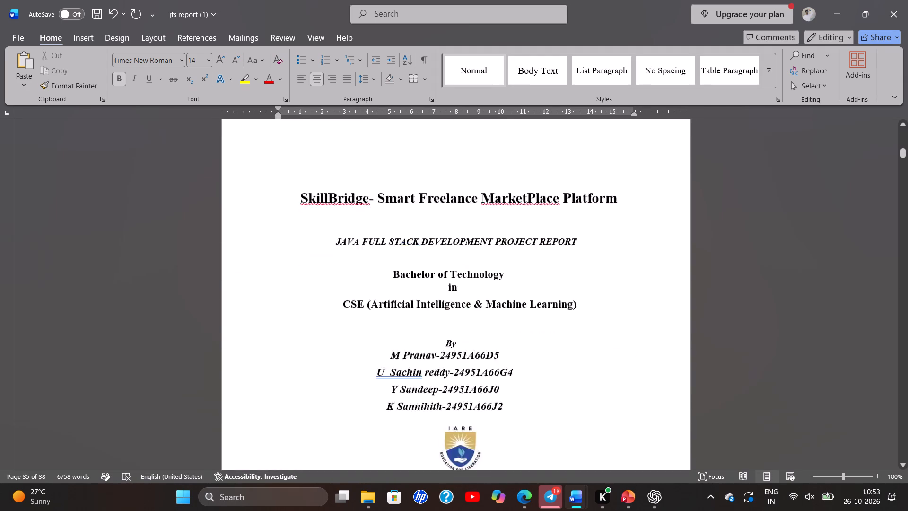
scroll(438, 329, "down", 7)
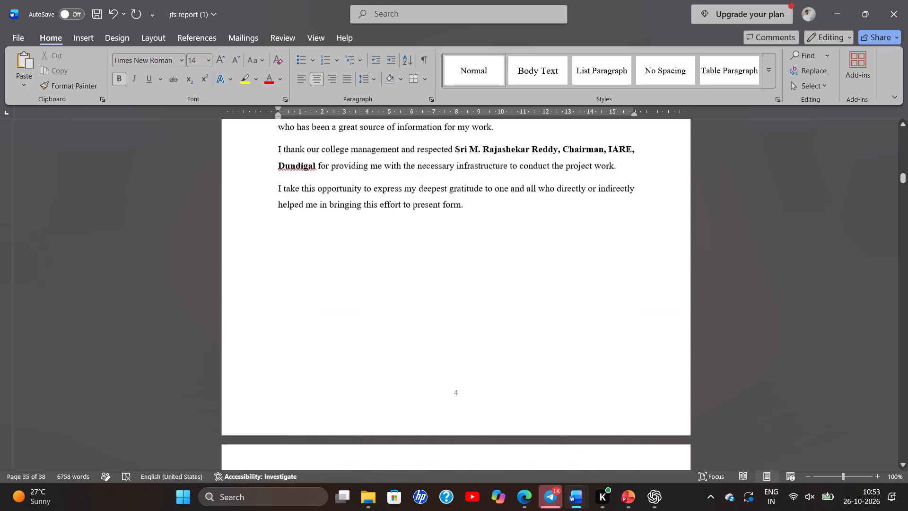
scroll(438, 329, "down", 1)
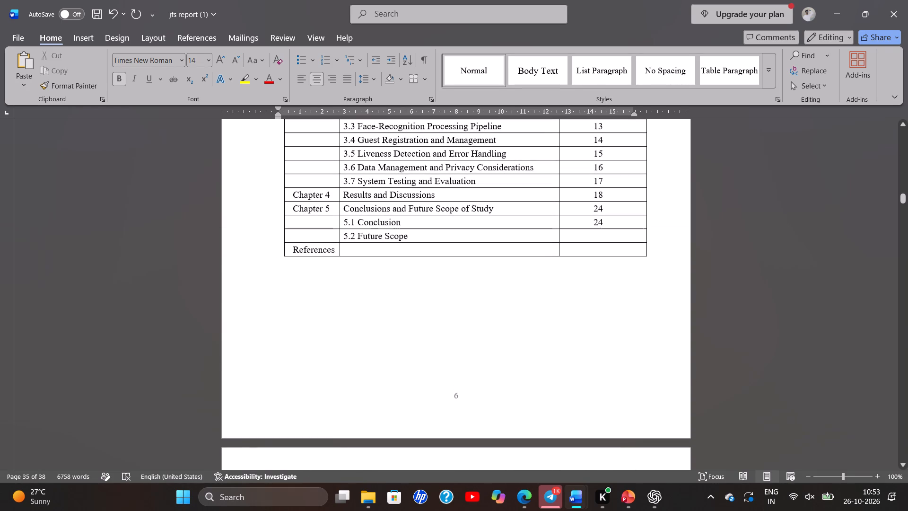
Enter 25 as the page number of 5.2 Future Scope in the contents table, centred in its cell.
left_click(594, 241)
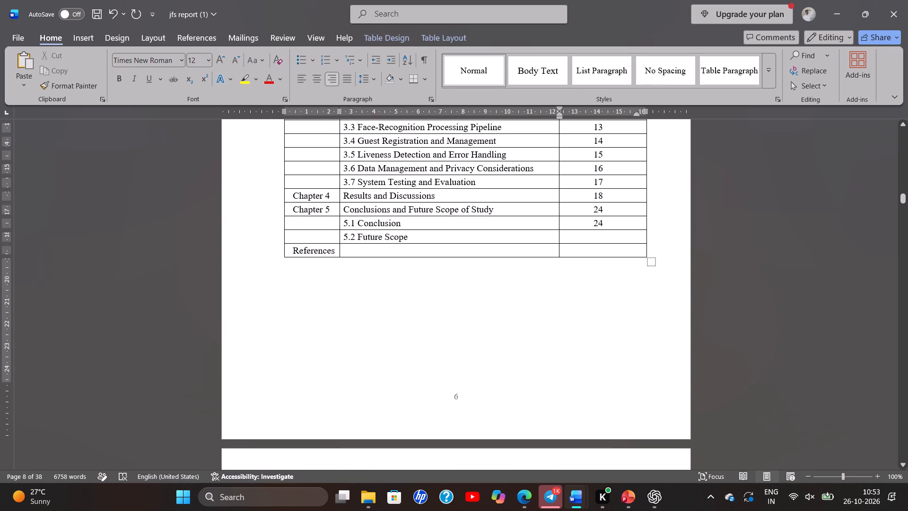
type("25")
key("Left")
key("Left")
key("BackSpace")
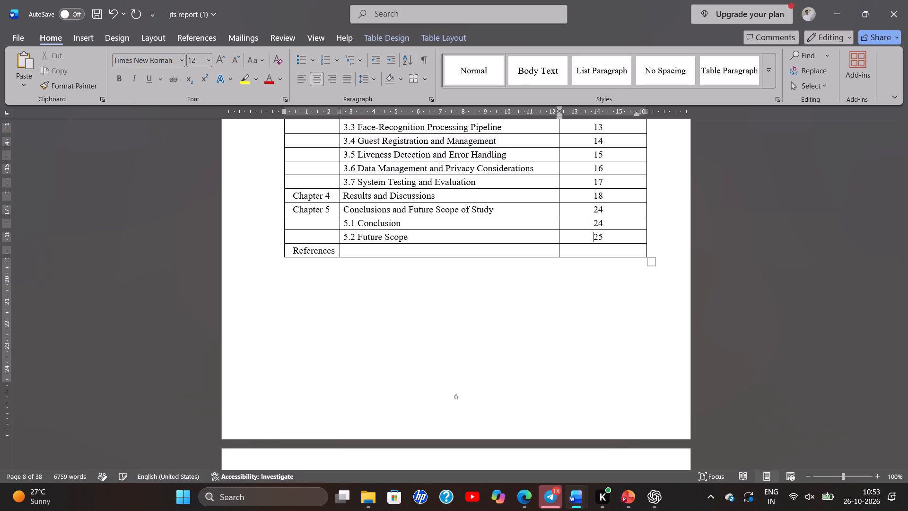
Enter 27 as the page number of References in the contents table, centred in its cell.
left_click(594, 247)
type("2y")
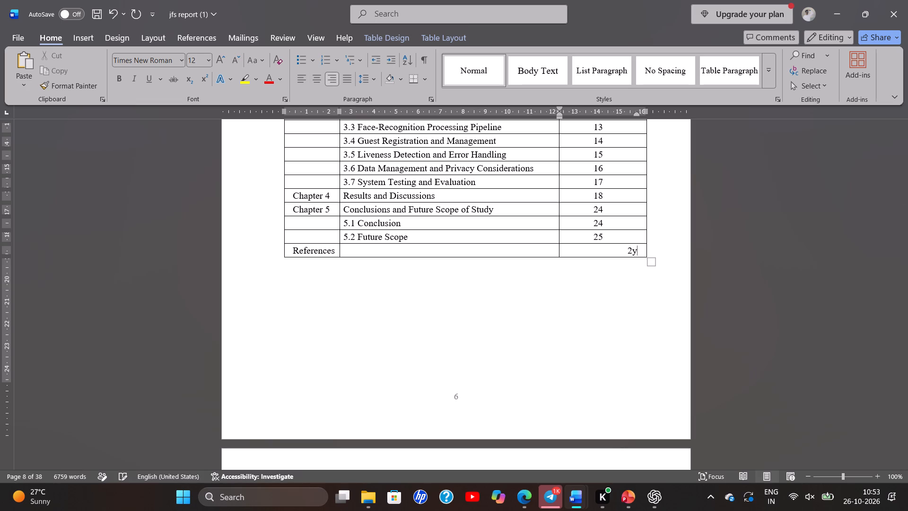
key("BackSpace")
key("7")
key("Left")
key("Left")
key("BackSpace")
Look through the report from the references list and the title page through the front matter to the contents page.
scroll(594, 247, "down", 13)
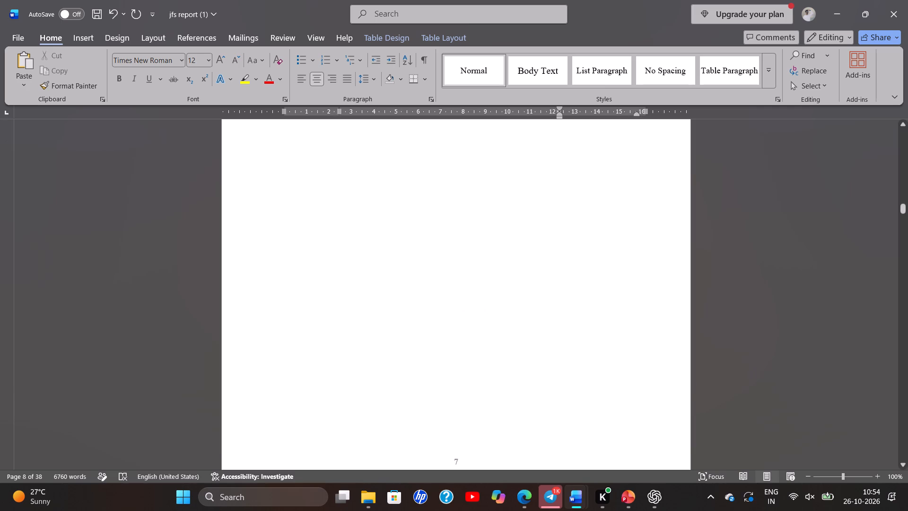
scroll(594, 247, "down", 20)
scroll(594, 247, "down", 9)
scroll(594, 247, "up", 5)
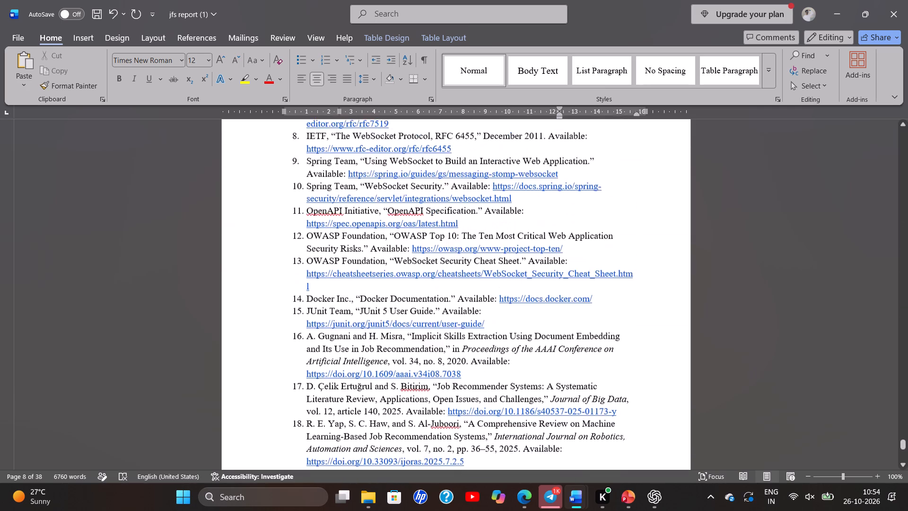
scroll(594, 247, "up", 1)
scroll(594, 247, "down", 1)
scroll(594, 247, "up", 20)
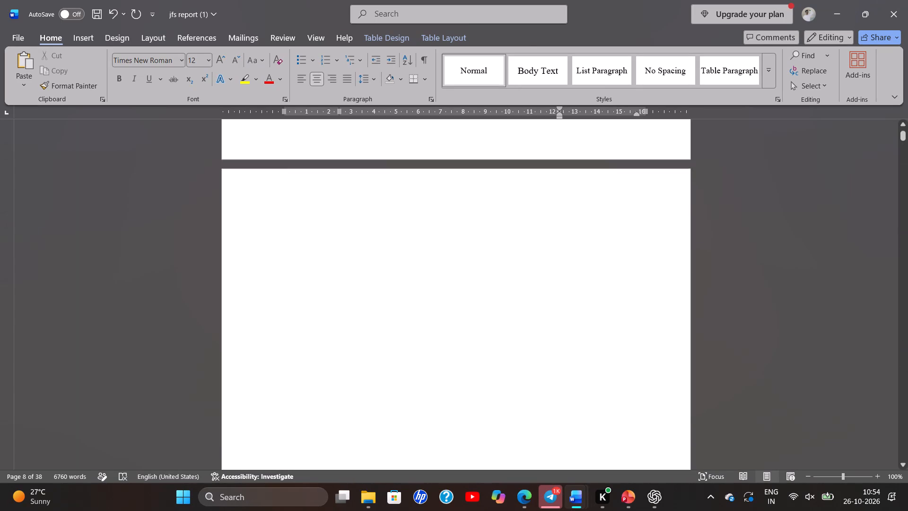
scroll(594, 247, "down", 7)
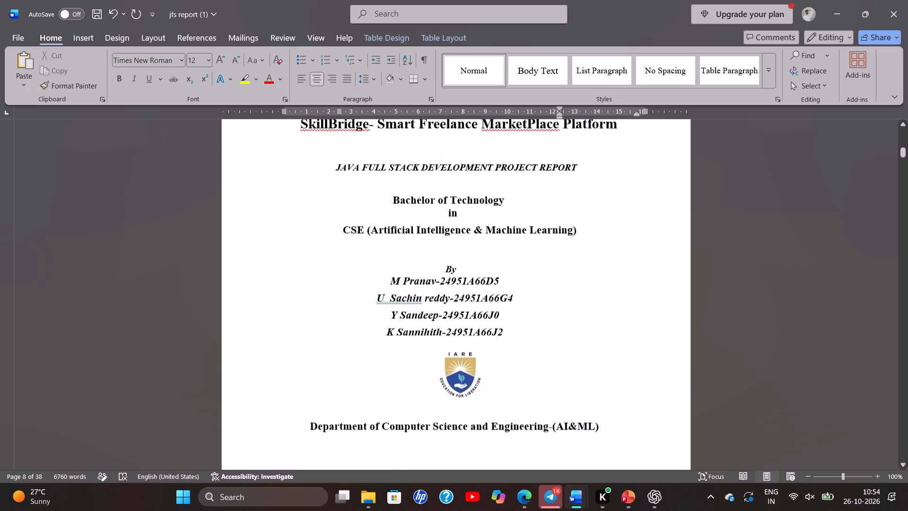
scroll(594, 247, "down", 6)
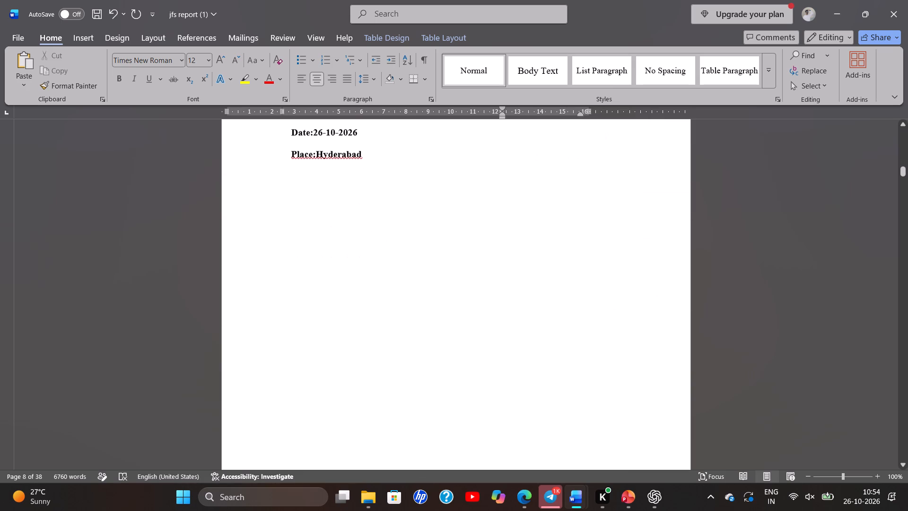
scroll(594, 247, "down", 6)
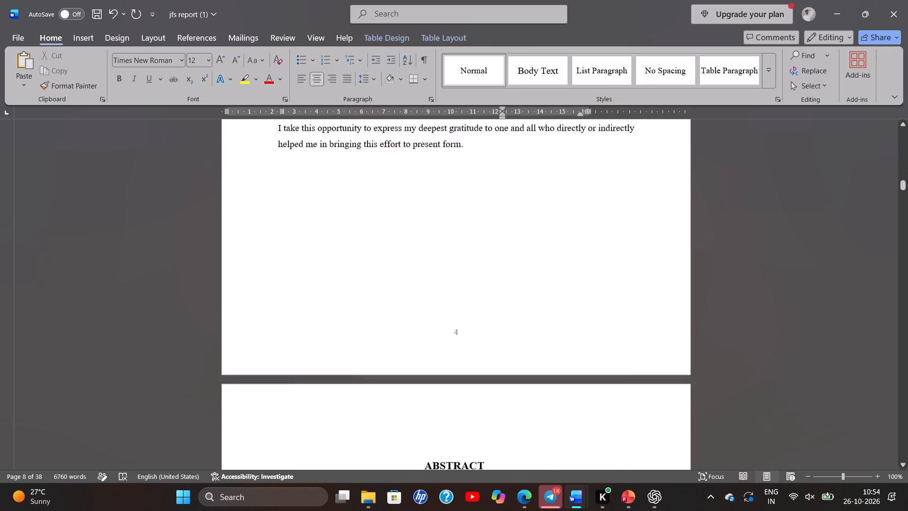
scroll(594, 247, "down", 3)
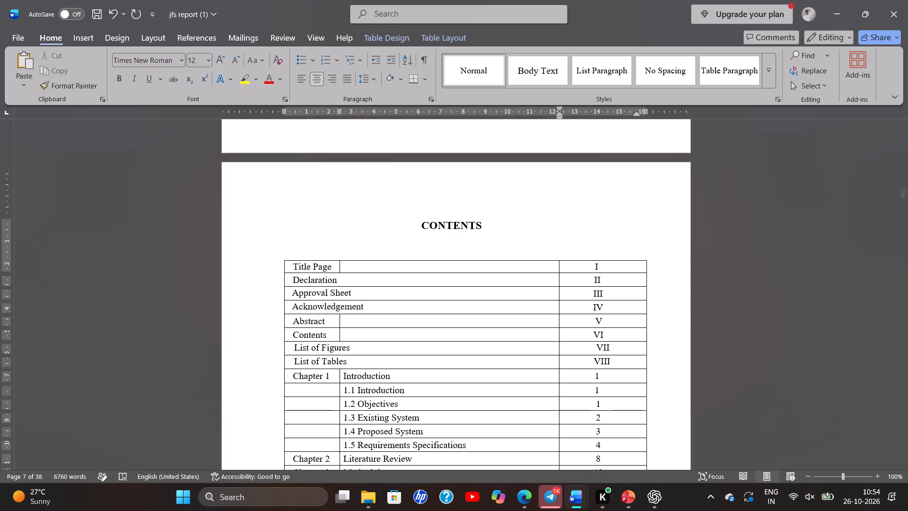
Review all entries and page numbers of the contents table, from Title Page down to References.
scroll(506, 370, "down", 1)
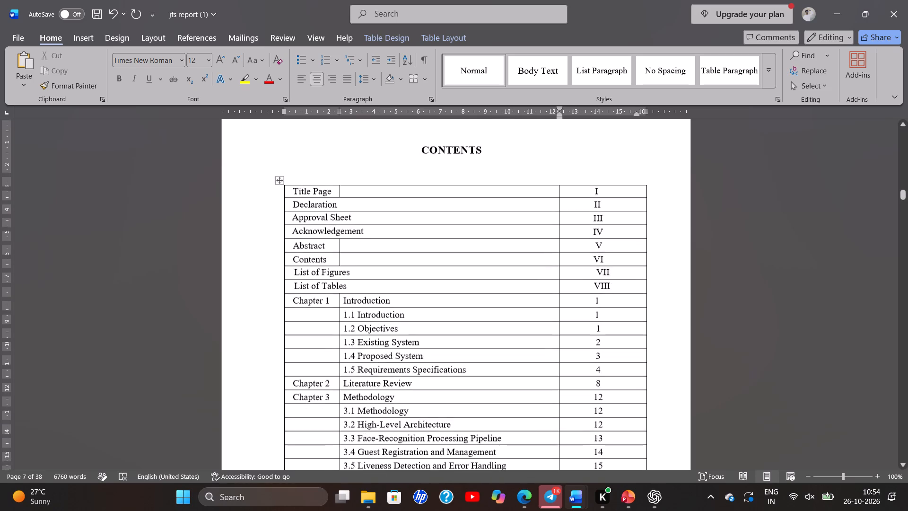
scroll(506, 370, "down", 1)
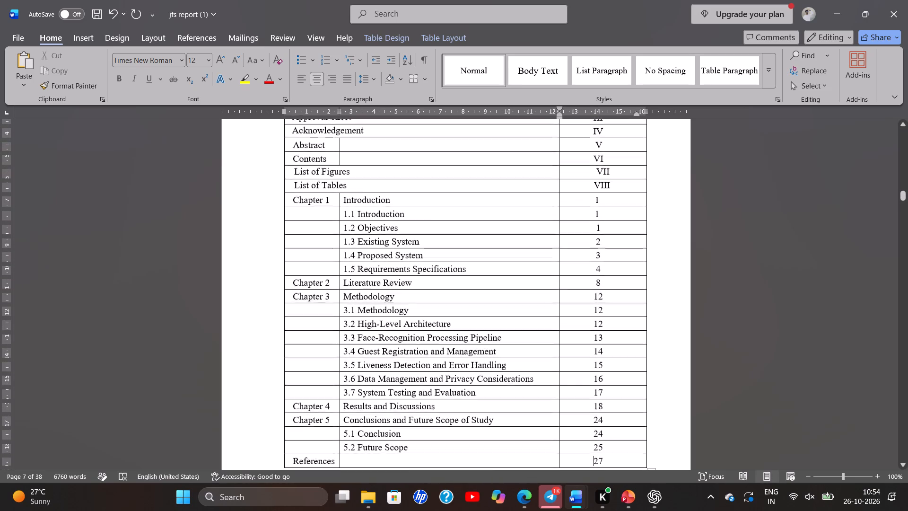
scroll(506, 370, "down", 1)
scroll(489, 280, "up", 1)
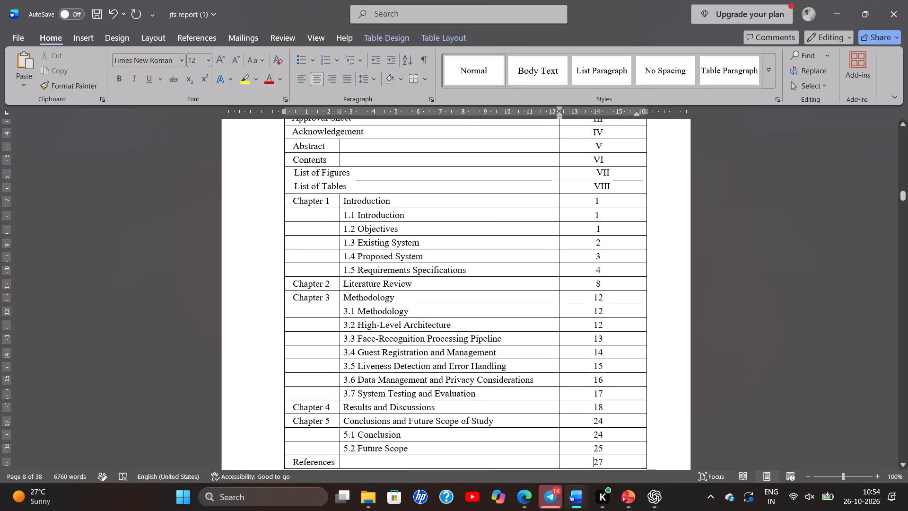
scroll(489, 280, "up", 1)
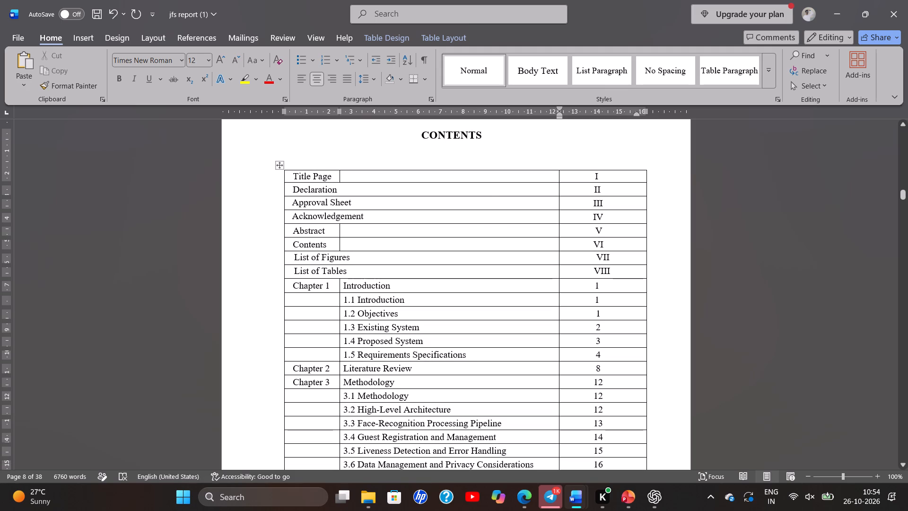
scroll(489, 280, "down", 1)
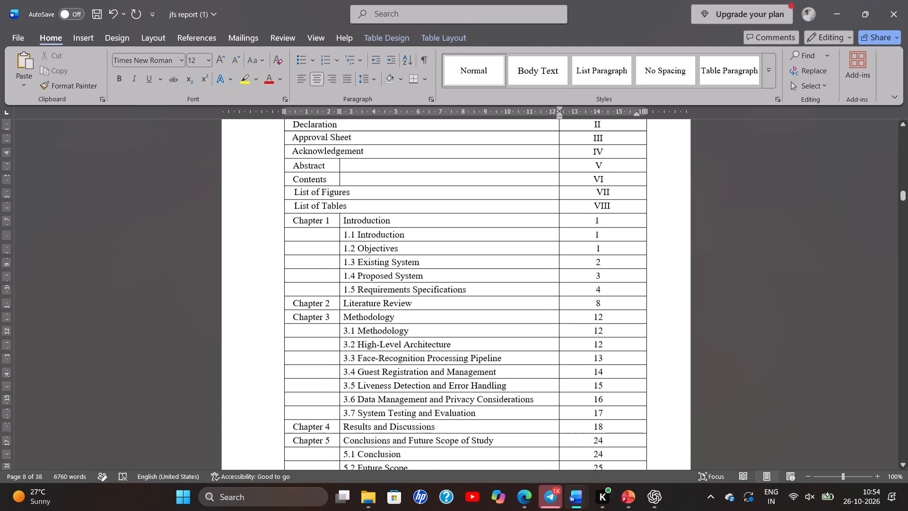
scroll(489, 280, "down", 2)
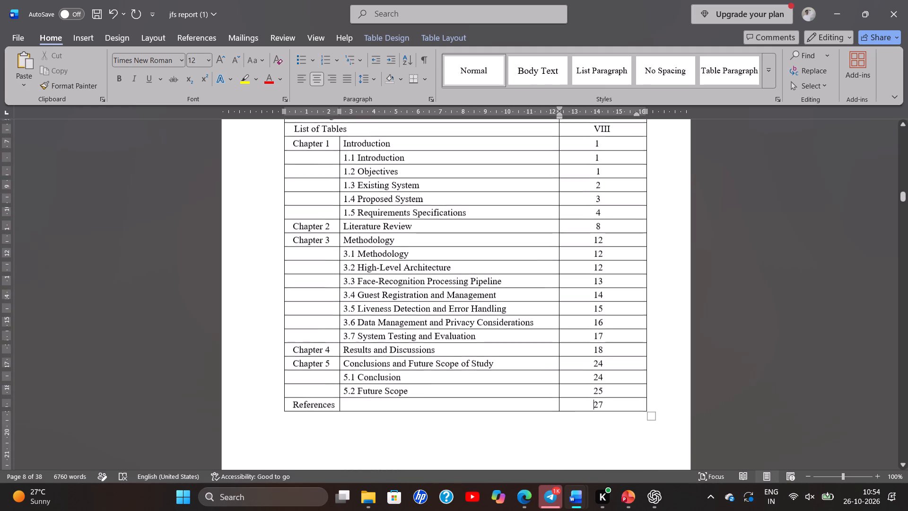
scroll(489, 280, "down", 2)
scroll(489, 280, "up", 2)
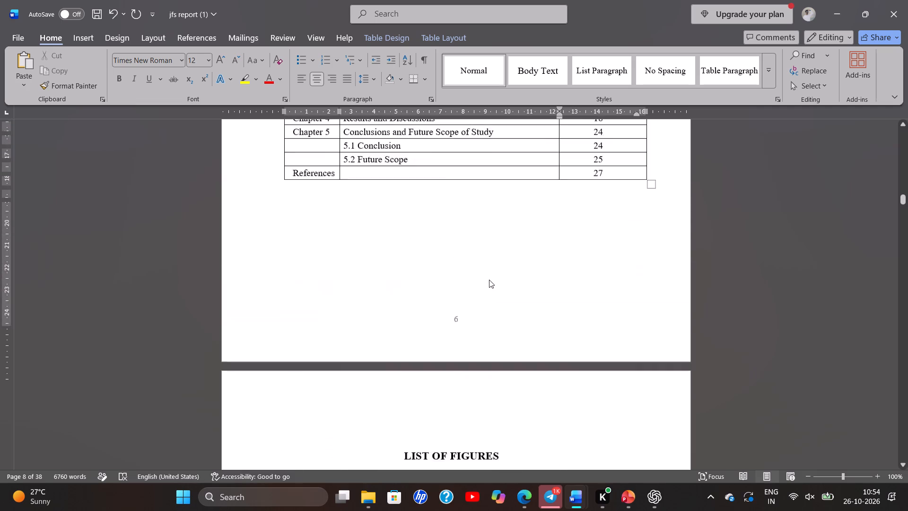
scroll(489, 280, "up", 1)
scroll(489, 280, "down", 1)
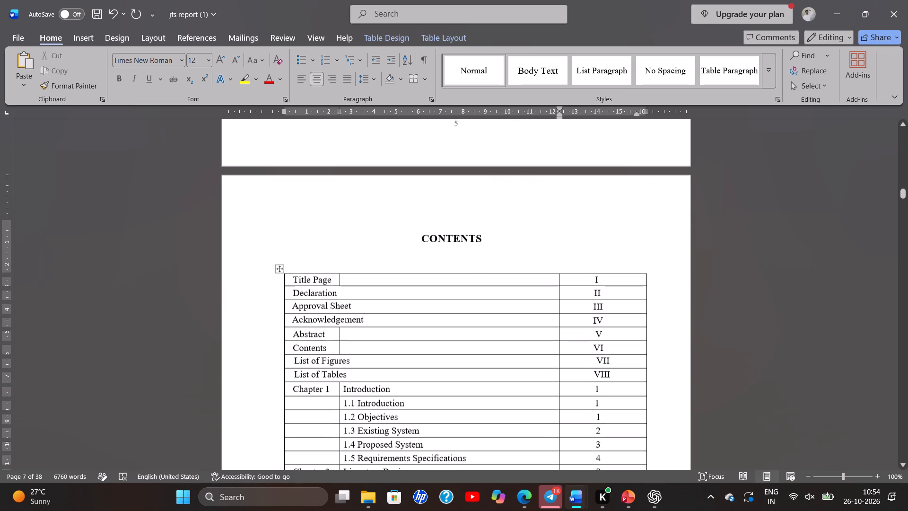
scroll(489, 280, "down", 3)
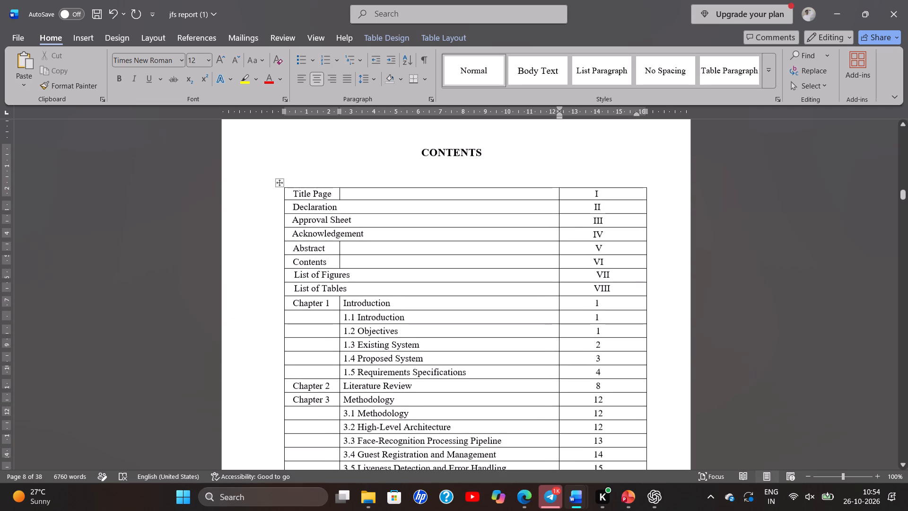
scroll(489, 280, "down", 4)
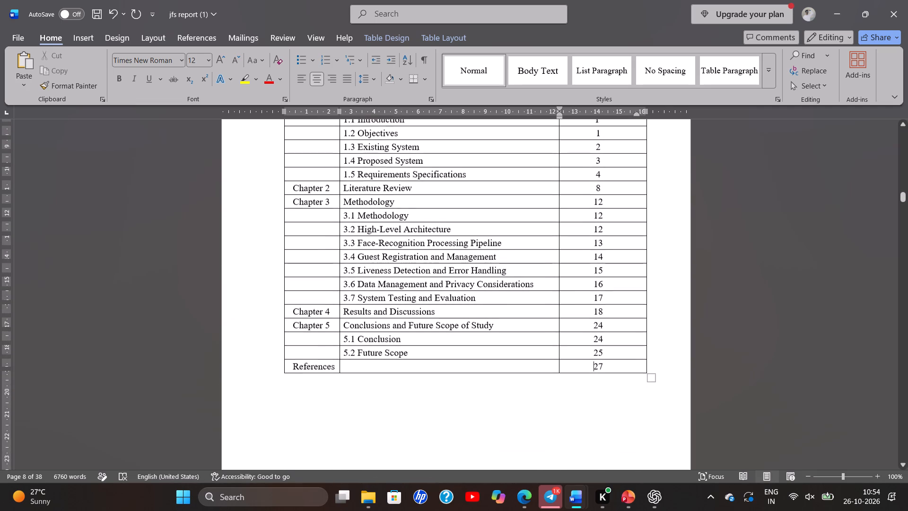
scroll(489, 280, "down", 1)
scroll(489, 280, "up", 1)
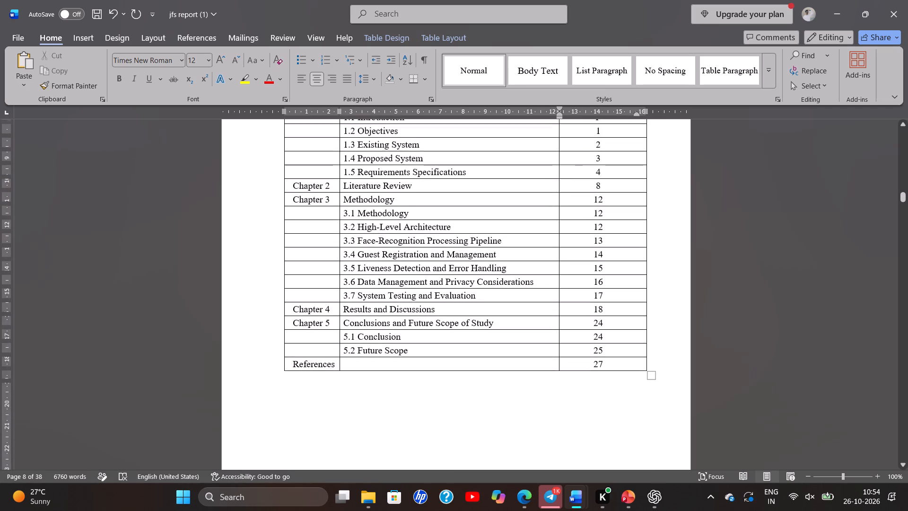
scroll(489, 280, "up", 2)
scroll(489, 280, "down", 1)
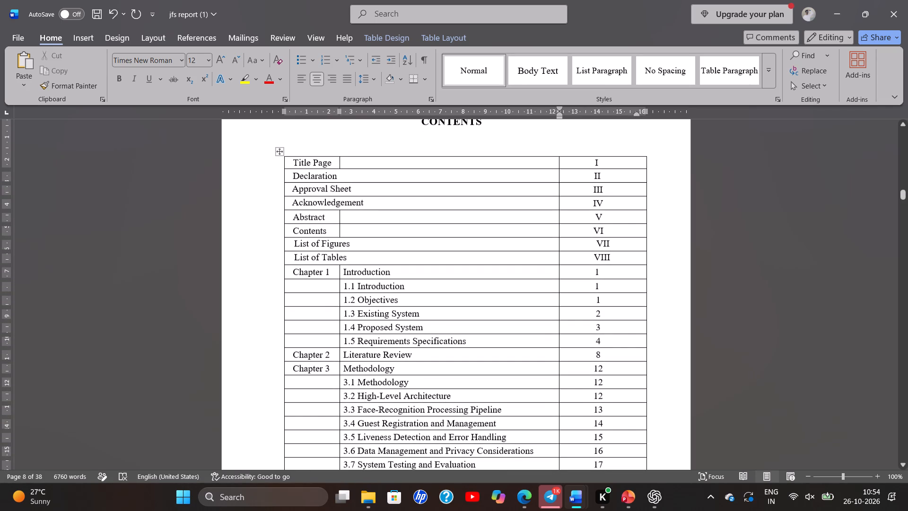
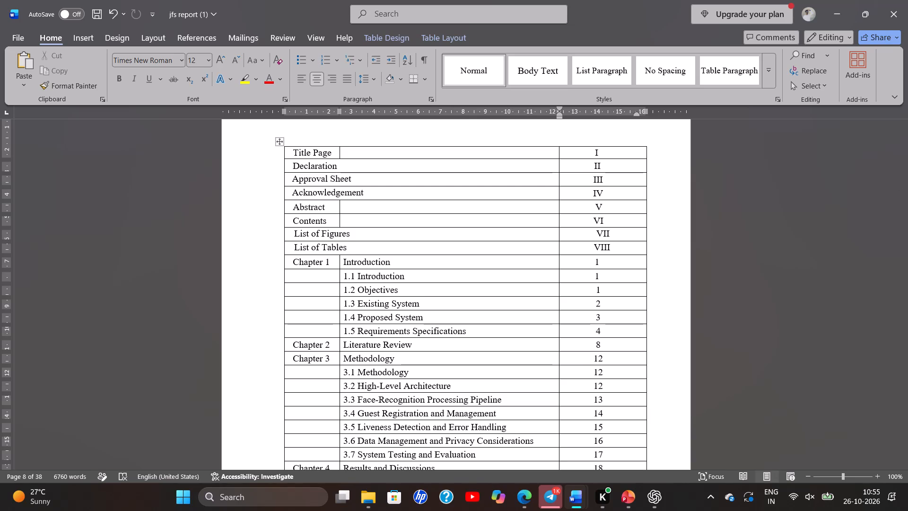
Look through the contents table and Chapter 1's opening pages, checking section headings and page numbers up to 1.3 Existing System.
scroll(462, 314, "down", 3)
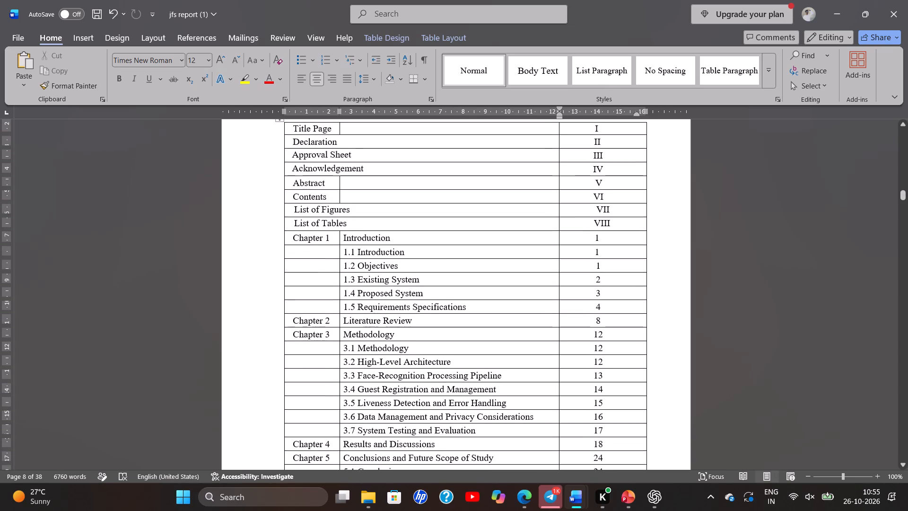
scroll(462, 314, "down", 4)
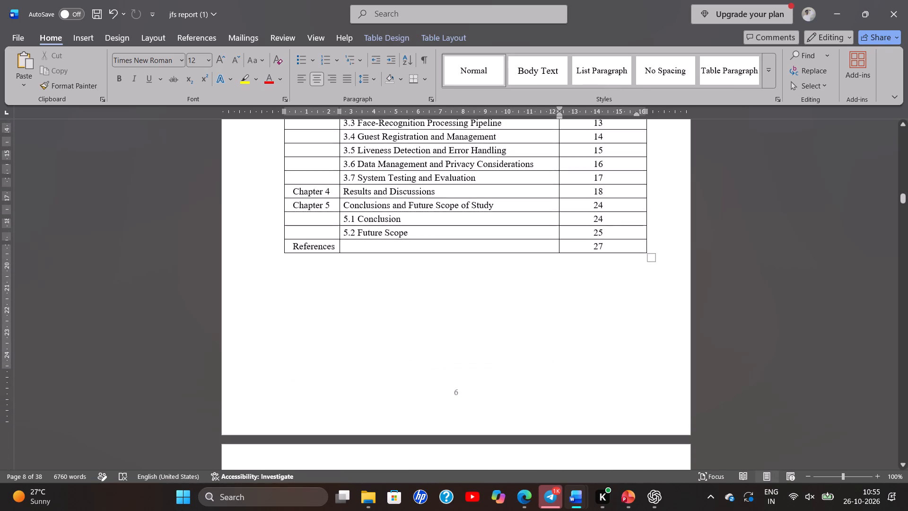
scroll(462, 314, "down", 7)
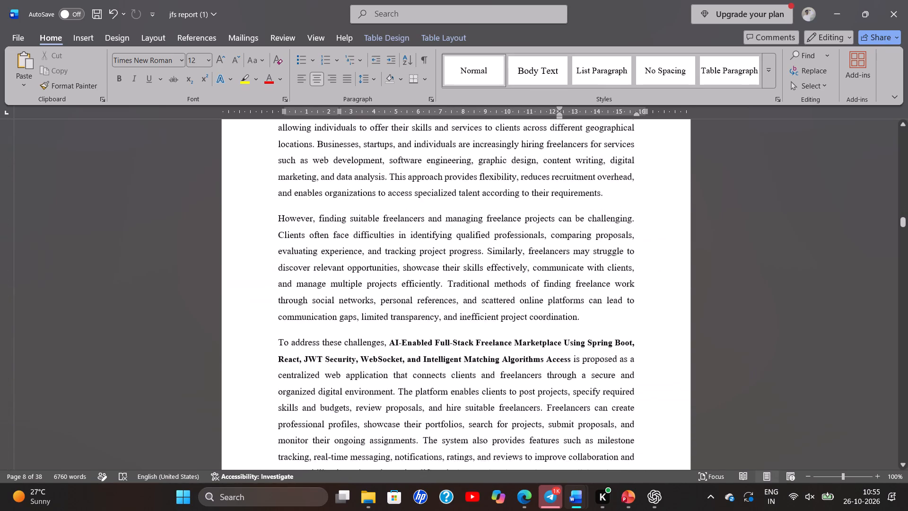
scroll(462, 314, "down", 1)
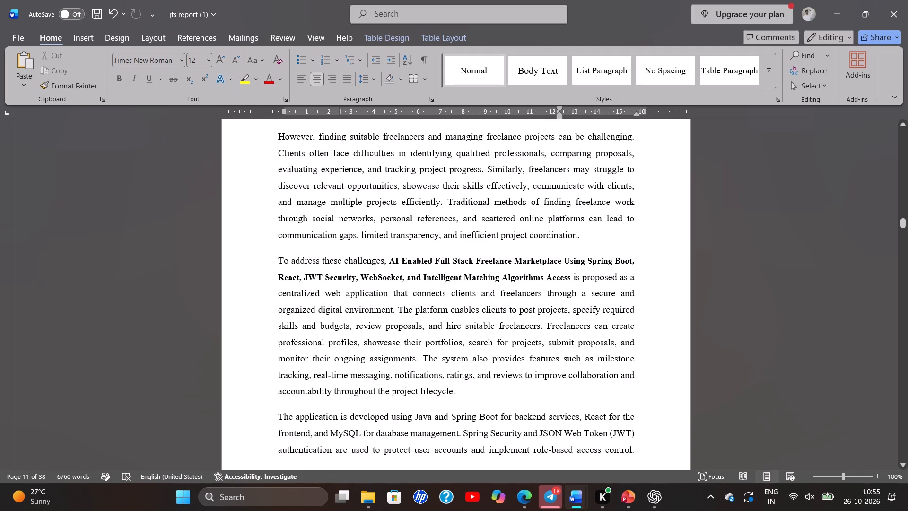
scroll(462, 314, "down", 4)
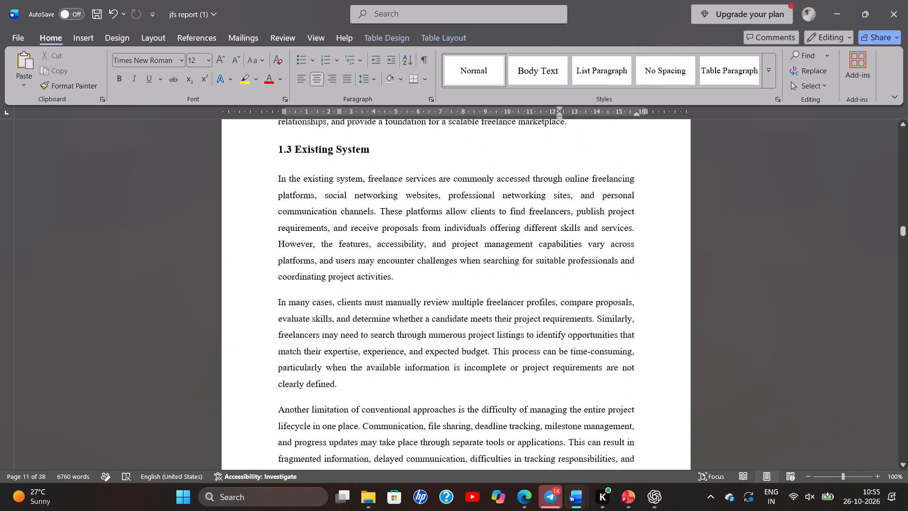
scroll(462, 314, "up", 1)
scroll(462, 314, "down", 1)
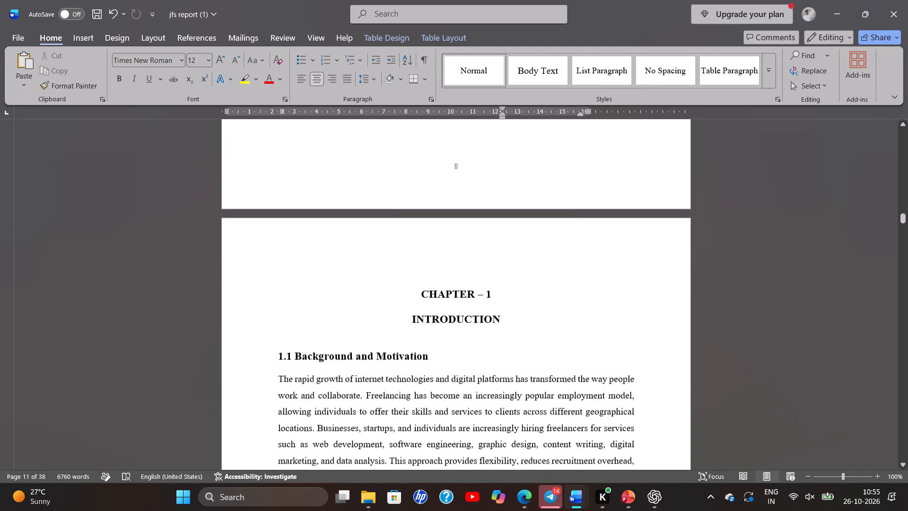
scroll(462, 314, "down", 5)
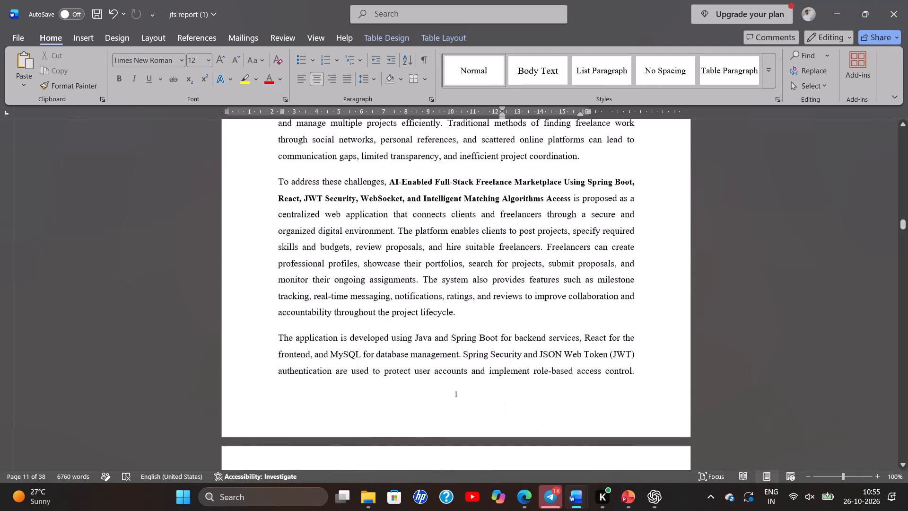
scroll(462, 314, "down", 6)
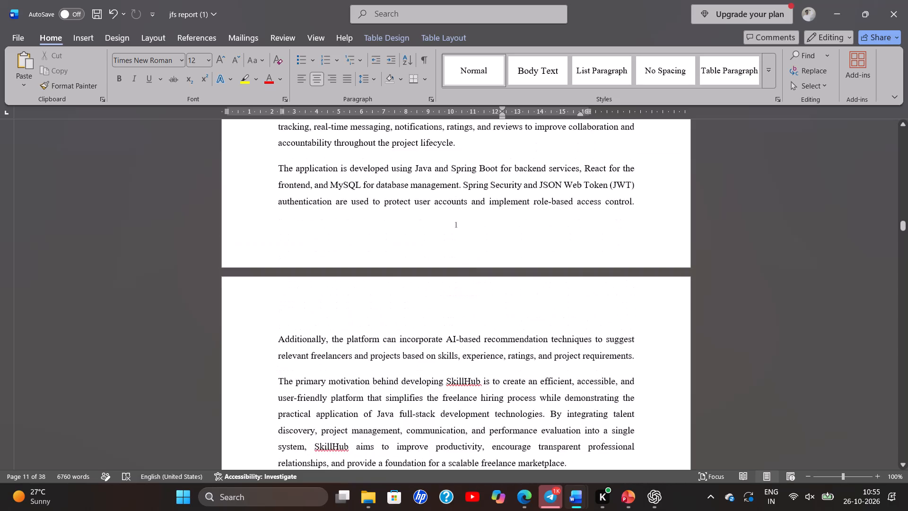
Compare the contents table with Chapter 1's pages from 1.1 Background and Motivation to Limitations of the Existing System.
scroll(462, 314, "down", 3)
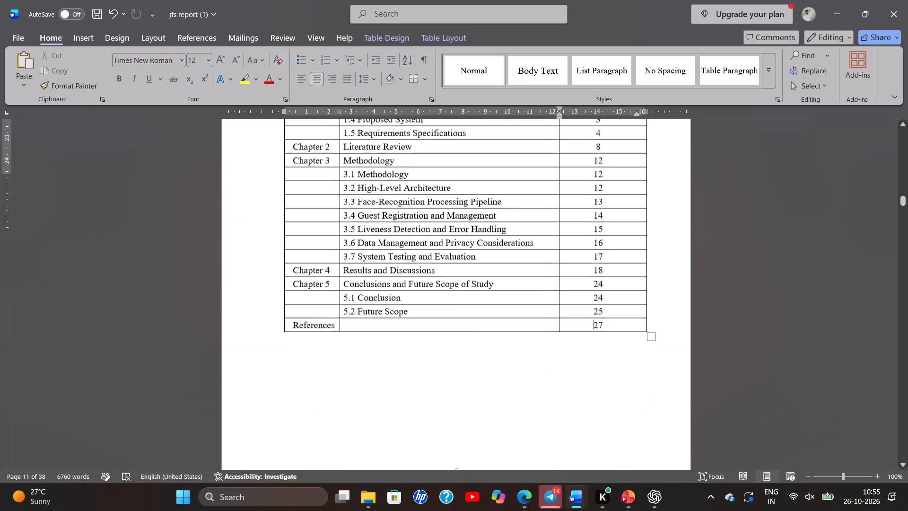
scroll(462, 314, "down", 8)
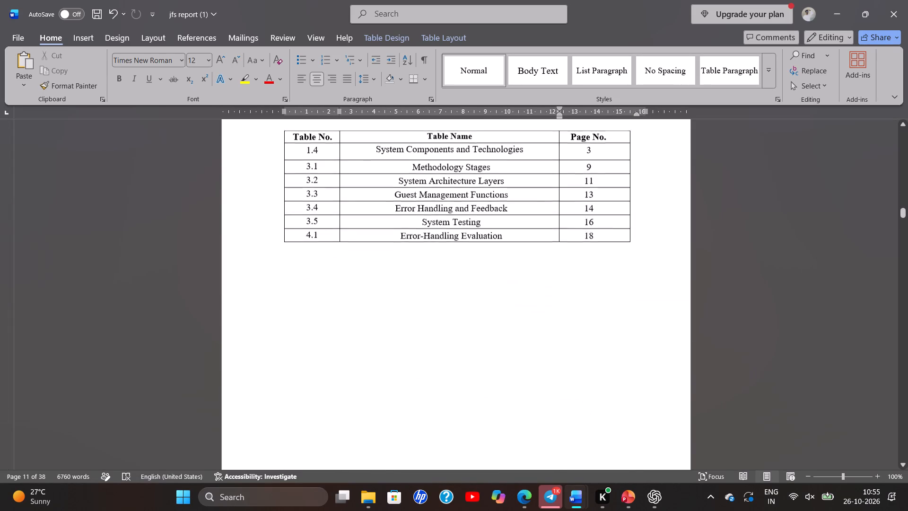
scroll(462, 314, "down", 4)
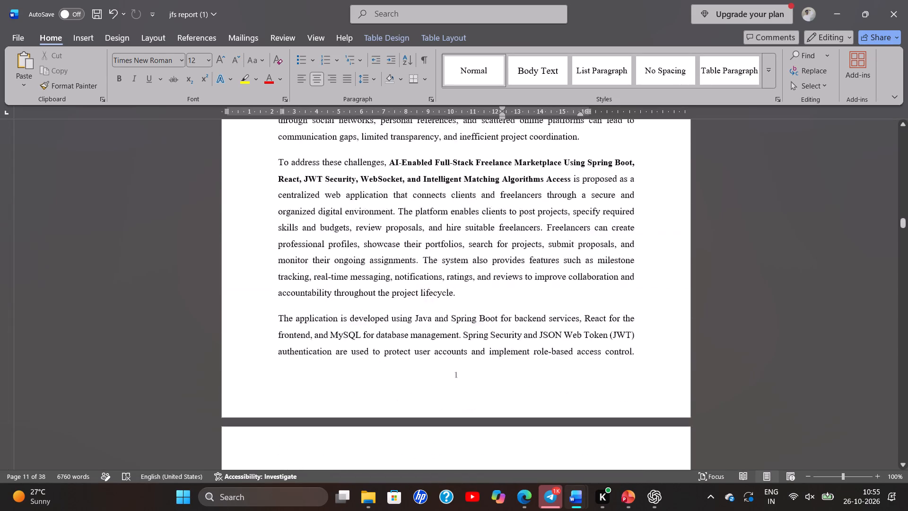
scroll(462, 314, "down", 1)
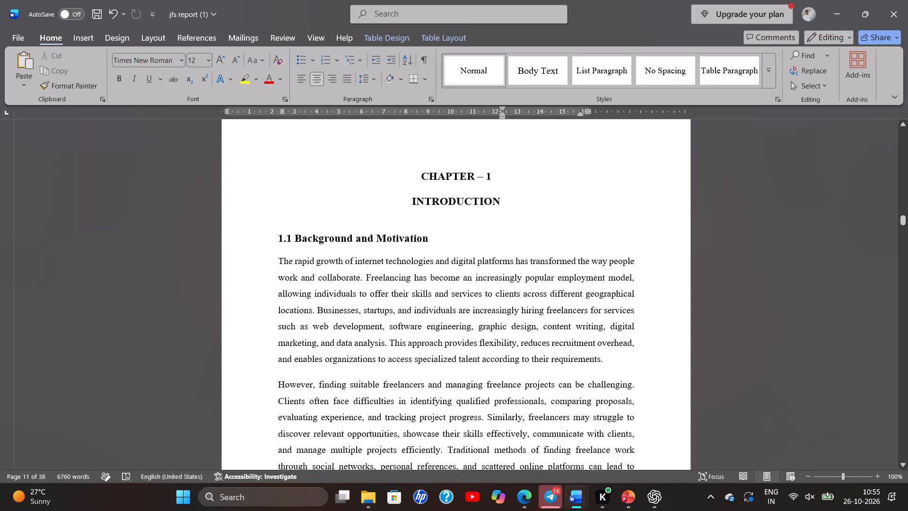
scroll(462, 314, "down", 1)
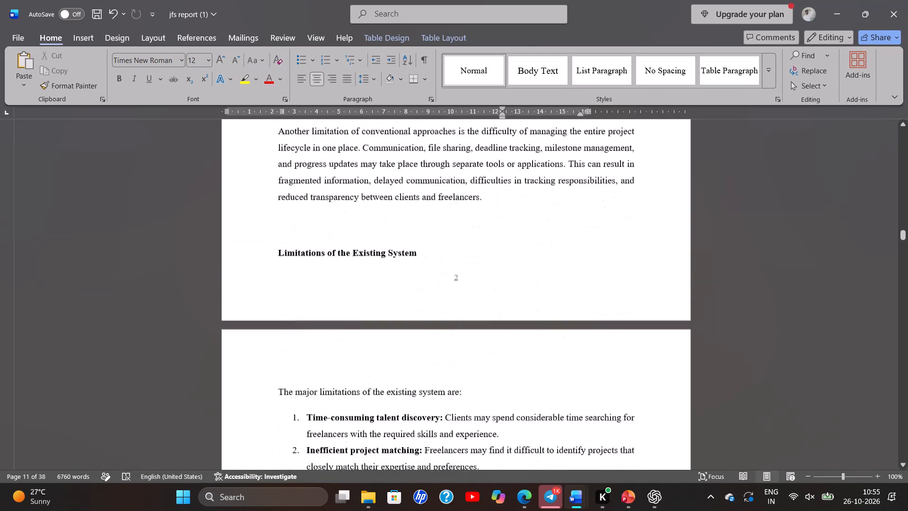
Push the Limitations of the Existing System heading onto the following page by adding blank lines above it.
scroll(462, 314, "down", 1)
scroll(462, 314, "up", 2)
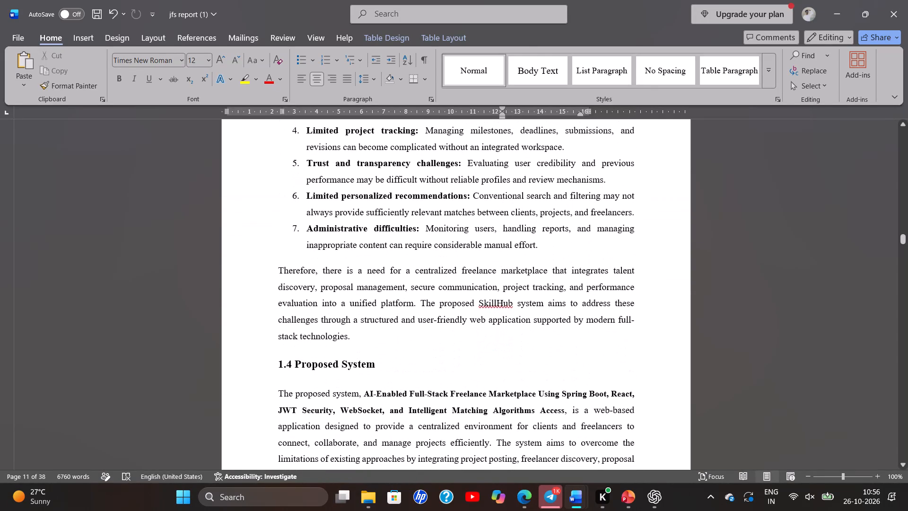
scroll(462, 314, "up", 3)
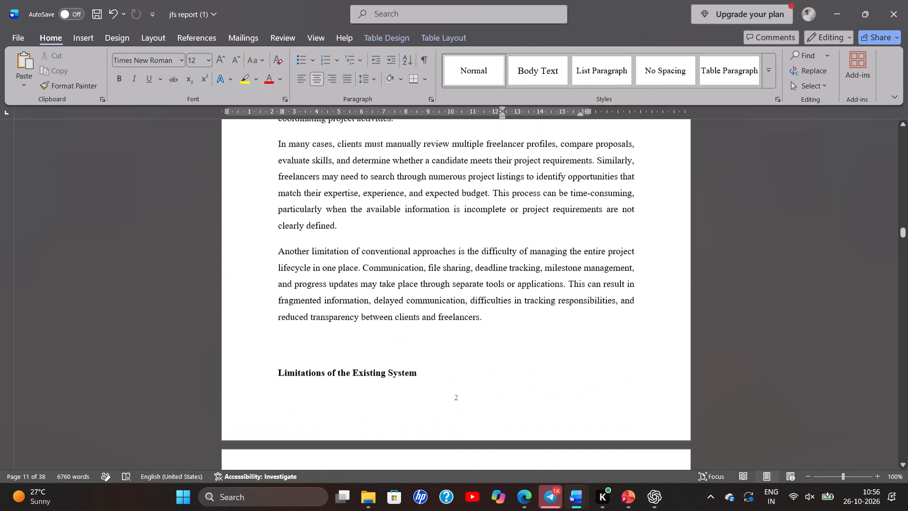
left_click(307, 355)
key("Return")
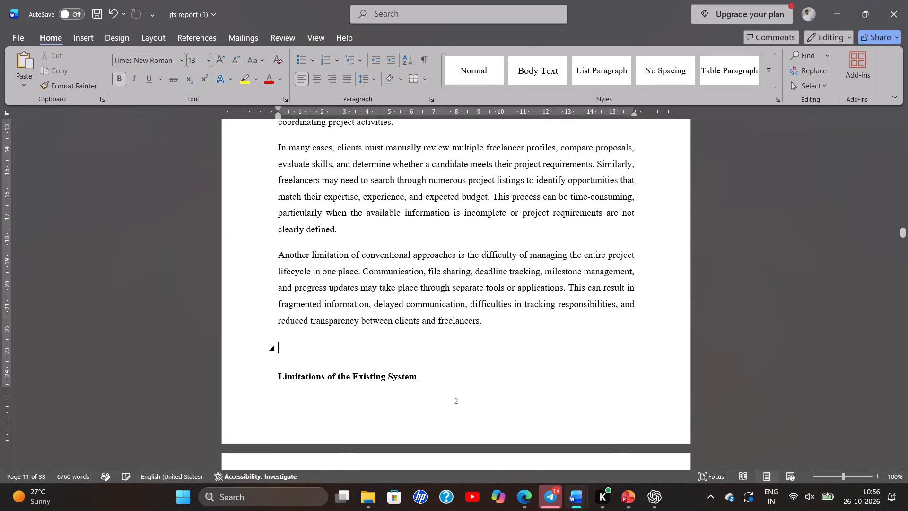
key("Return")
Review Chapter 1's first three pages, checking section 1.3 Existing System and the page break before its limitations.
scroll(307, 355, "up", 1)
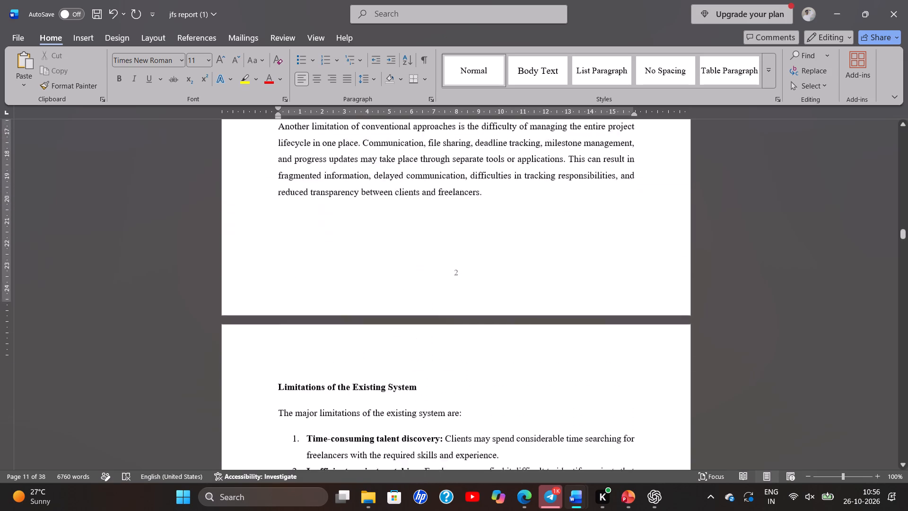
scroll(307, 355, "up", 5)
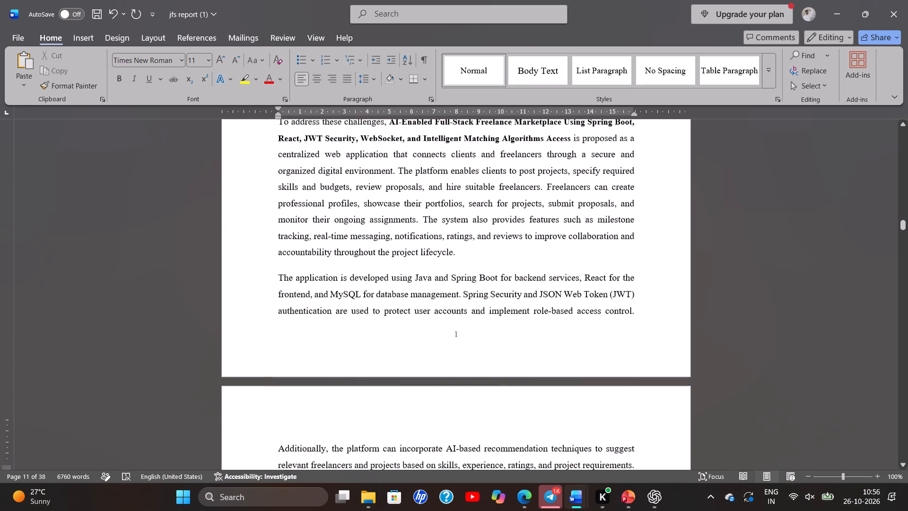
scroll(307, 355, "up", 1)
scroll(307, 355, "down", 1)
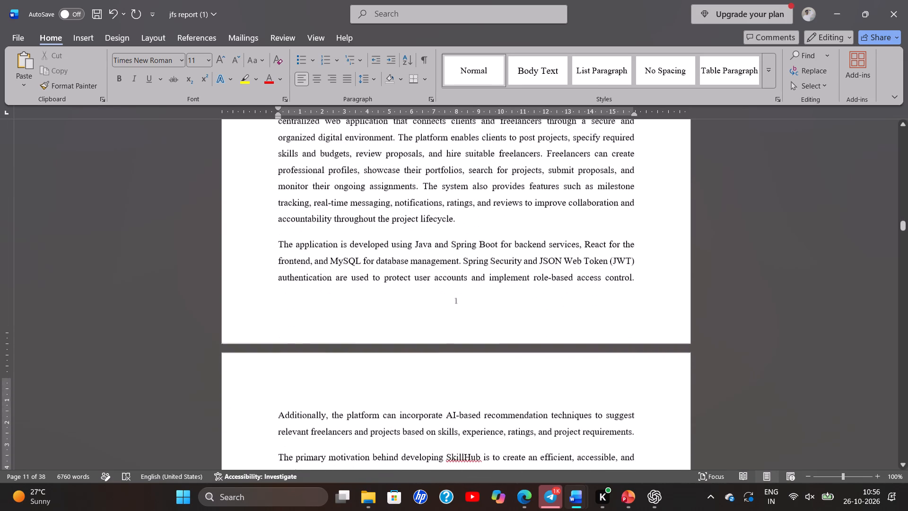
scroll(307, 355, "down", 3)
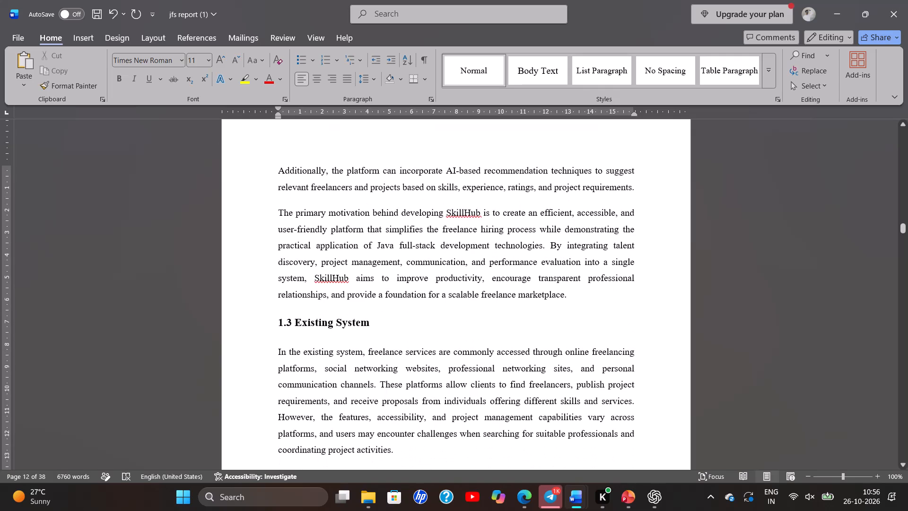
scroll(307, 355, "down", 1)
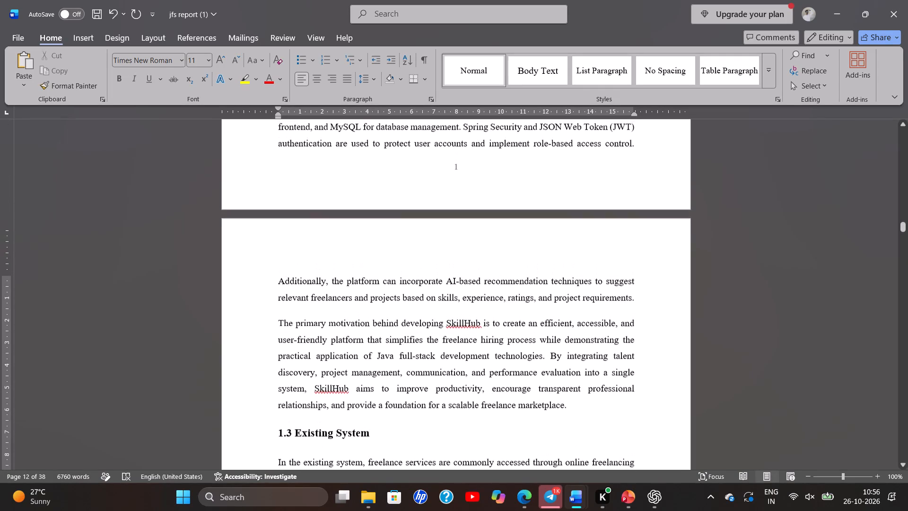
scroll(307, 355, "down", 2)
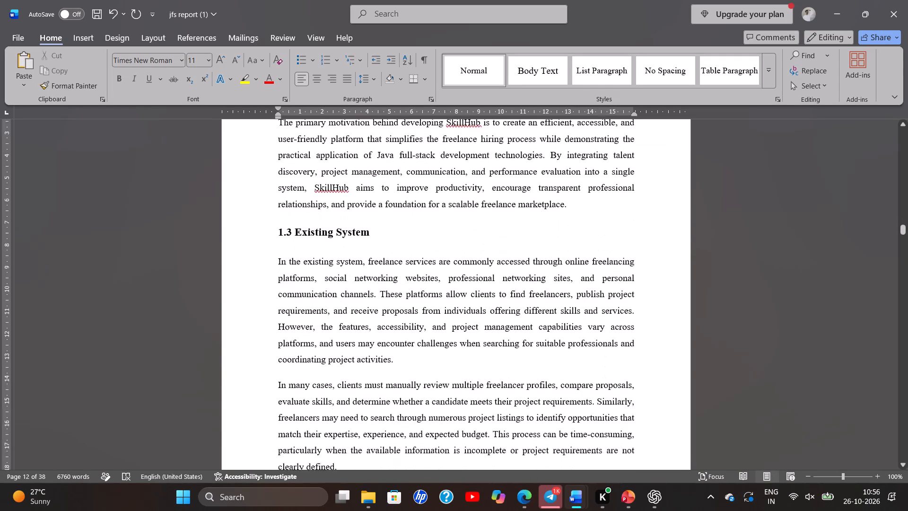
scroll(307, 355, "down", 6)
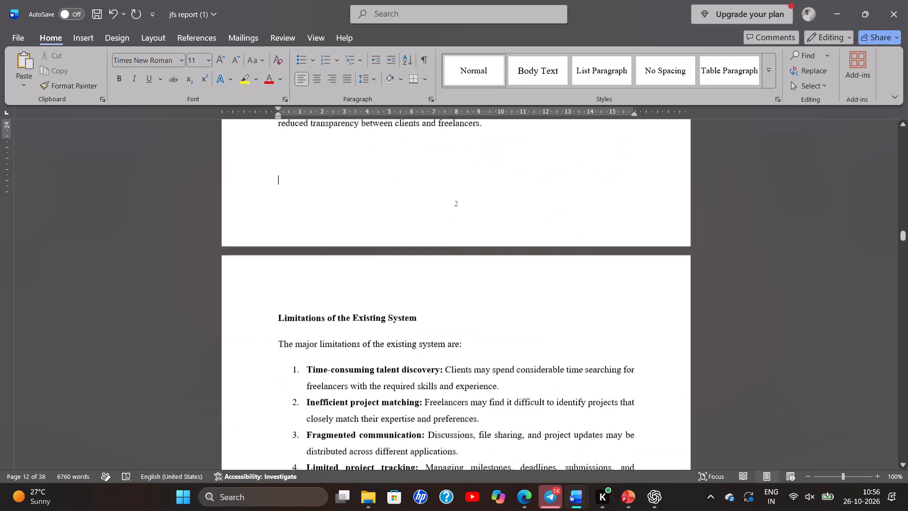
Review the rest of Chapter 1 from 1.4 Proposed System through the requirements sections, checking heading numbers and page numbers.
scroll(307, 355, "down", 5)
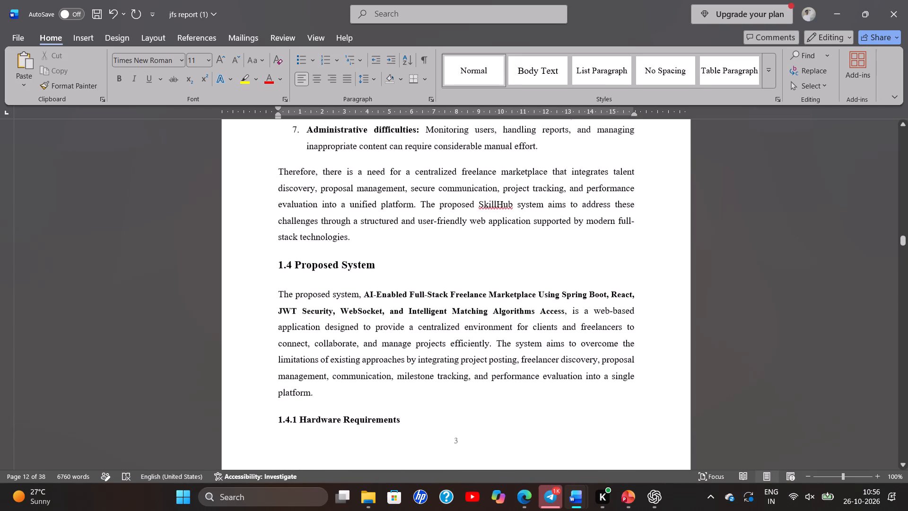
scroll(307, 355, "down", 3)
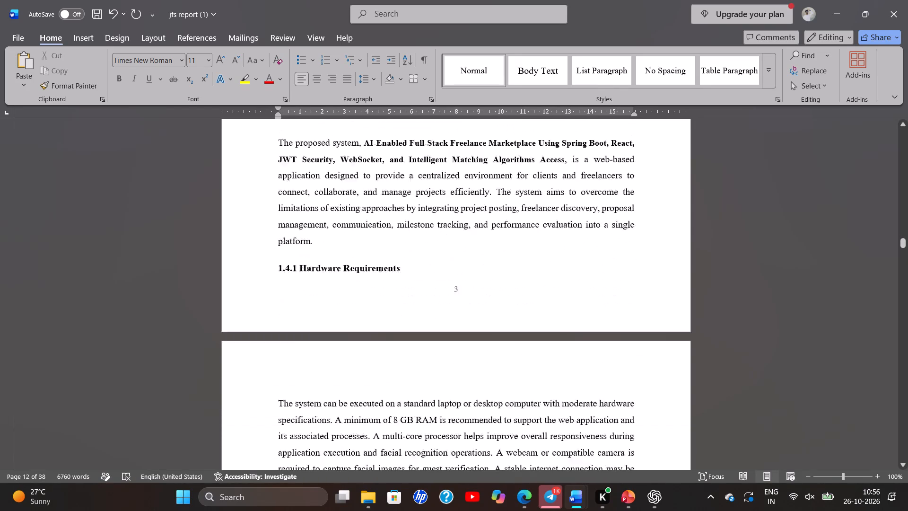
scroll(307, 355, "down", 6)
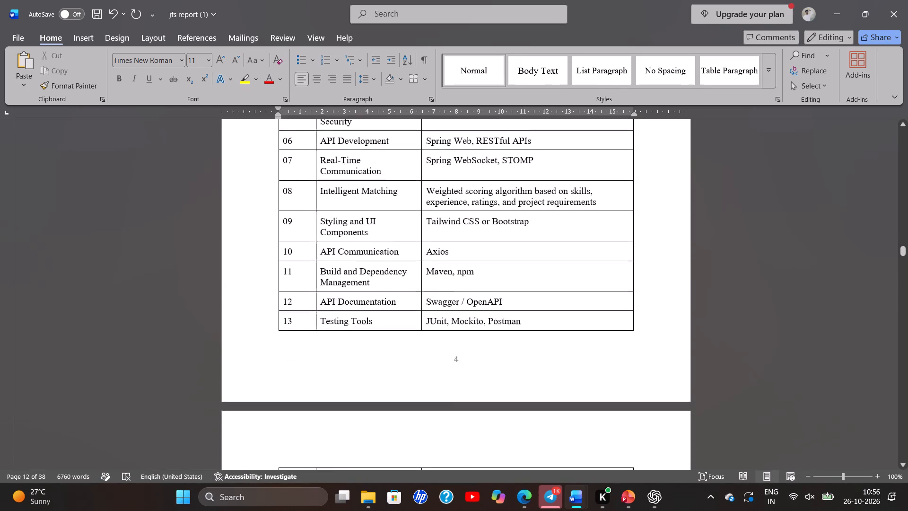
scroll(307, 355, "down", 5)
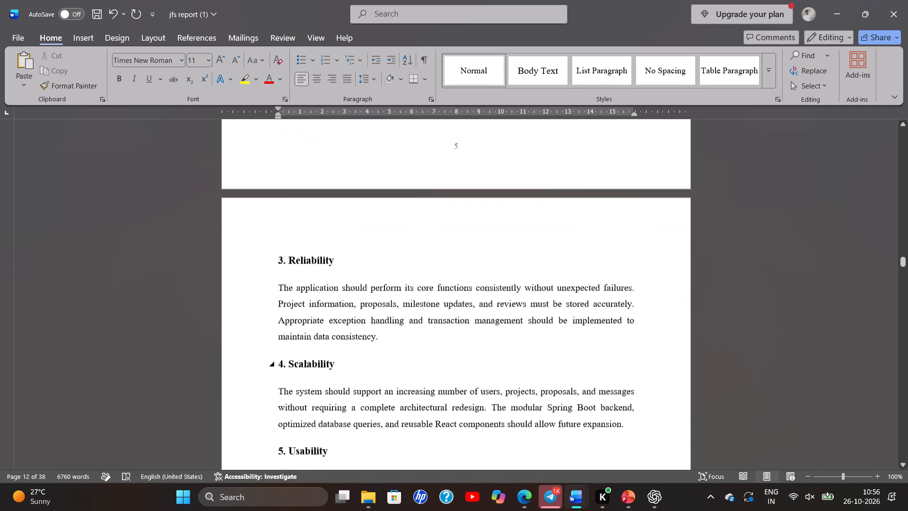
scroll(307, 355, "down", 1)
scroll(307, 355, "up", 1)
scroll(307, 355, "down", 2)
scroll(307, 355, "up", 1)
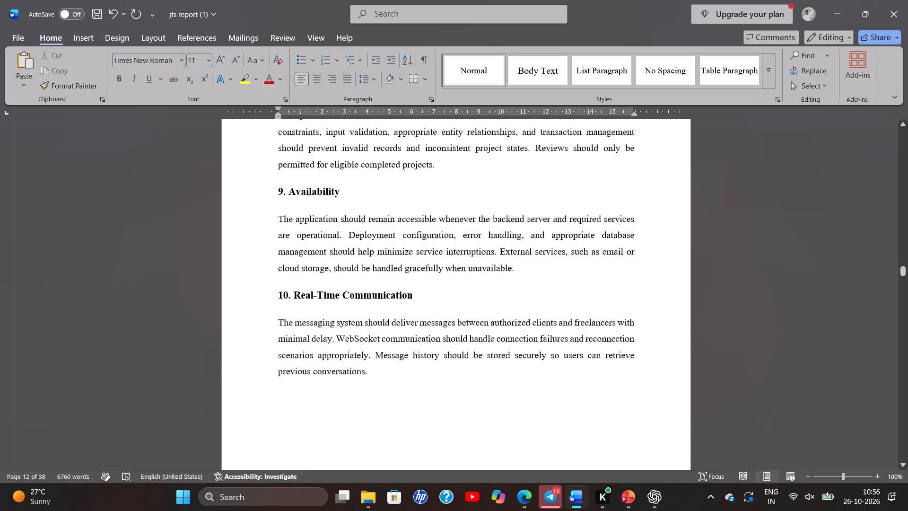
scroll(307, 355, "up", 1)
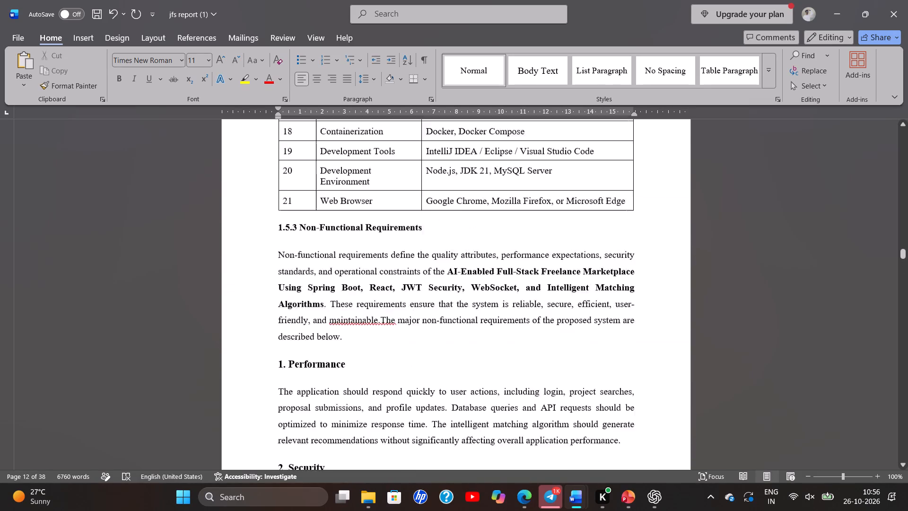
scroll(307, 355, "up", 3)
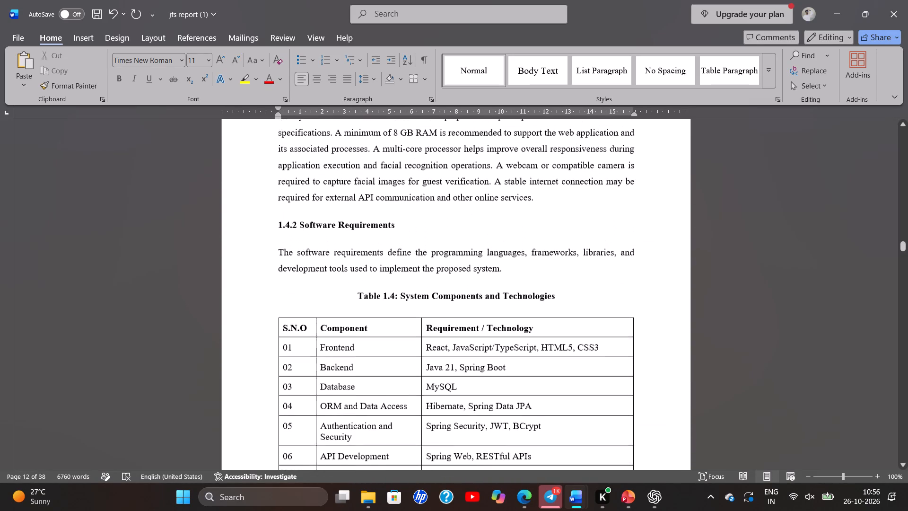
scroll(307, 355, "up", 2)
scroll(307, 355, "down", 2)
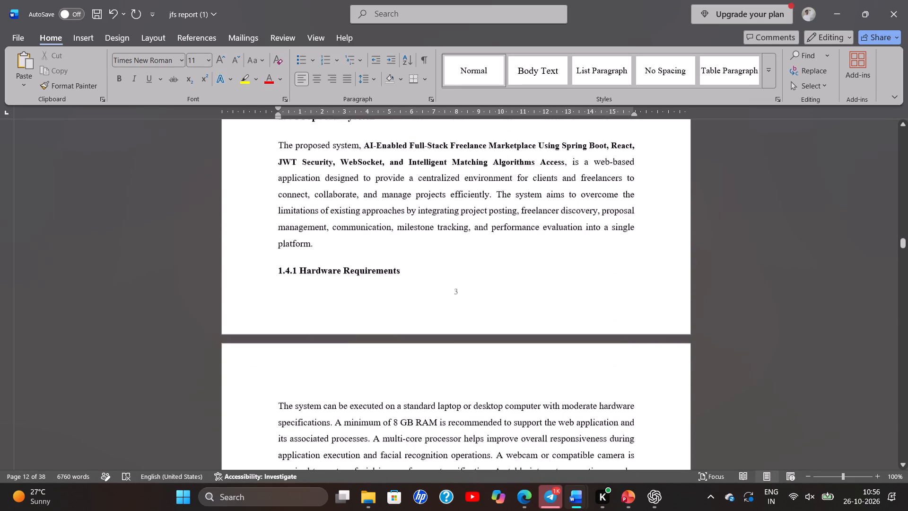
scroll(307, 355, "down", 6)
scroll(307, 355, "up", 1)
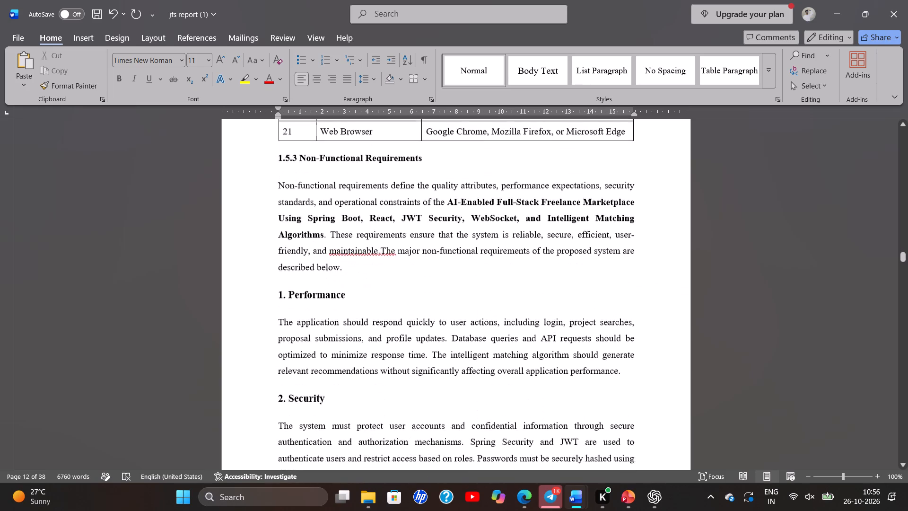
Review the contents table's chapter entries and page numbers, focusing on the Chapter 1 rows.
scroll(307, 355, "up", 4)
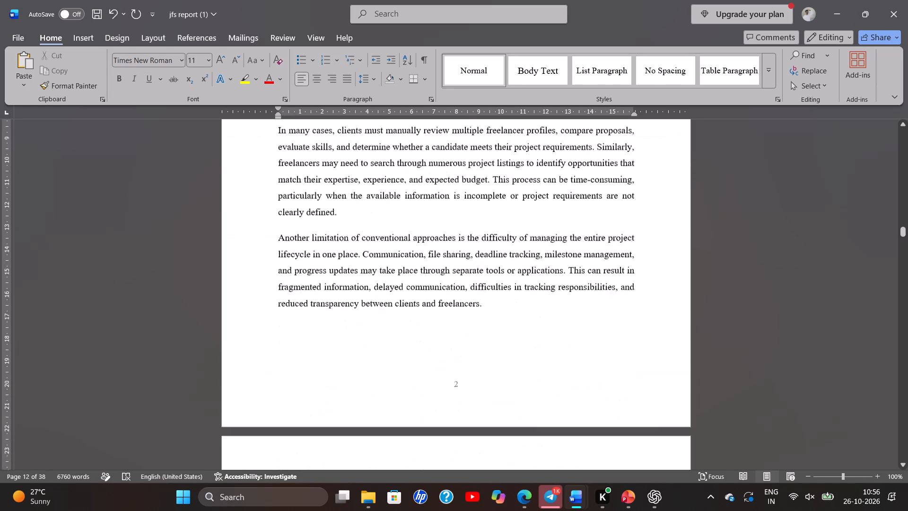
scroll(307, 355, "up", 6)
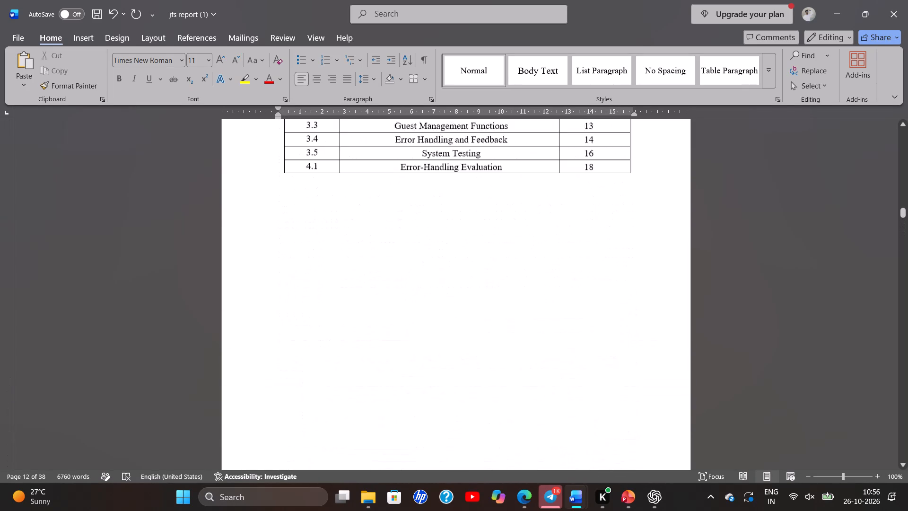
scroll(307, 355, "up", 2)
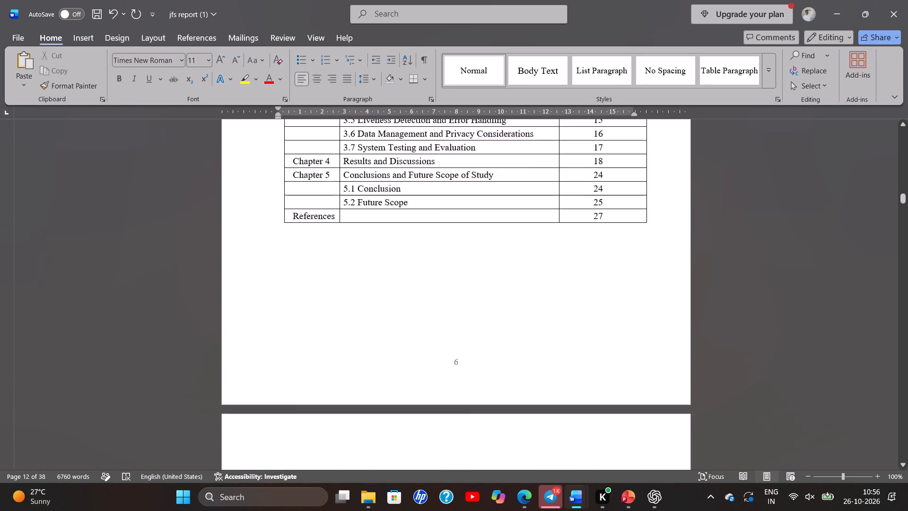
scroll(307, 355, "up", 1)
scroll(307, 355, "down", 7)
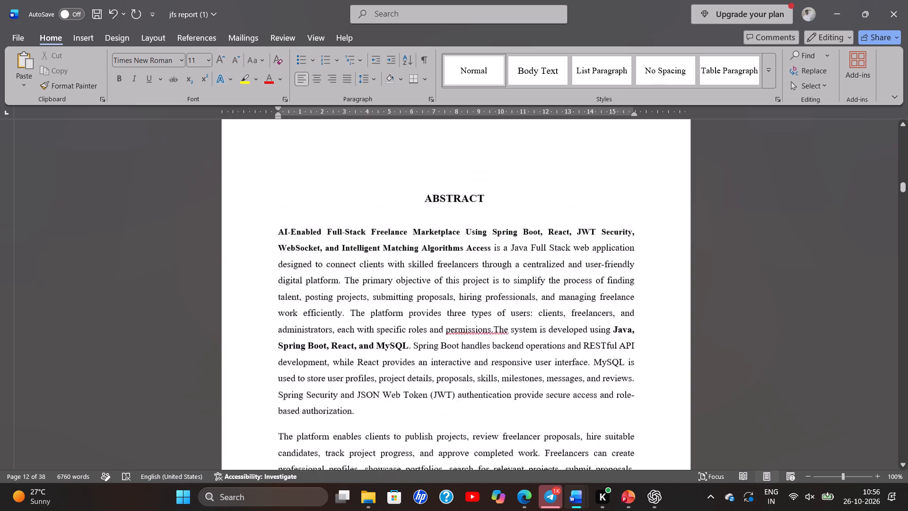
scroll(307, 355, "down", 4)
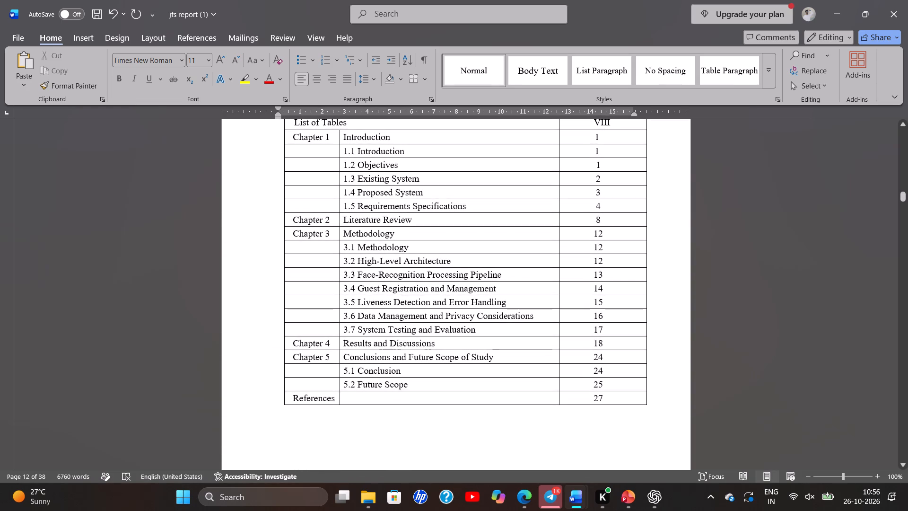
scroll(374, 370, "up", 1)
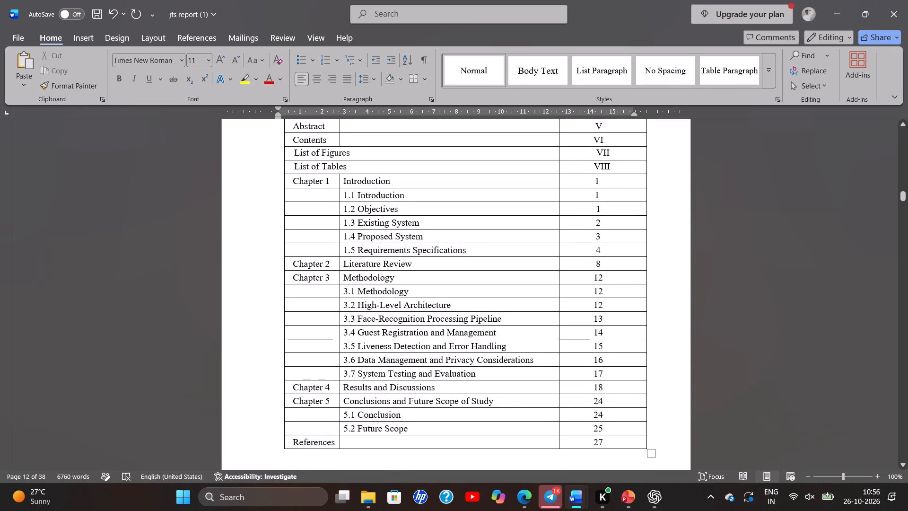
scroll(604, 225, "down", 5)
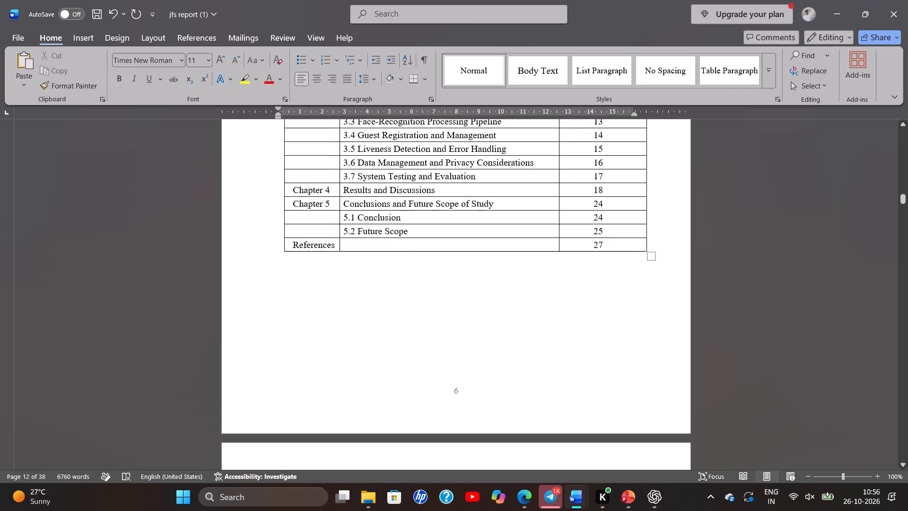
Check on which body pages 1.4 Proposed System, the 1.5.3 Non-Functional Requirements and Chapter 2 Literature Survey fall.
scroll(604, 225, "down", 10)
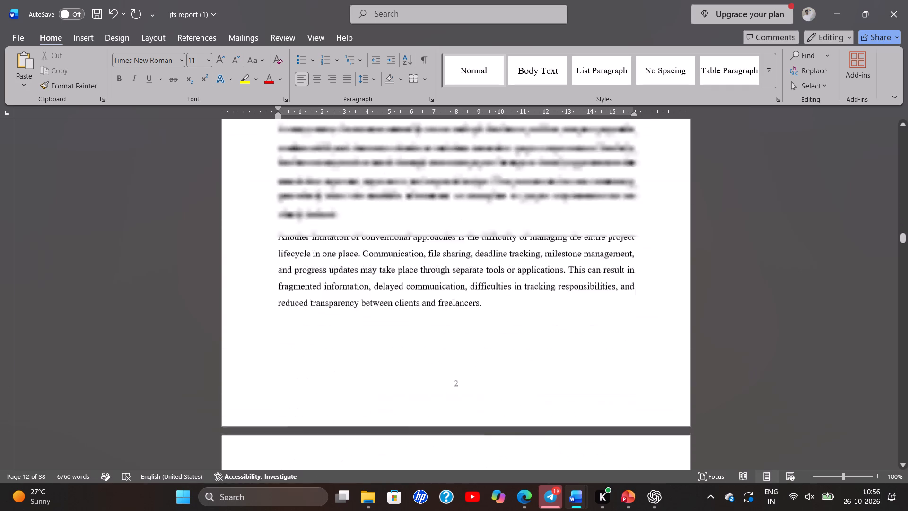
scroll(604, 225, "down", 4)
scroll(604, 225, "up", 2)
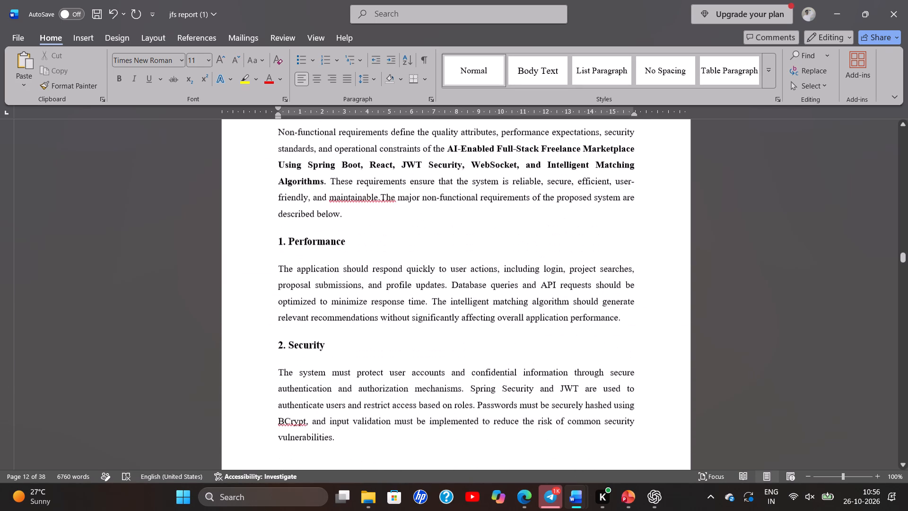
scroll(604, 225, "up", 1)
scroll(604, 225, "down", 1)
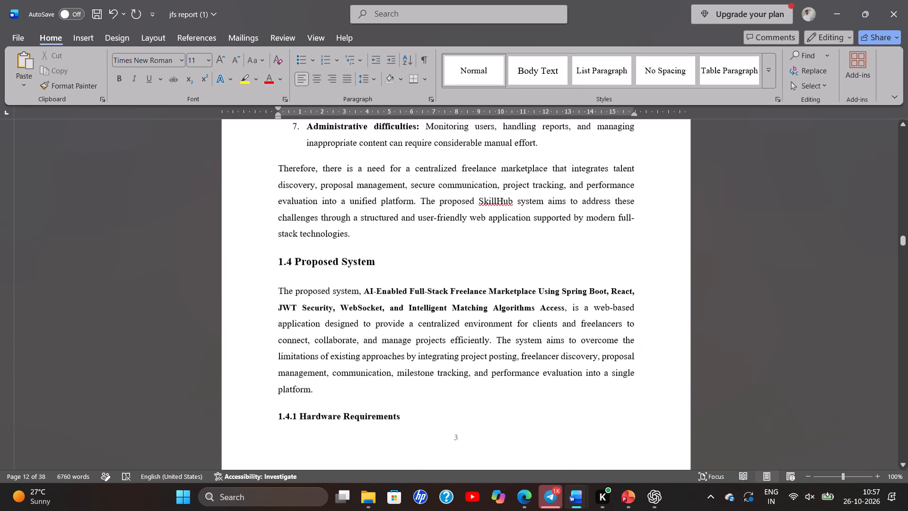
scroll(604, 225, "down", 1)
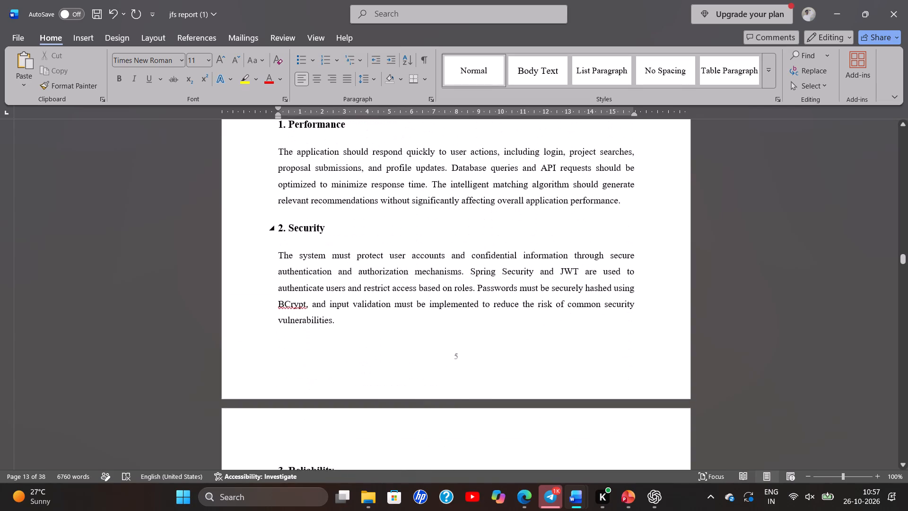
scroll(604, 225, "down", 1)
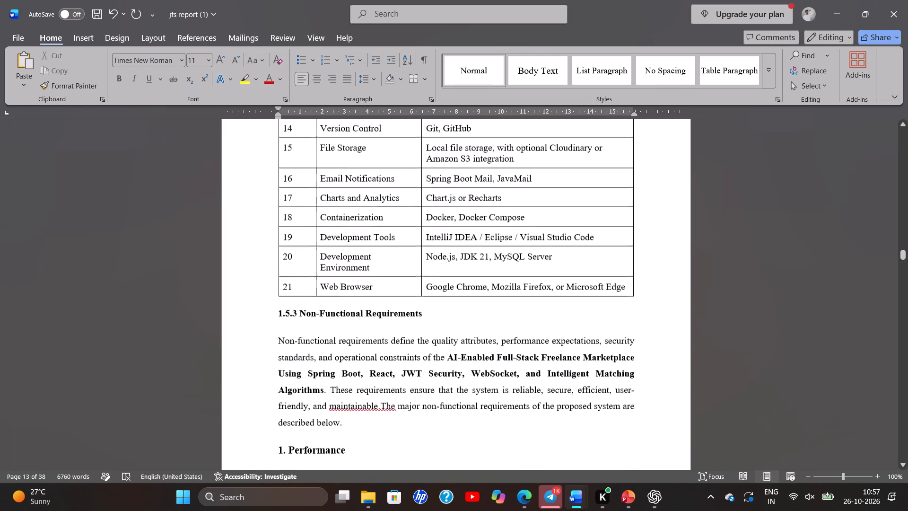
scroll(604, 225, "down", 1)
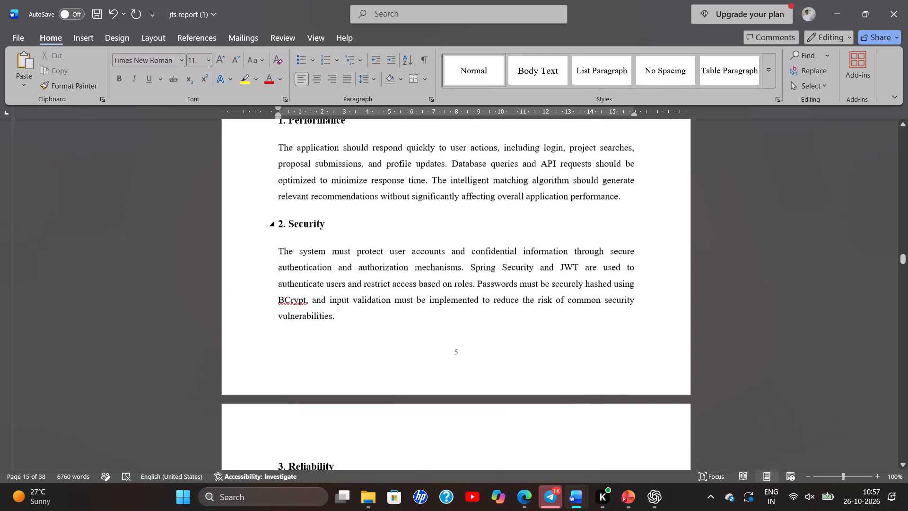
scroll(604, 225, "down", 3)
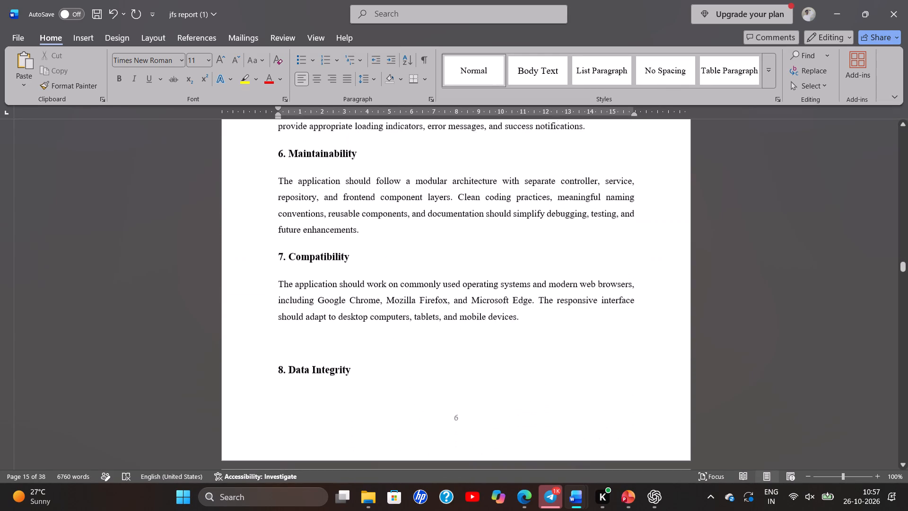
scroll(604, 225, "down", 6)
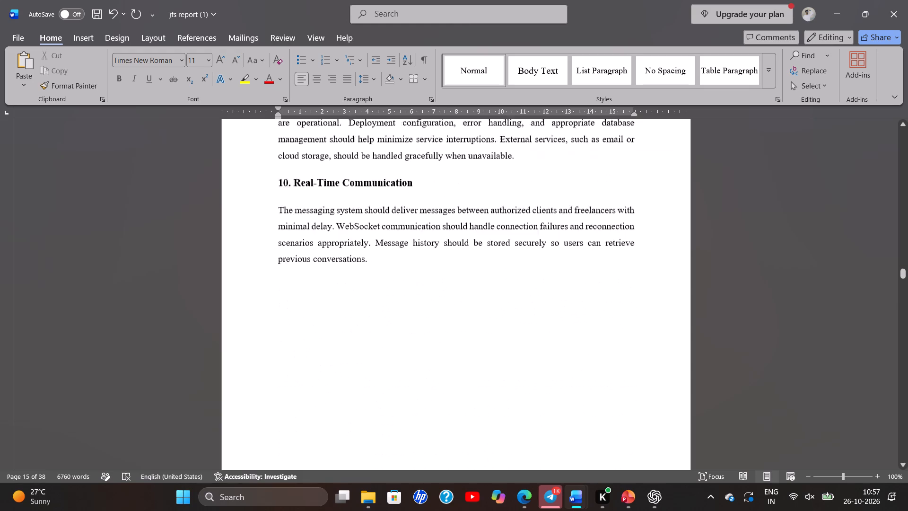
scroll(604, 225, "down", 1)
Set the page number of the 1.5 Requirements Specifications entry in the contents table to 5.
scroll(604, 225, "up", 6)
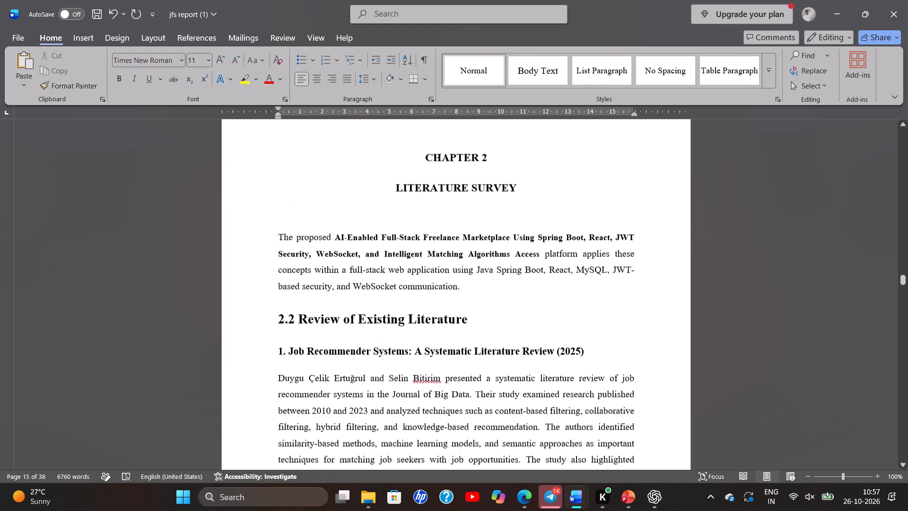
scroll(604, 225, "up", 9)
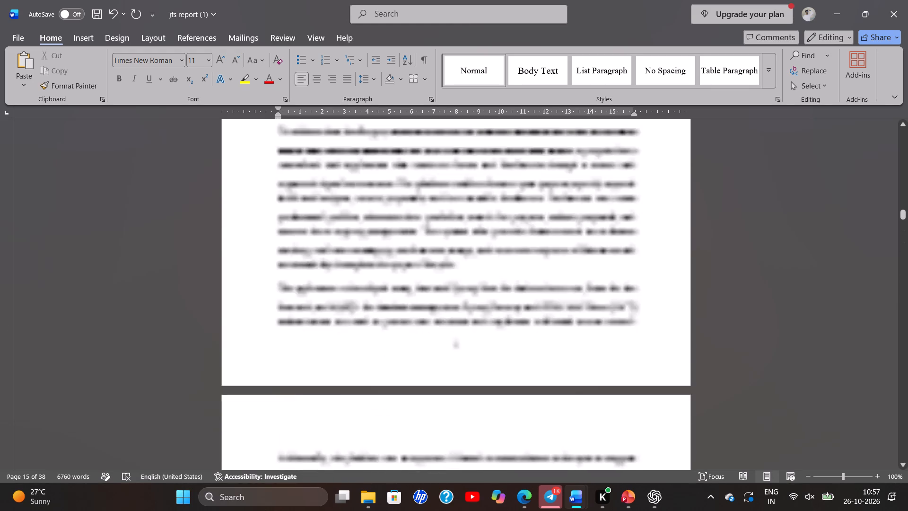
scroll(604, 225, "up", 3)
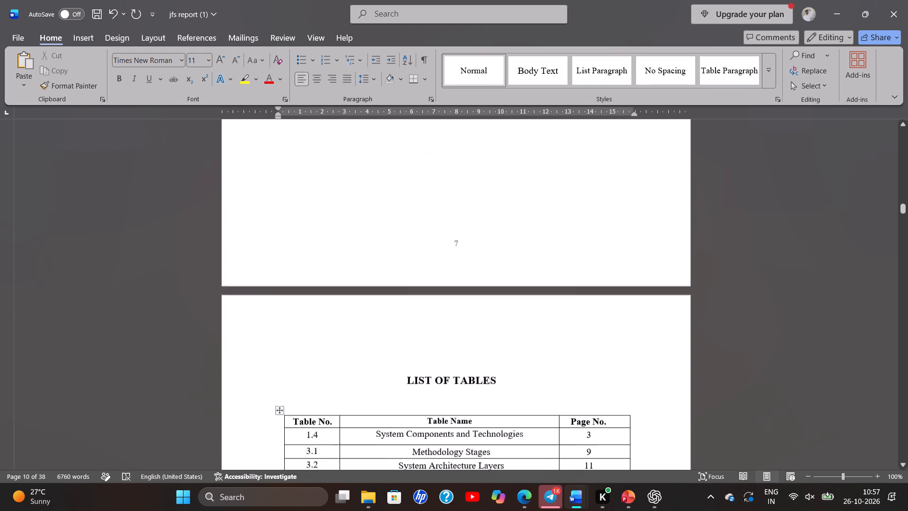
scroll(604, 238, "up", 5)
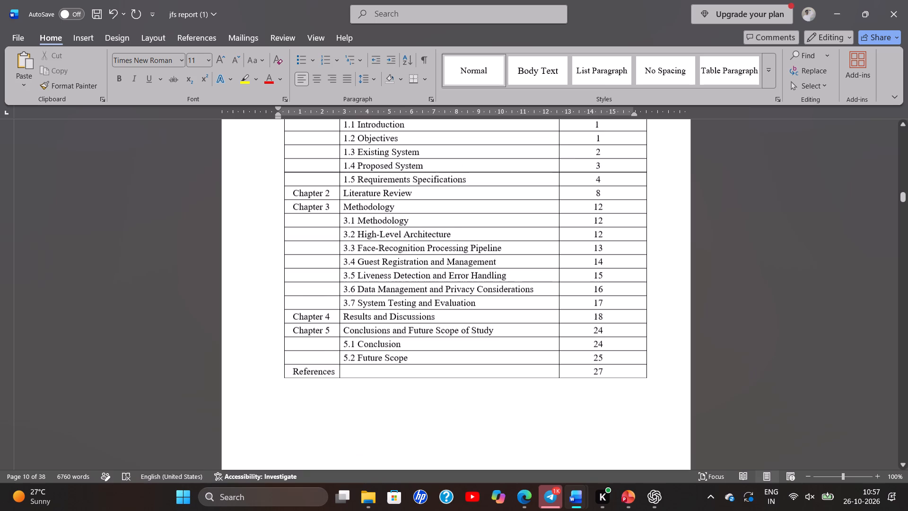
scroll(604, 238, "up", 1)
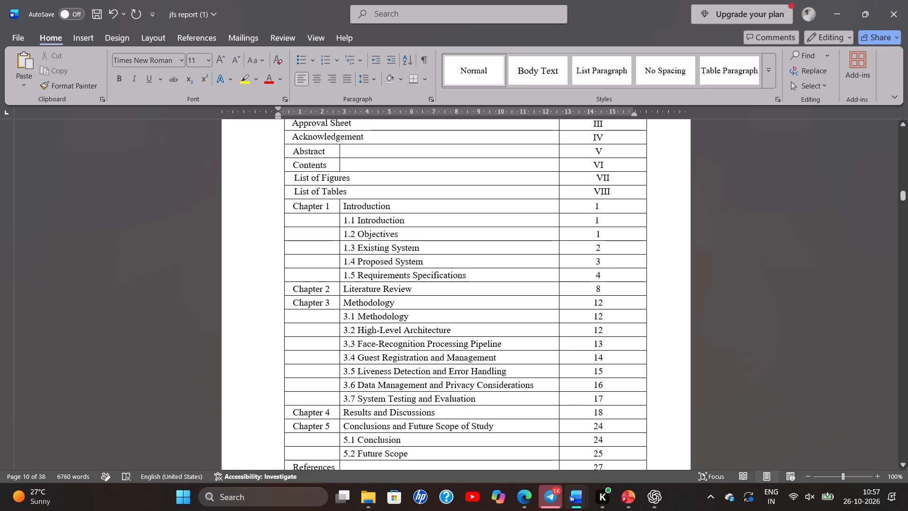
scroll(597, 204, "down", 1)
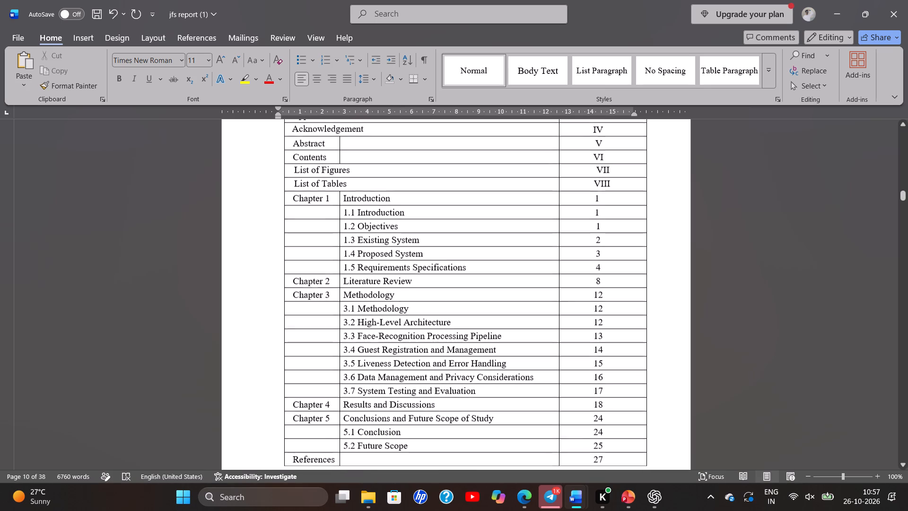
left_click(605, 269)
key("BackSpace")
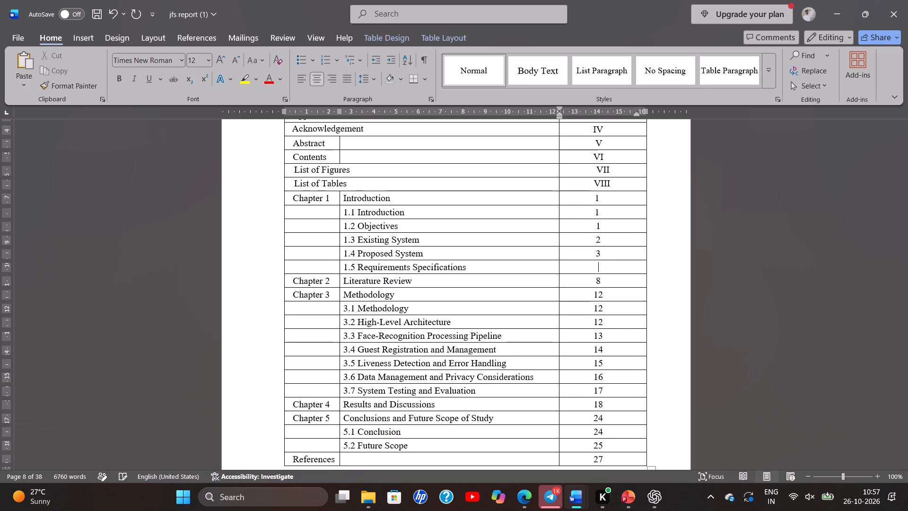
key("5")
Compare the contents table with the body pages again, from the front lists through 1.4 Proposed System and its hardware requirements.
scroll(588, 262, "down", 1)
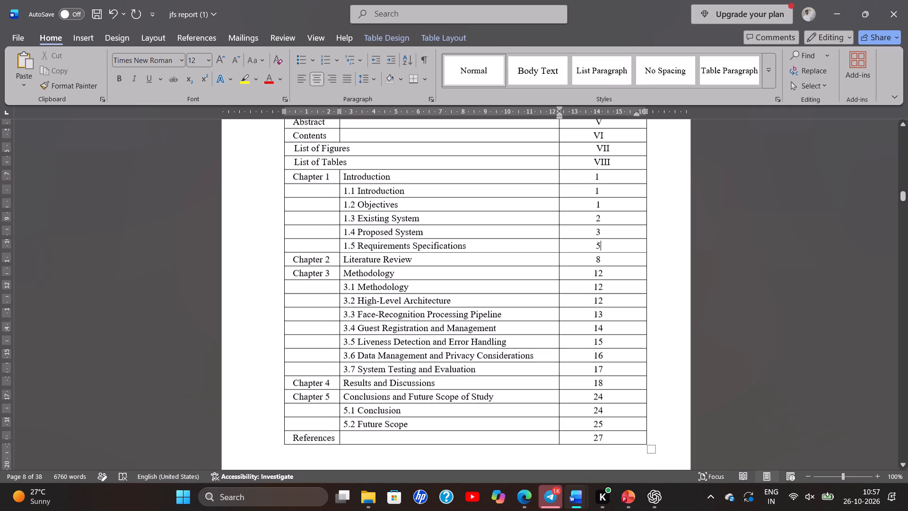
scroll(588, 262, "down", 2)
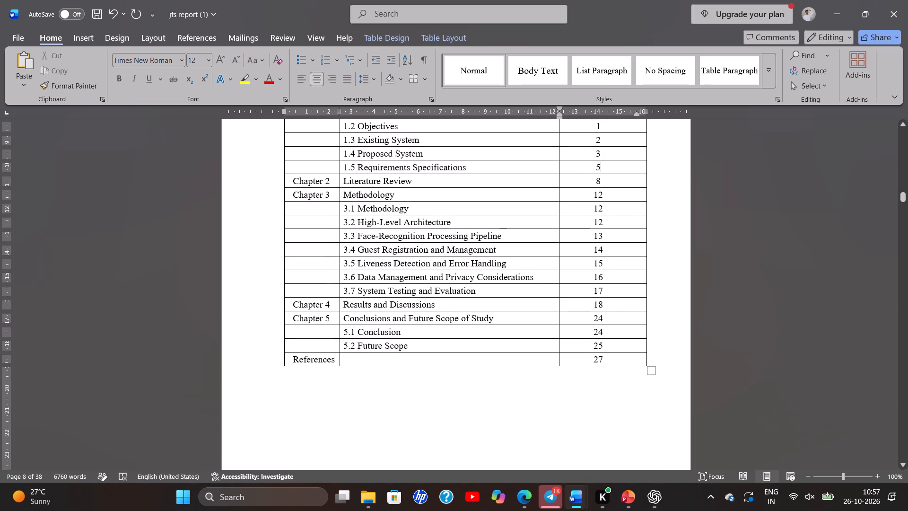
scroll(588, 262, "down", 2)
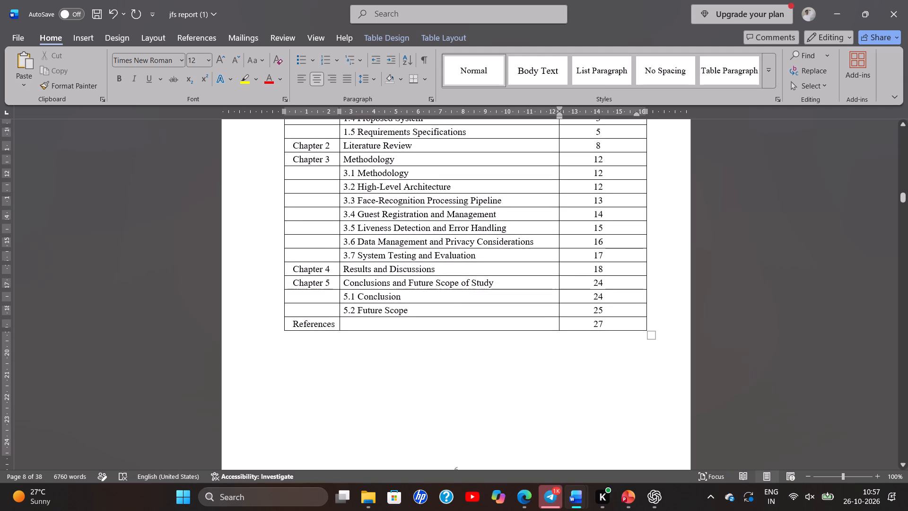
scroll(588, 262, "down", 2)
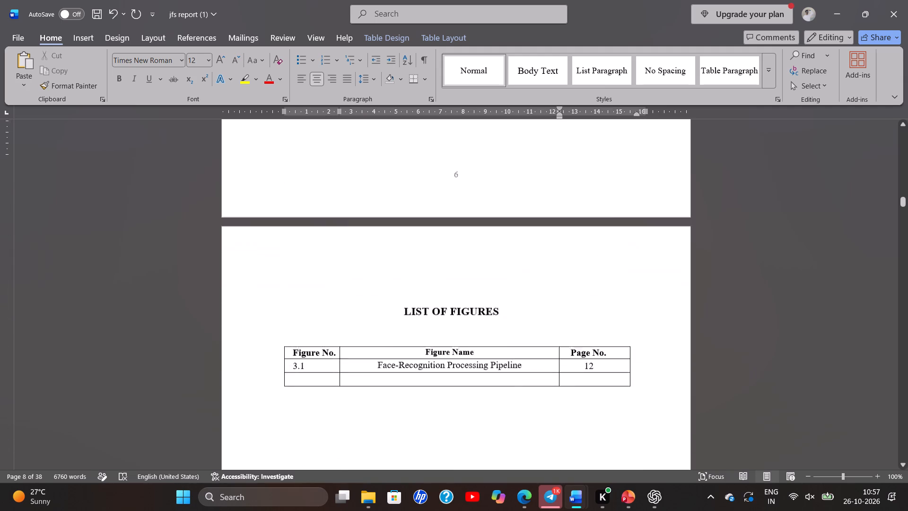
scroll(588, 262, "down", 1)
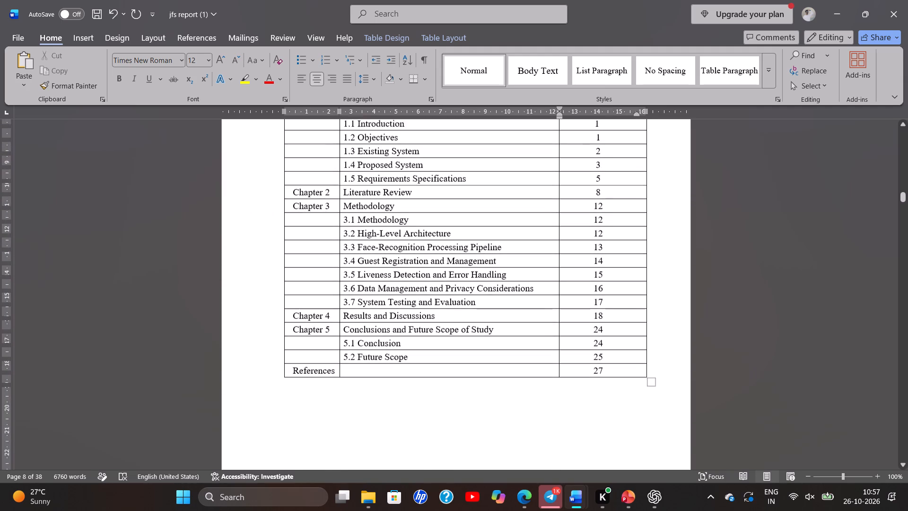
scroll(588, 262, "down", 5)
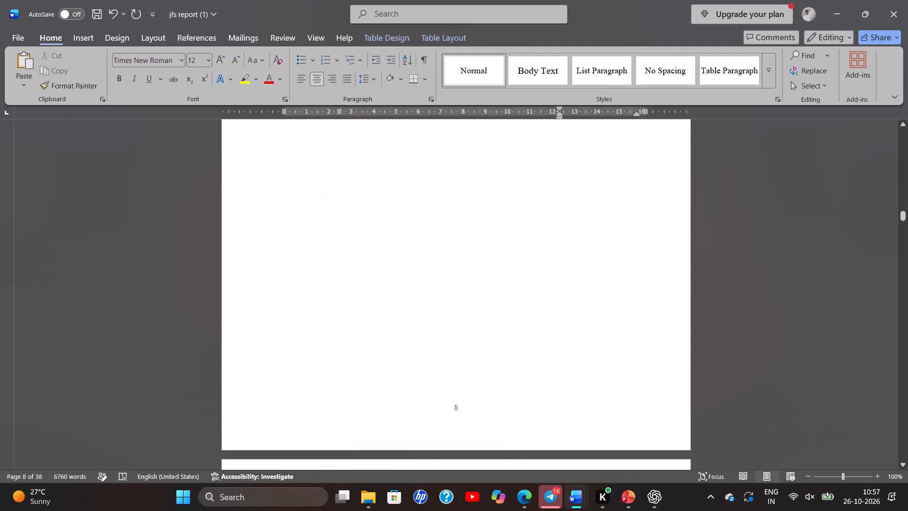
scroll(588, 262, "down", 4)
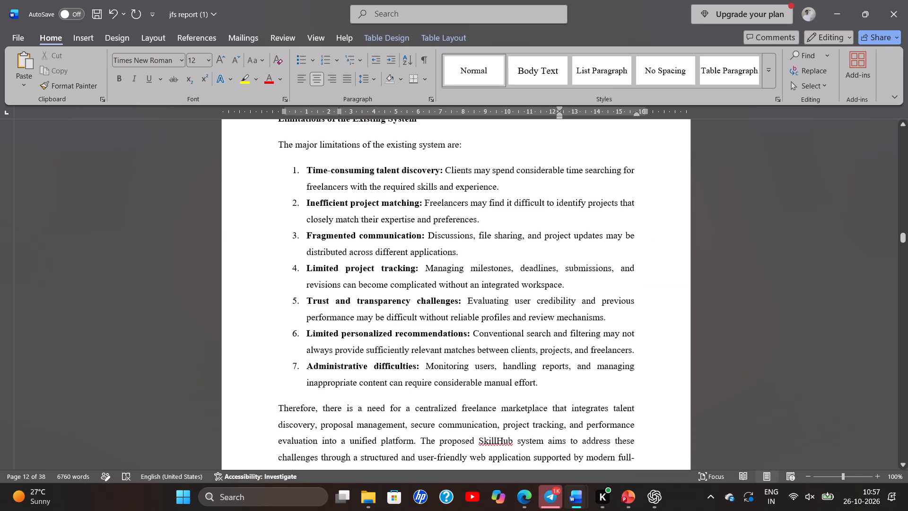
scroll(588, 262, "down", 1)
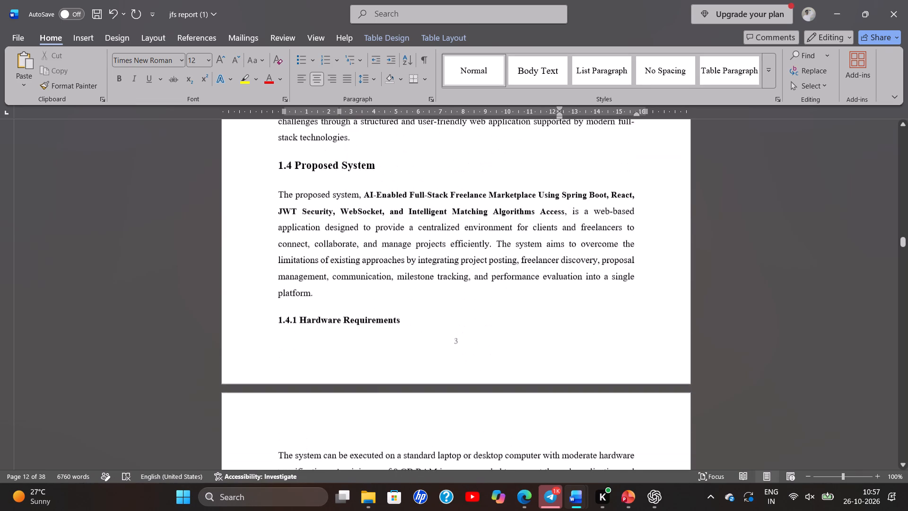
scroll(588, 262, "down", 2)
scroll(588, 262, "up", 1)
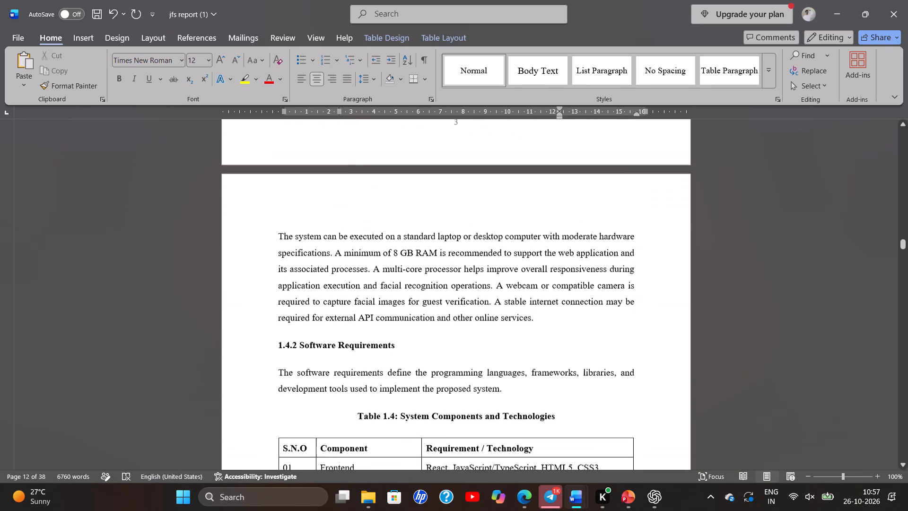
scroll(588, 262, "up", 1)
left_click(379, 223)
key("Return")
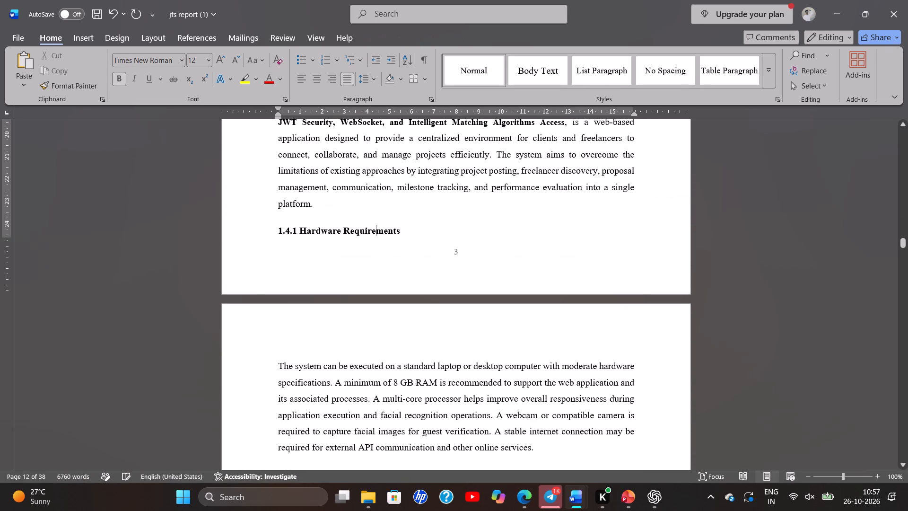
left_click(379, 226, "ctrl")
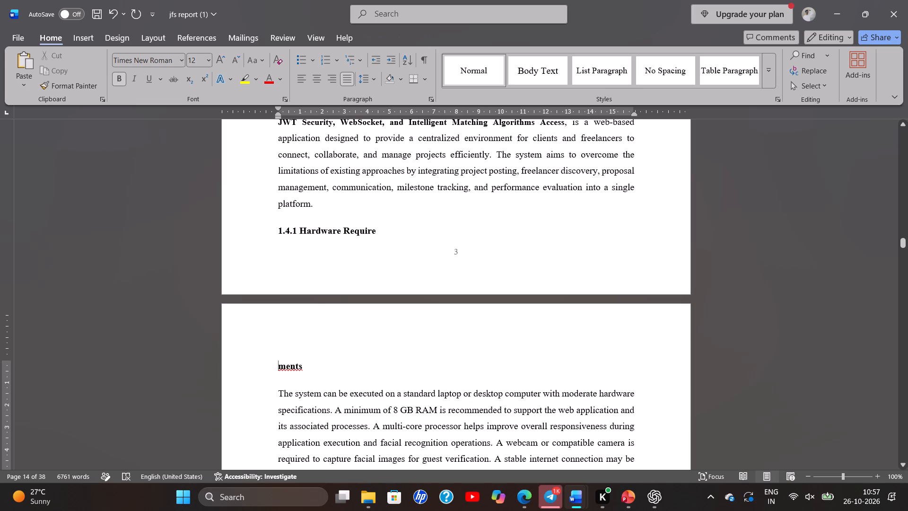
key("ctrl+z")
Push the 1.4.1 Hardware Requirements heading onto the following page by adding a blank line above it.
left_click(272, 229)
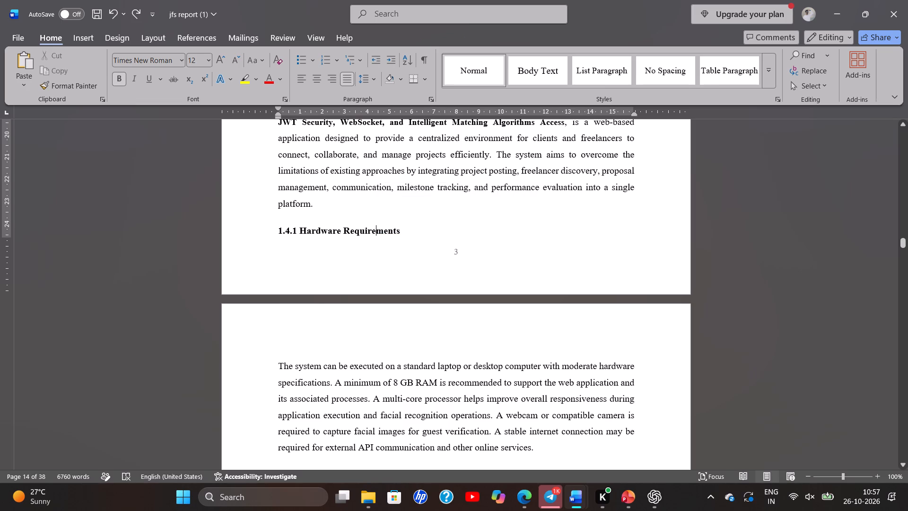
key("Return")
scroll(272, 229, "down", 4)
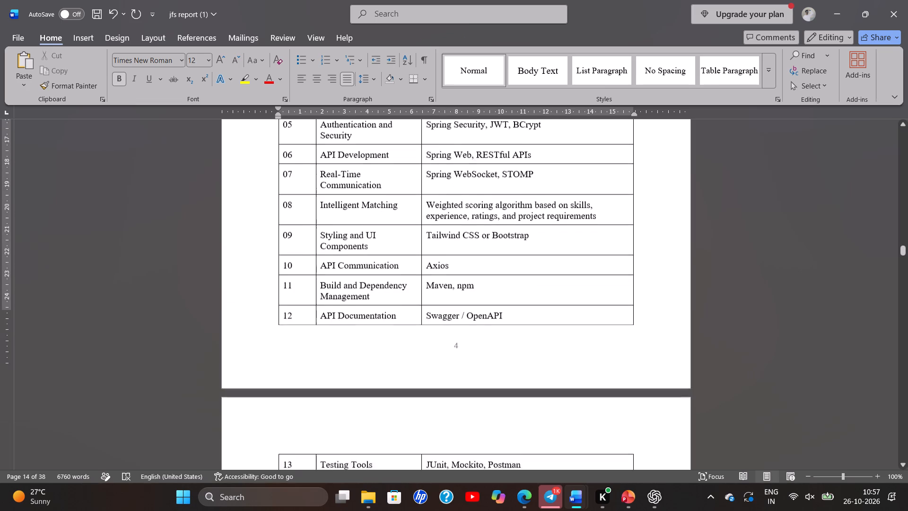
Check the body page numbers from the requirements table through 1.5.3 Non-Functional Requirements to the start of Chapter 2.
scroll(272, 229, "down", 4)
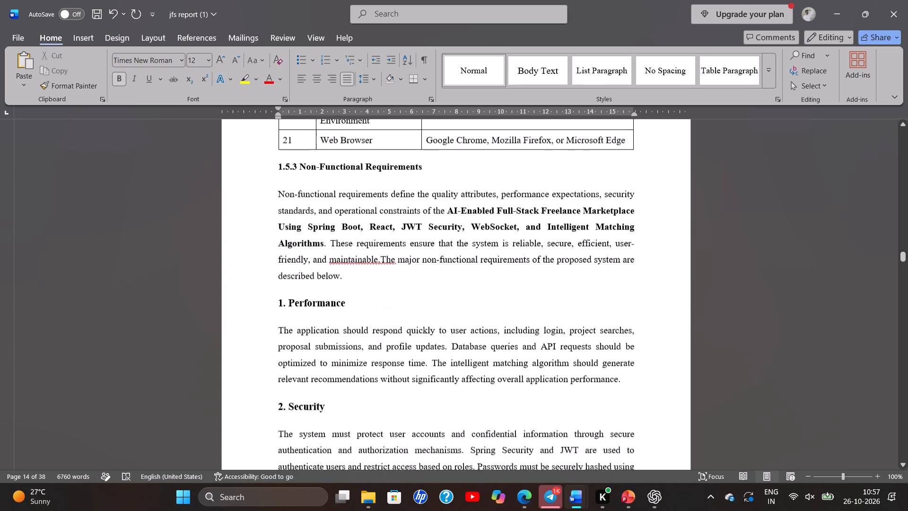
scroll(272, 229, "down", 4)
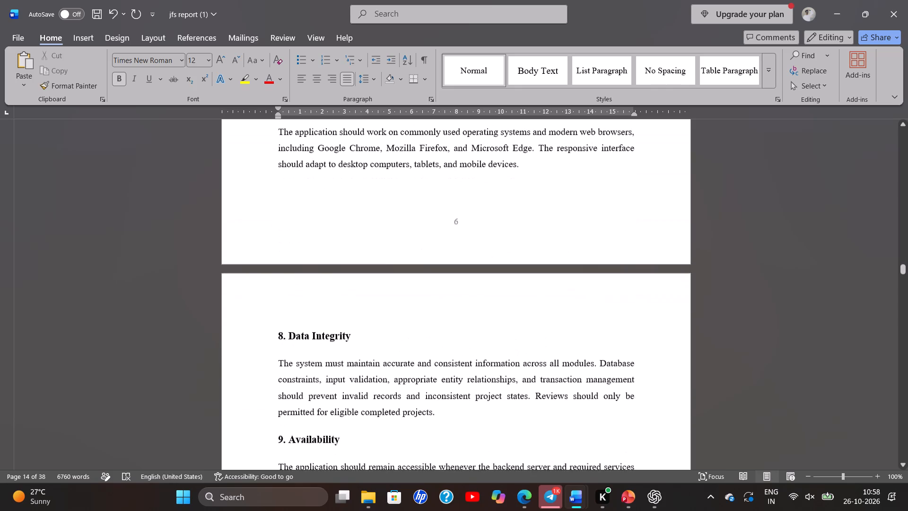
scroll(272, 229, "down", 3)
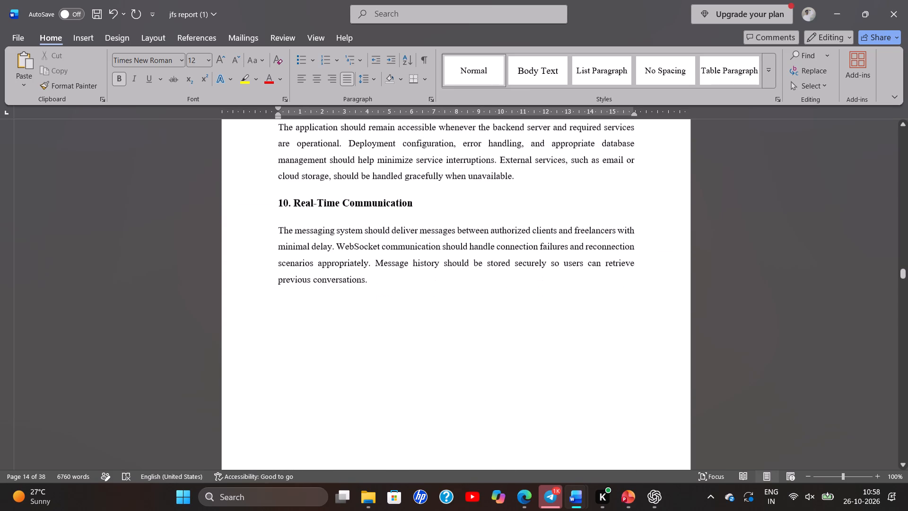
scroll(272, 229, "down", 2)
scroll(272, 229, "up", 1)
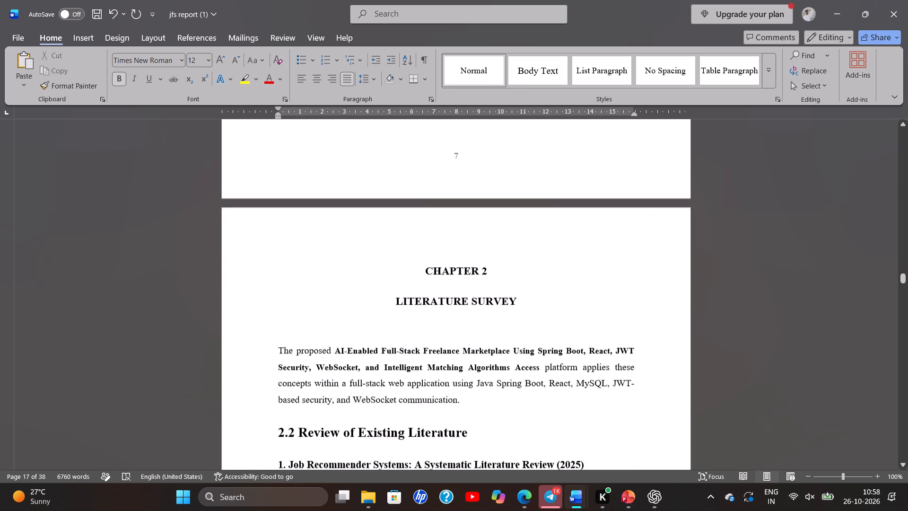
Review the front pages and their page numbers, from the cover and title page through the Declaration, Approval Sheet and Abstract.
scroll(272, 229, "up", 1)
scroll(272, 229, "up", 20)
scroll(272, 229, "up", 12)
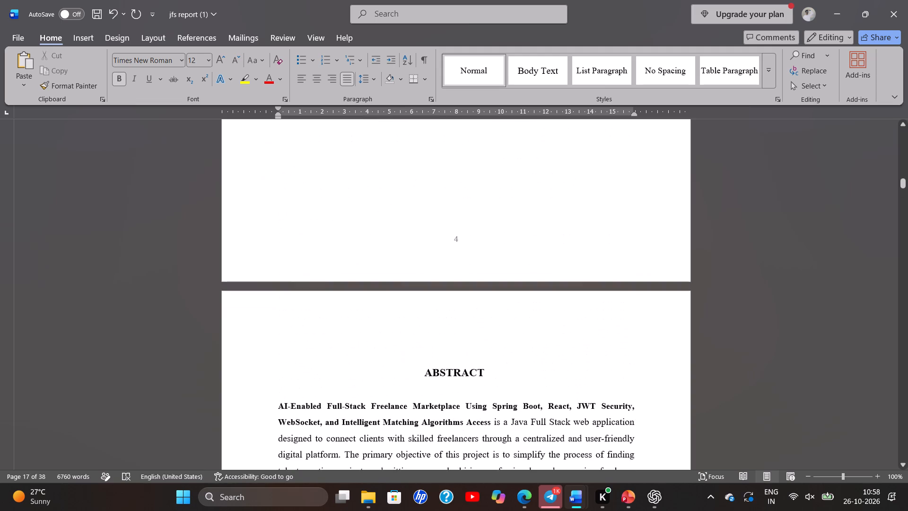
scroll(272, 229, "up", 7)
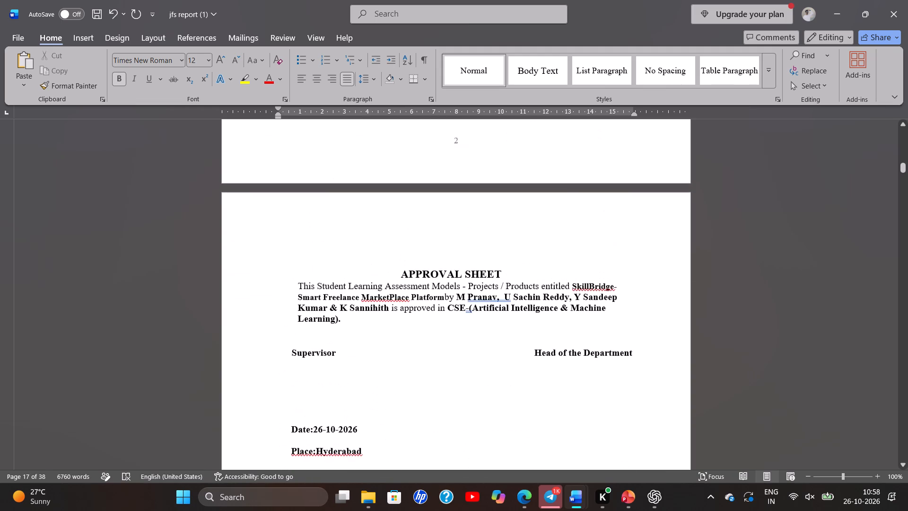
scroll(272, 229, "up", 3)
scroll(272, 229, "down", 1)
scroll(272, 229, "up", 3)
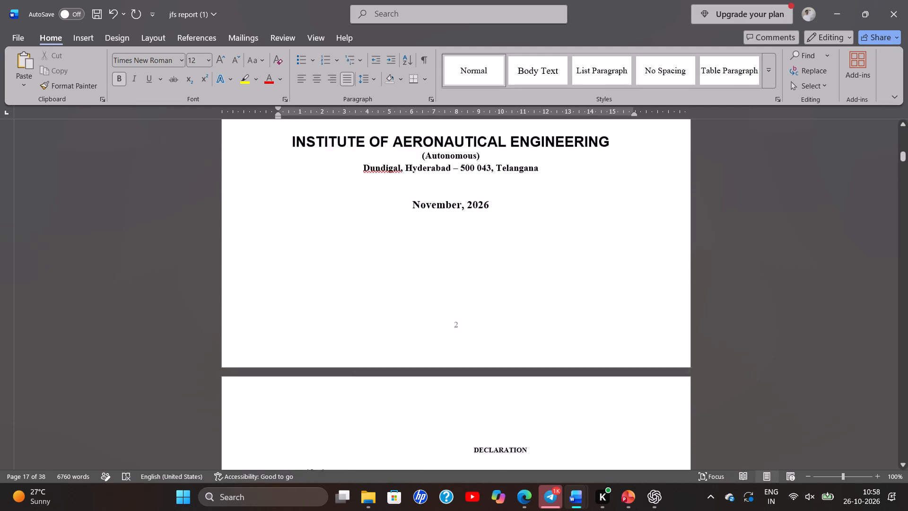
scroll(272, 229, "up", 6)
scroll(272, 229, "down", 1)
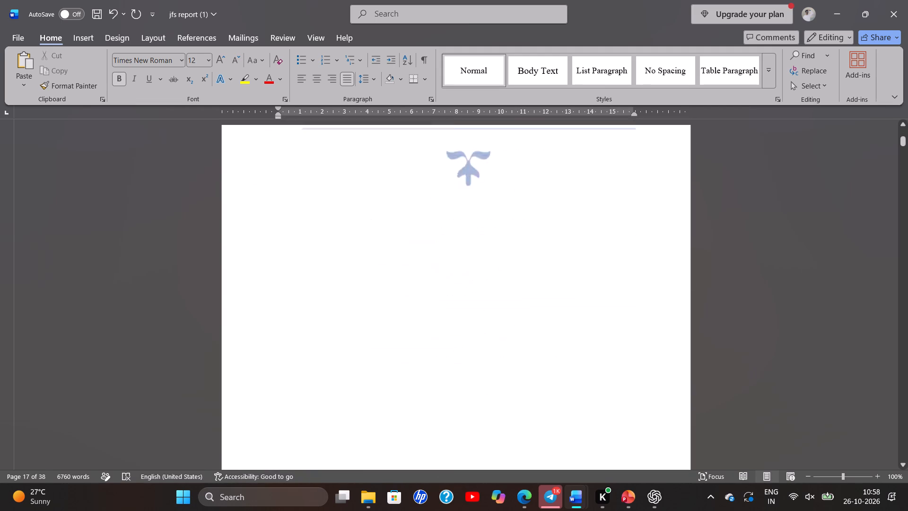
scroll(272, 229, "down", 1)
scroll(272, 229, "up", 1)
scroll(272, 229, "down", 1)
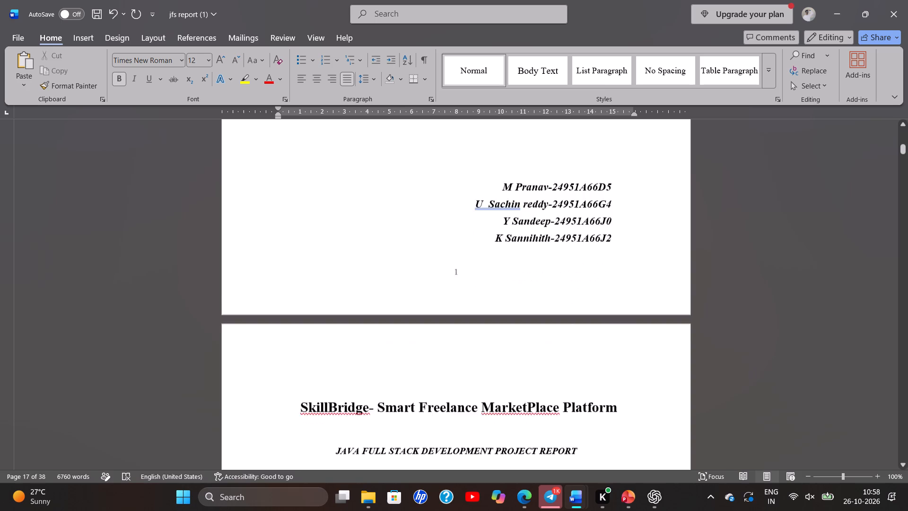
scroll(272, 229, "down", 1)
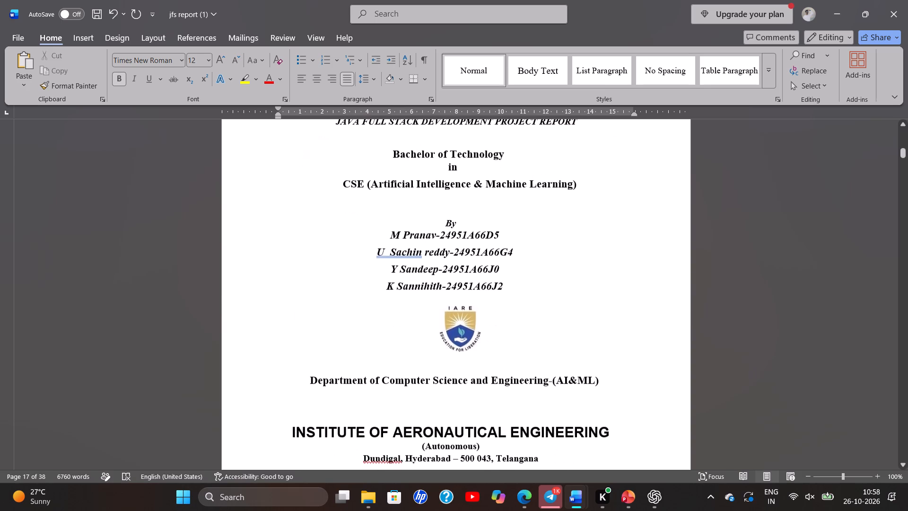
scroll(272, 229, "down", 2)
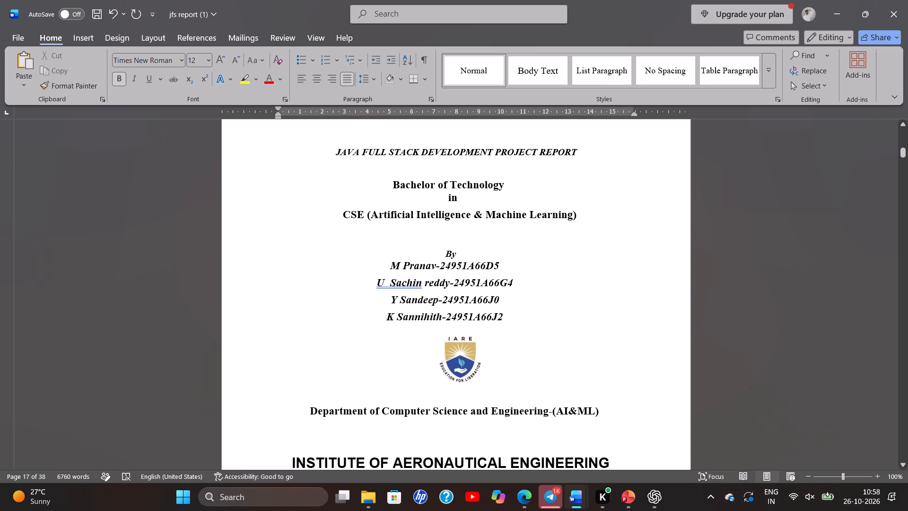
scroll(272, 229, "down", 20)
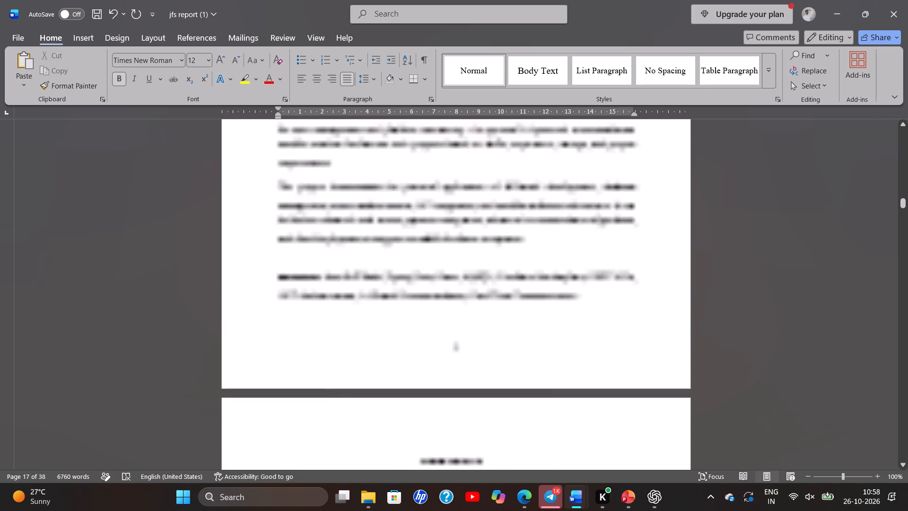
Examine the contents table's entries together with the List of Figures and List of Tables pages.
scroll(272, 229, "down", 2)
scroll(272, 229, "up", 1)
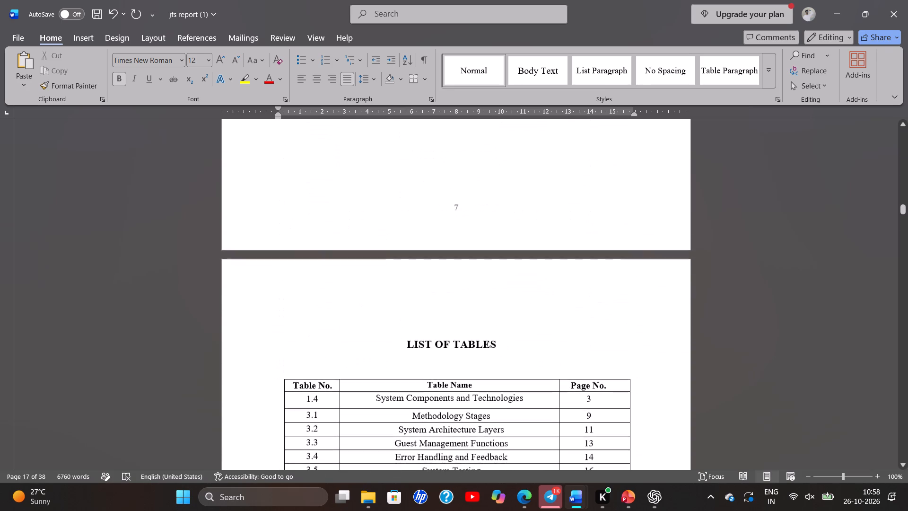
scroll(272, 229, "up", 3)
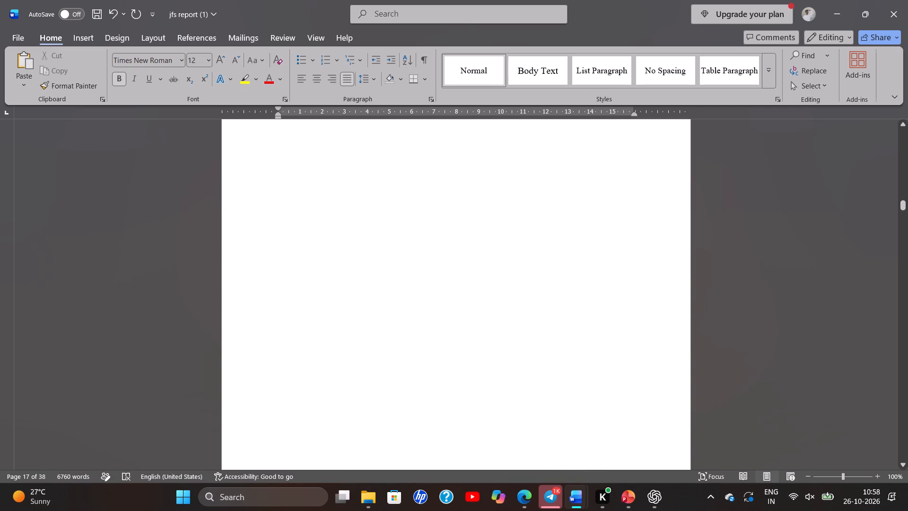
scroll(272, 229, "up", 3)
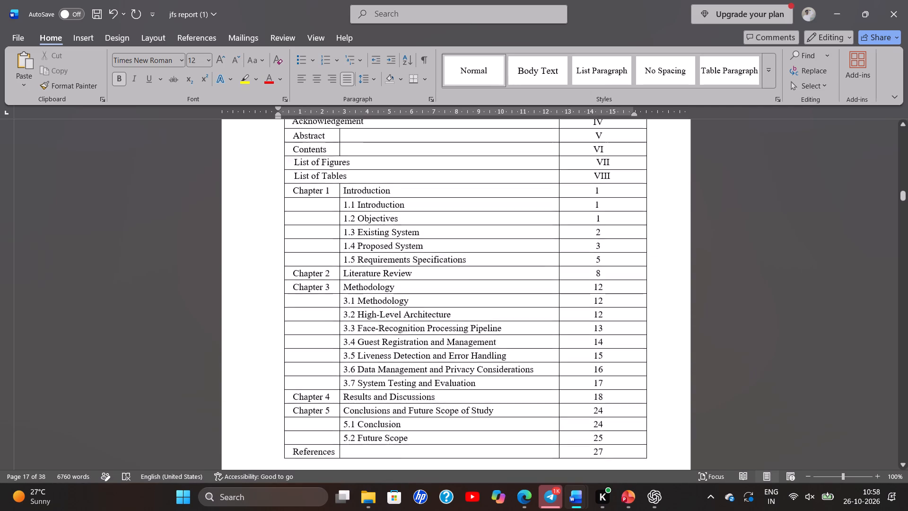
scroll(272, 229, "up", 1)
scroll(272, 229, "down", 6)
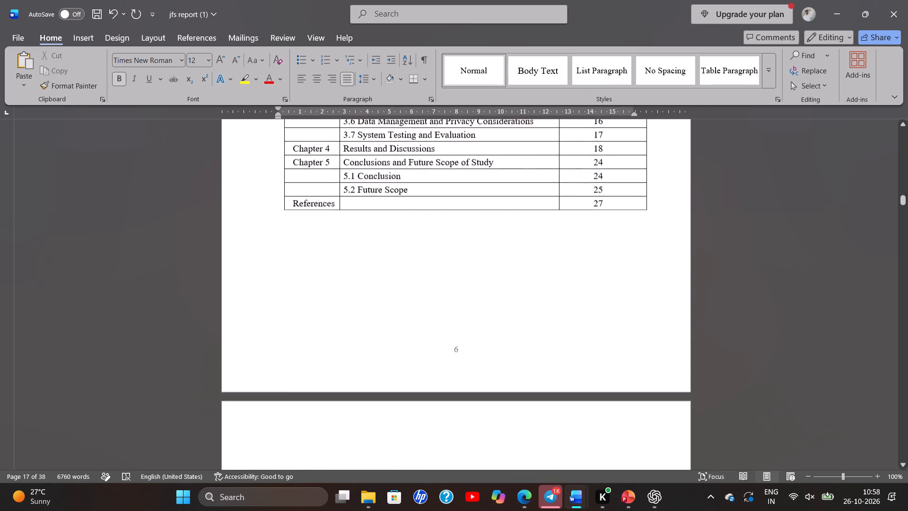
scroll(272, 229, "down", 4)
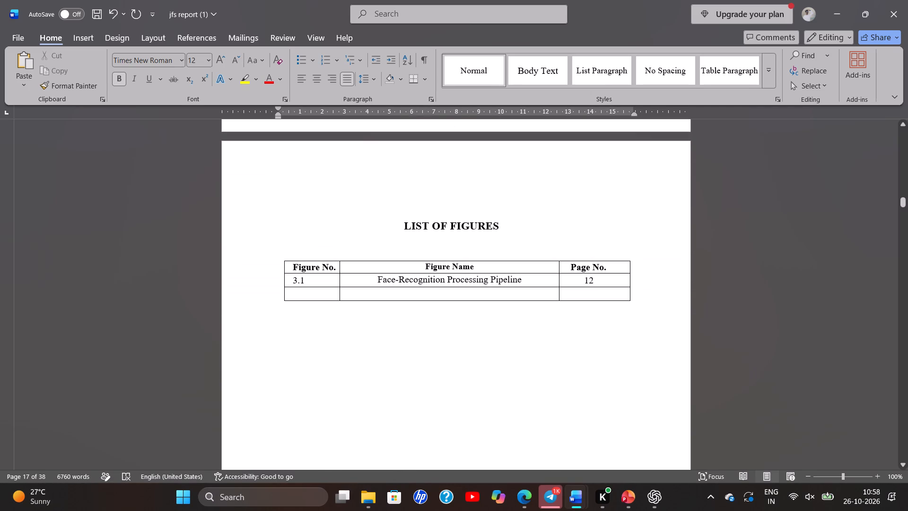
Delete the List of Figures table along with the page break that follows it.
scroll(272, 229, "down", 3)
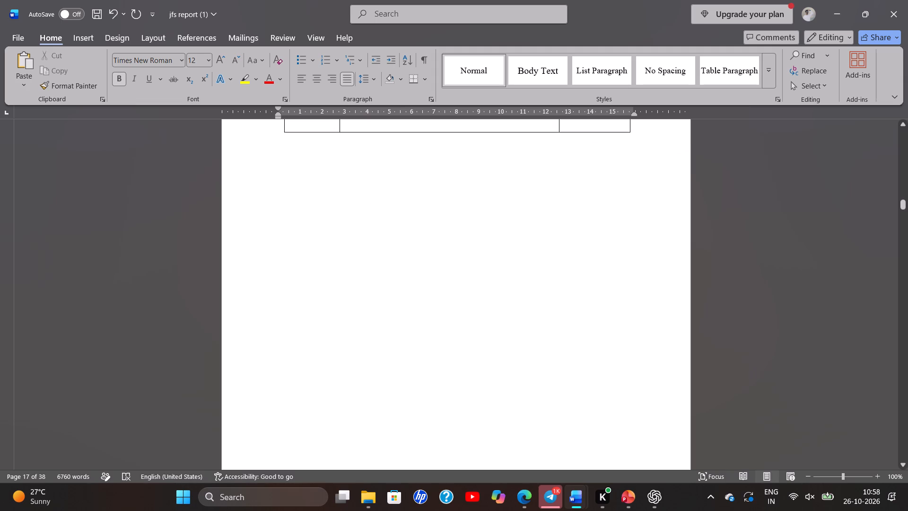
scroll(272, 229, "up", 1)
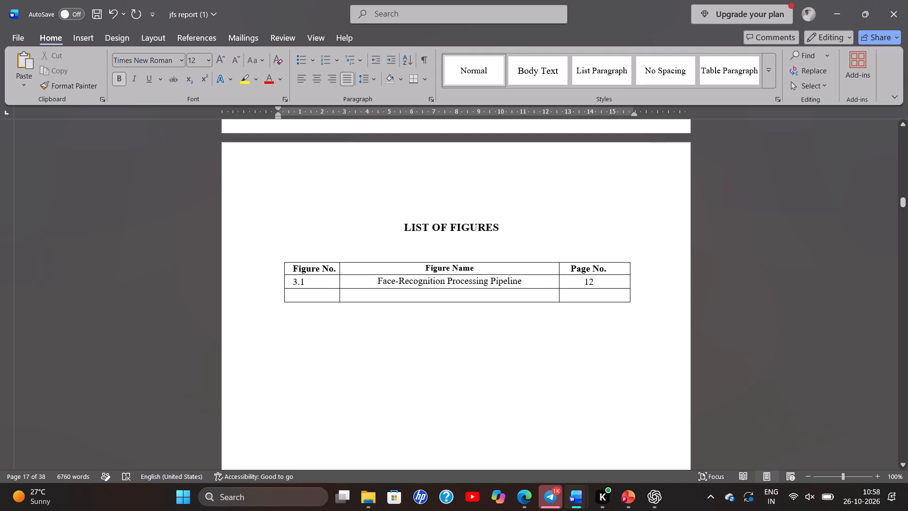
left_click_drag(371, 235, 545, 314)
key("BackSpace")
key("BackSpace")
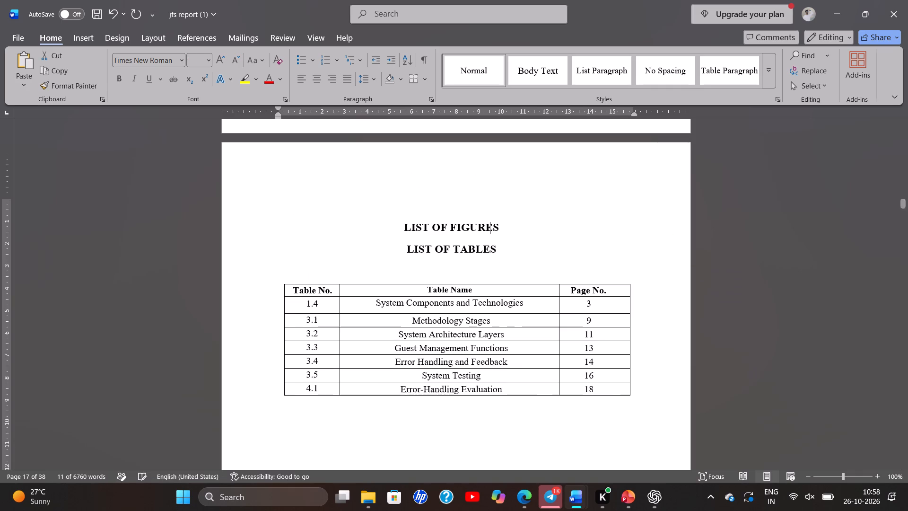
key("BackSpace")
Delete the leftover List of Figures heading, the whole List of Tables and the blank page before Chapter 1.
left_click_drag(640, 409, 614, 384)
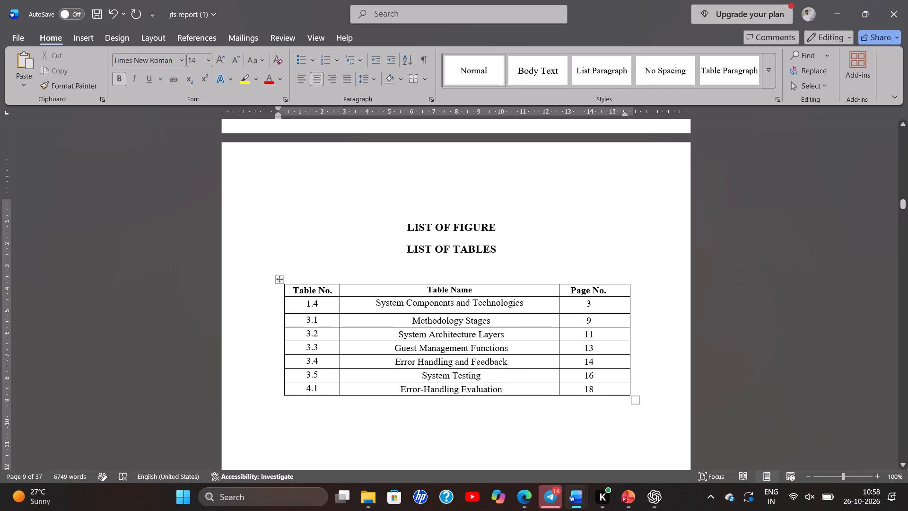
left_click_drag(614, 384, 389, 176)
key("Delete")
key("Delete")
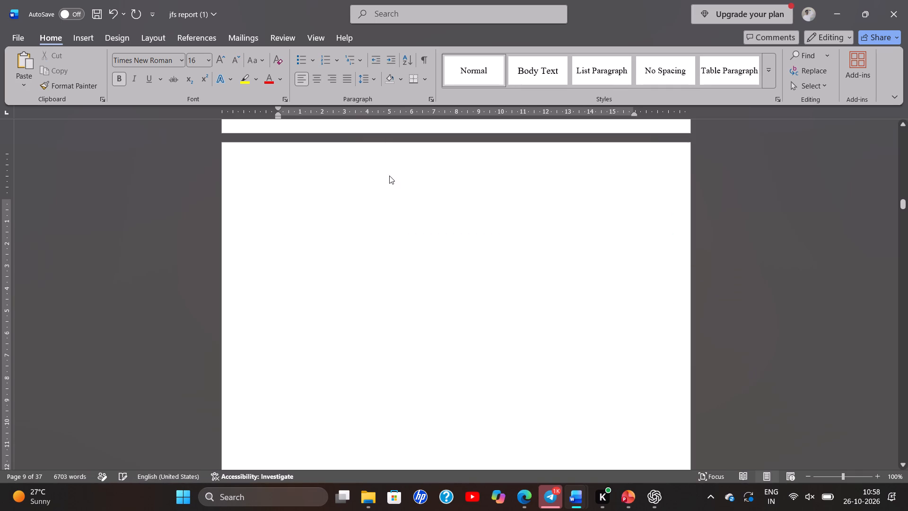
key("Delete")
key("Delete")
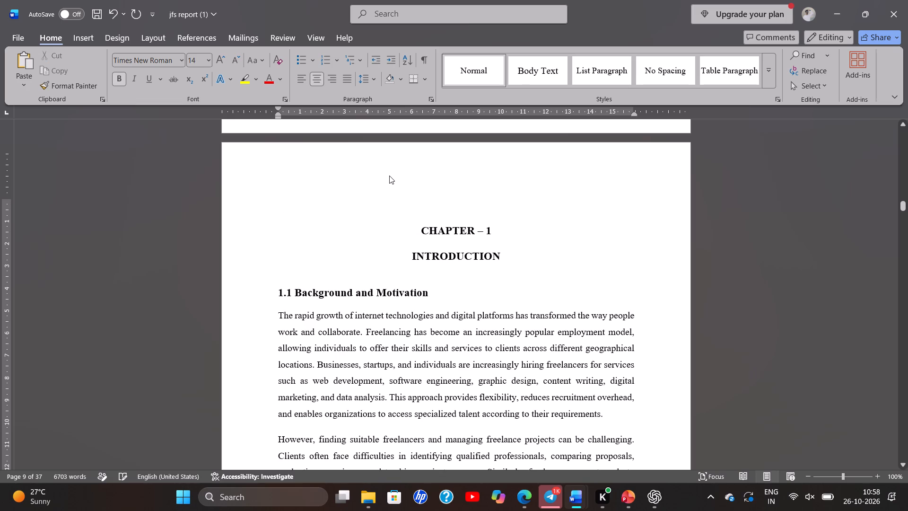
Remove the List of Figures and List of Tables rows entirely from the contents table.
scroll(389, 176, "right", 1)
scroll(389, 176, "up", 1)
scroll(389, 176, "right", 1)
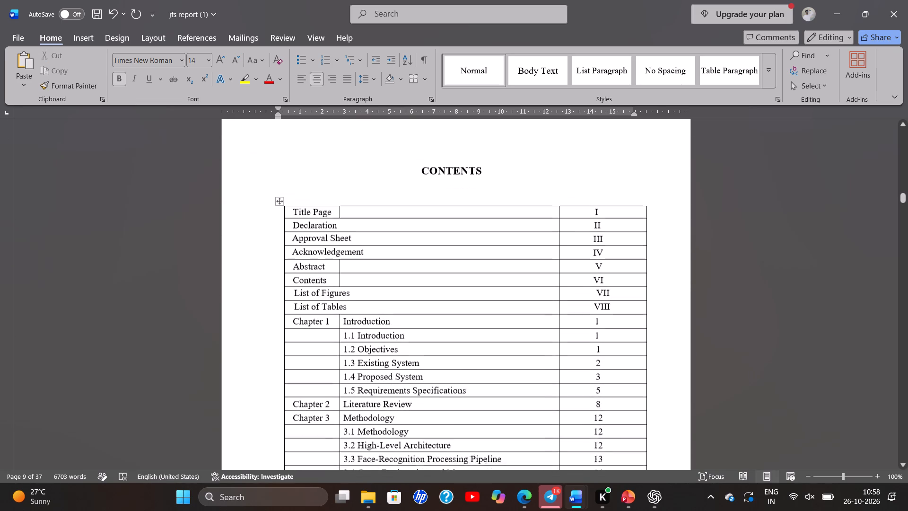
scroll(389, 176, "right", 1)
left_click_drag(290, 286, 587, 297)
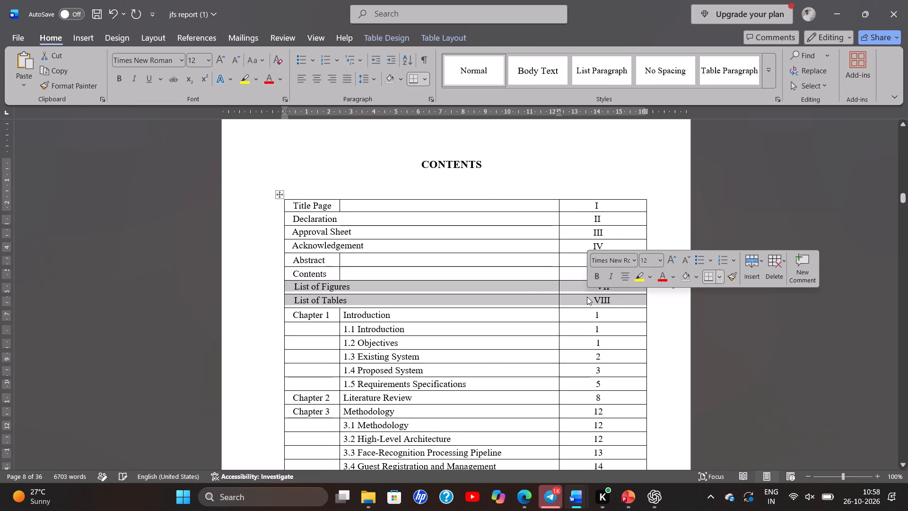
key("Delete")
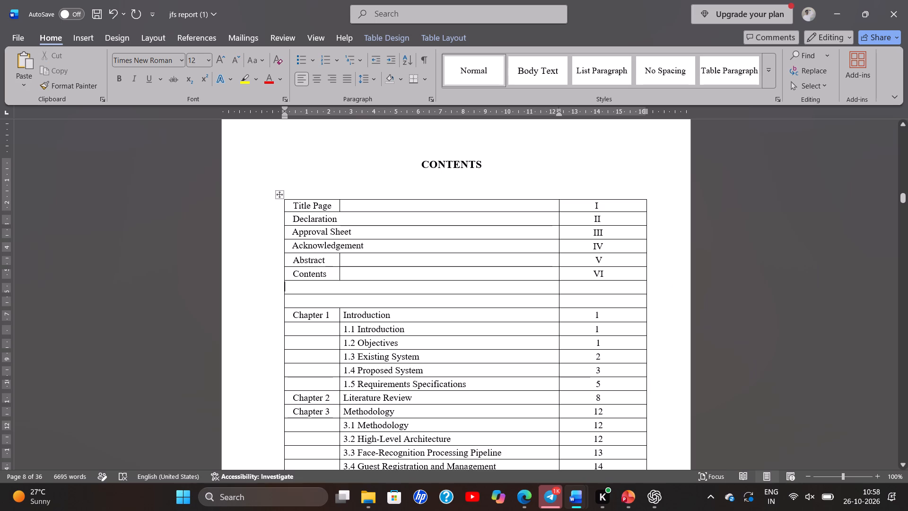
left_click_drag(605, 305, 510, 290)
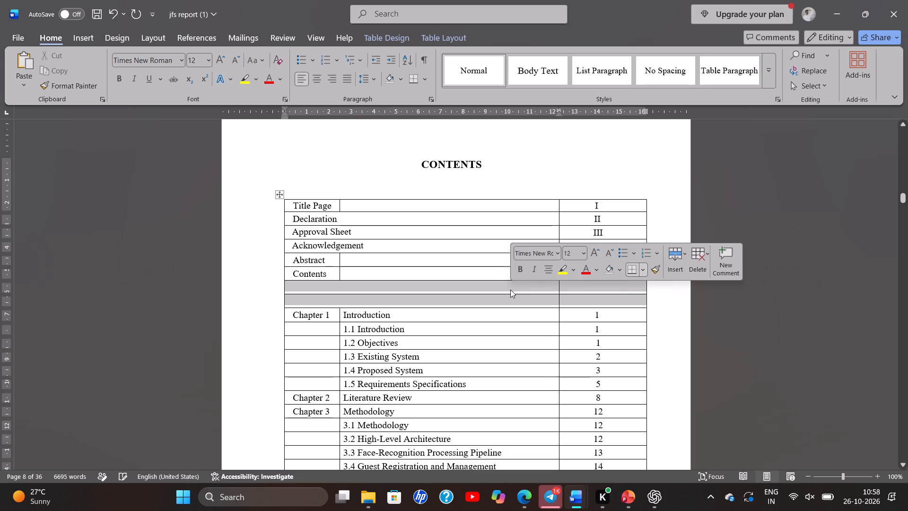
key("BackSpace")
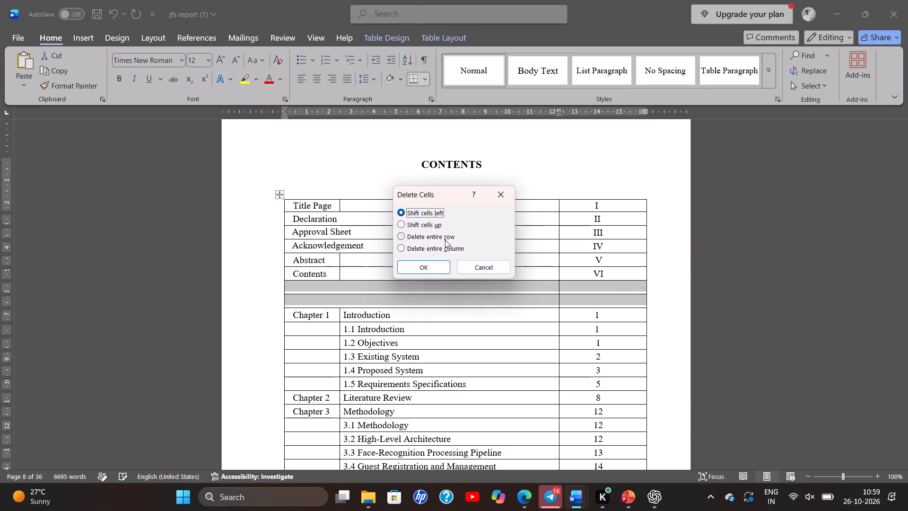
left_click(445, 240)
left_click(435, 264)
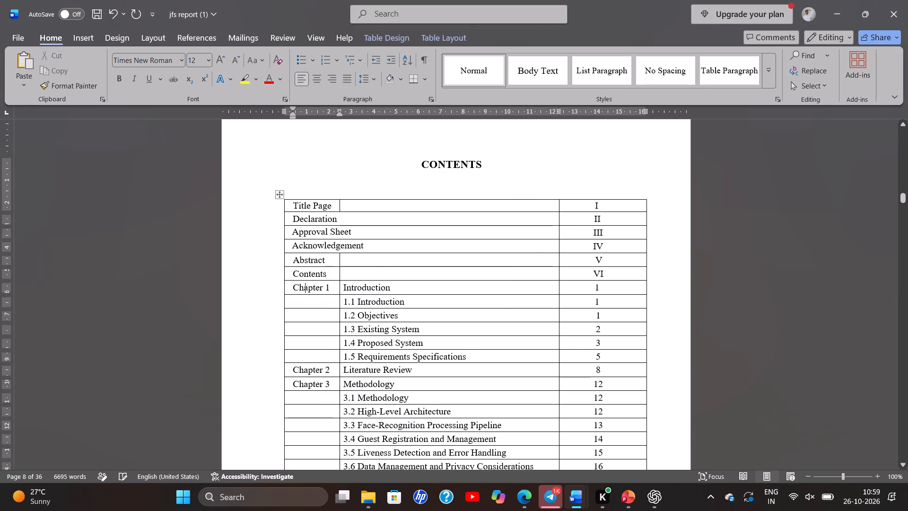
Check the page numbers in the footers from the contents page back through the abstract and acknowledgement to the cover.
scroll(446, 294, "down", 3)
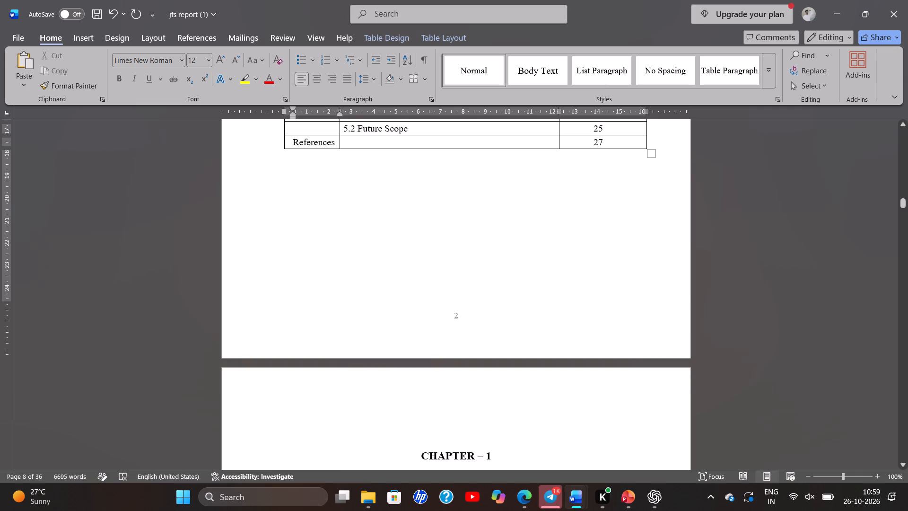
scroll(446, 294, "up", 4)
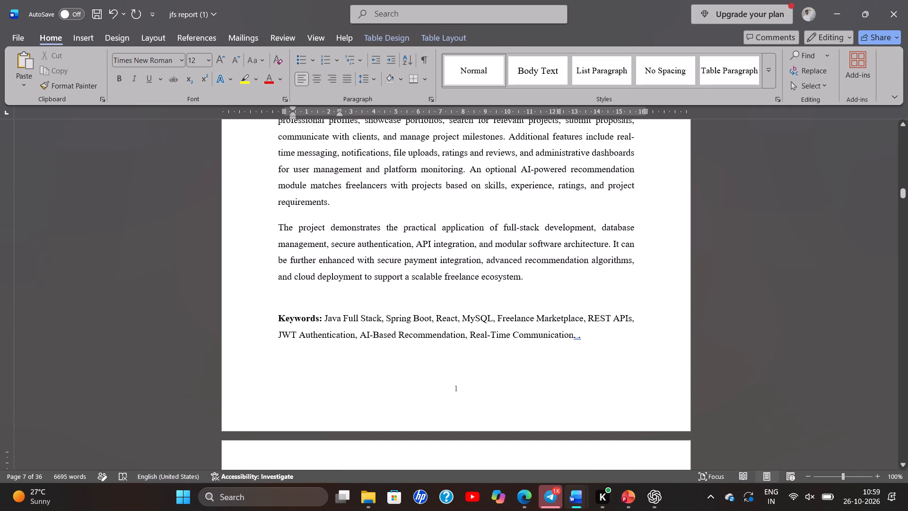
scroll(446, 294, "up", 7)
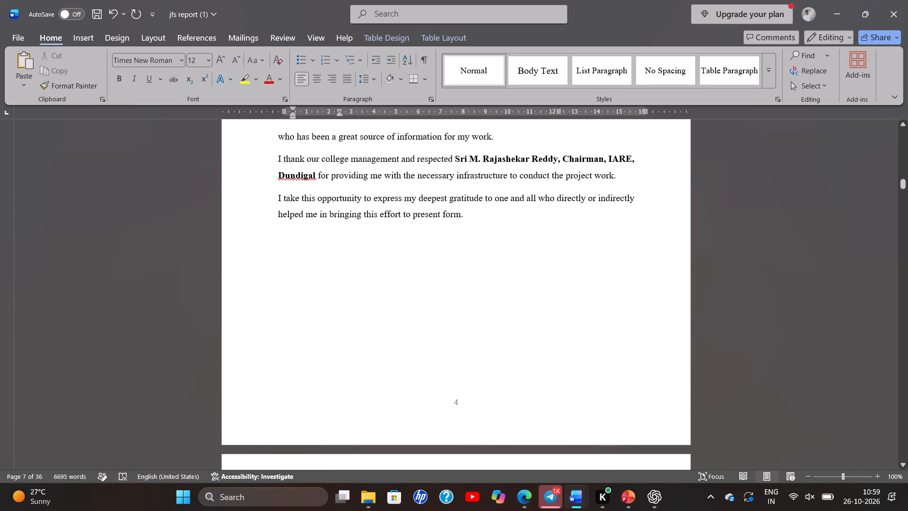
scroll(446, 294, "up", 7)
scroll(446, 294, "right", 1)
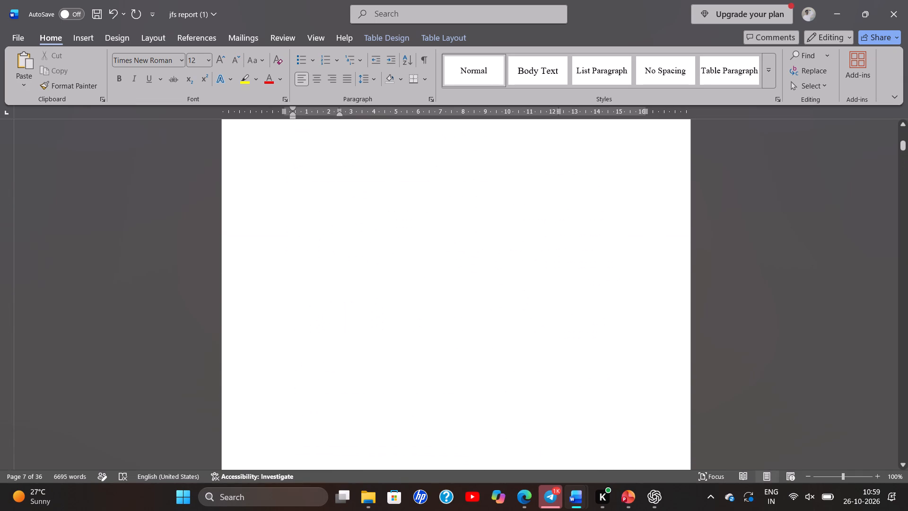
scroll(446, 294, "down", 1)
scroll(446, 294, "up", 2)
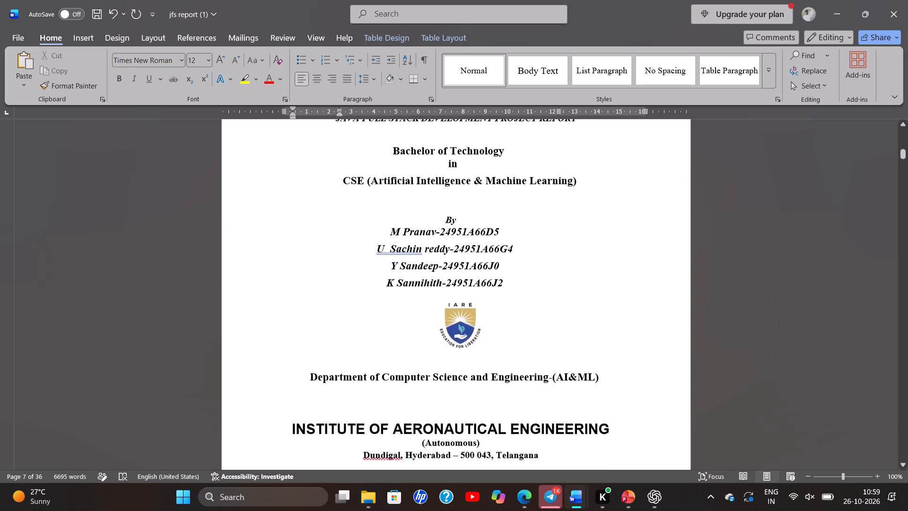
scroll(446, 294, "up", 3)
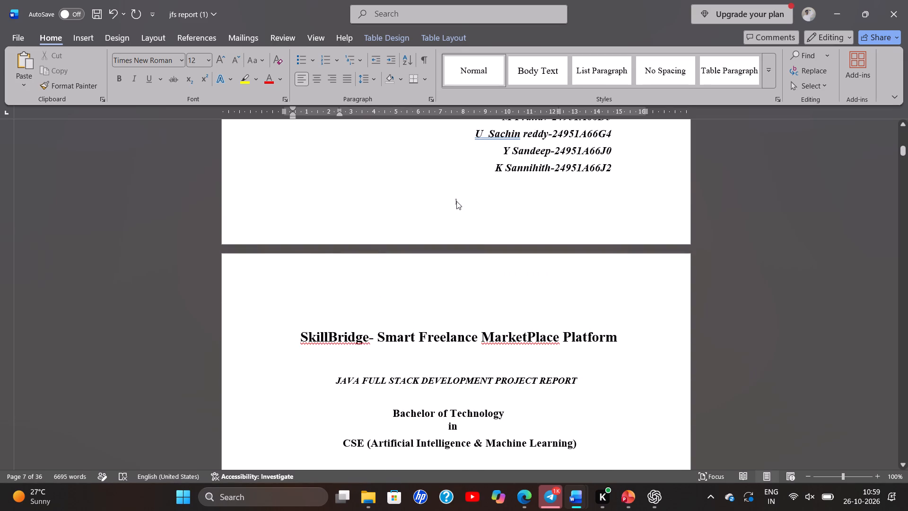
Delete the page number from the footer of the first cover page.
triple_click(456, 201)
left_click(456, 201)
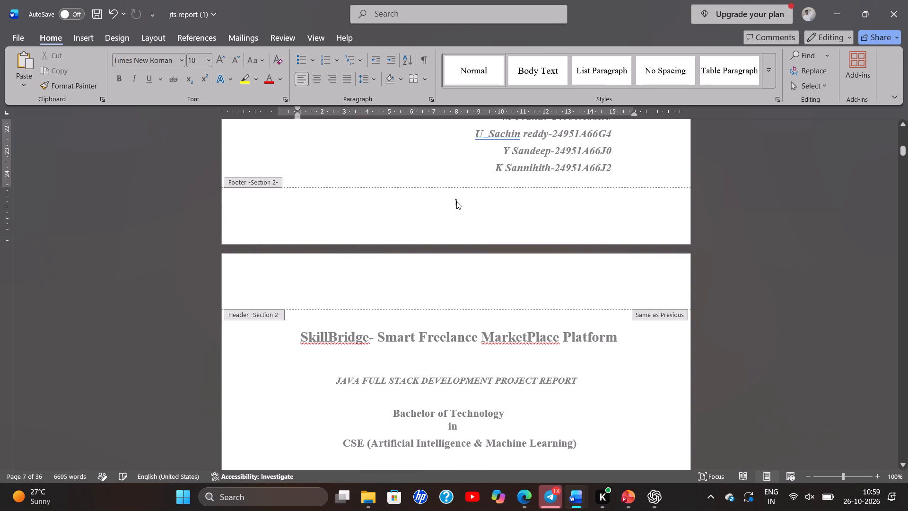
key("BackSpace")
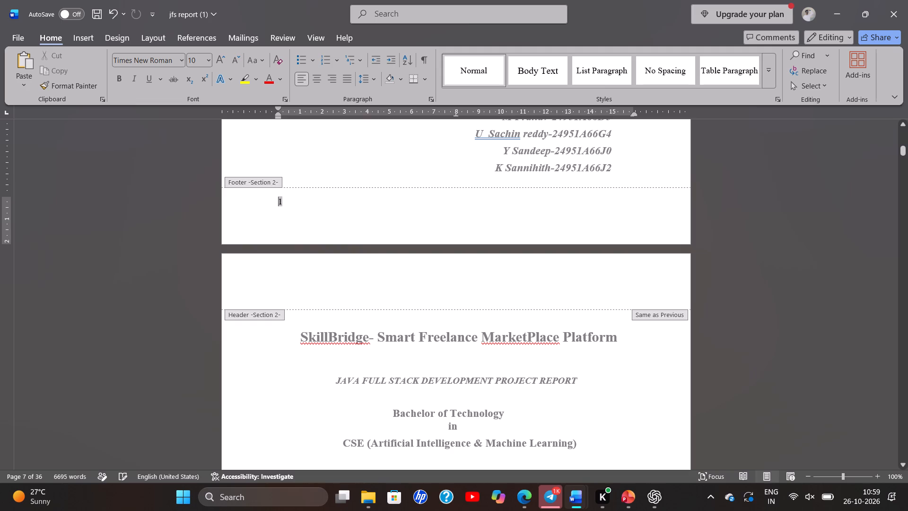
key("Delete")
key("Delete")
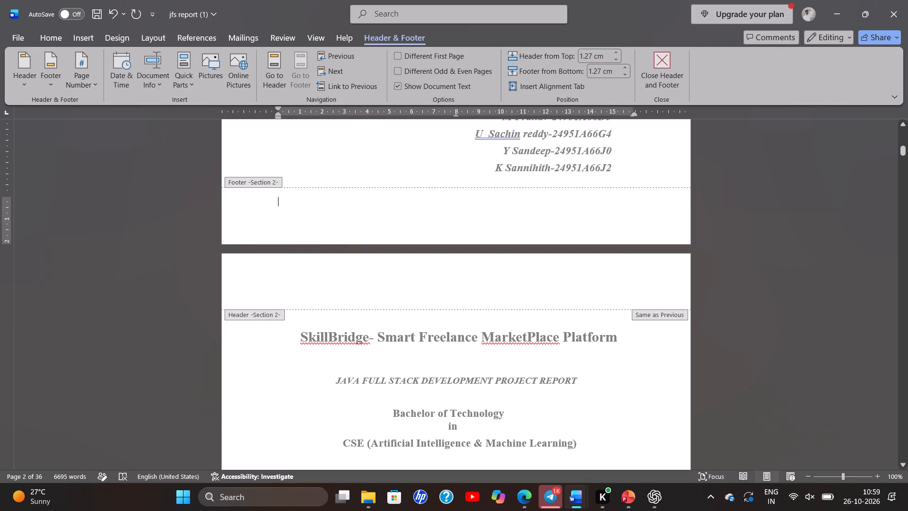
key("Escape")
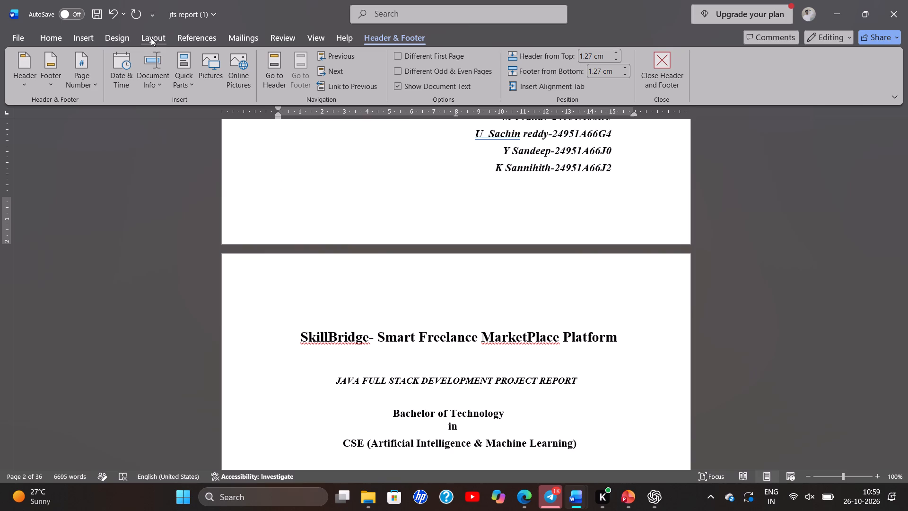
Insert a Next Page section break below the student names at the end of the first cover page.
scroll(276, 281, "up", 4)
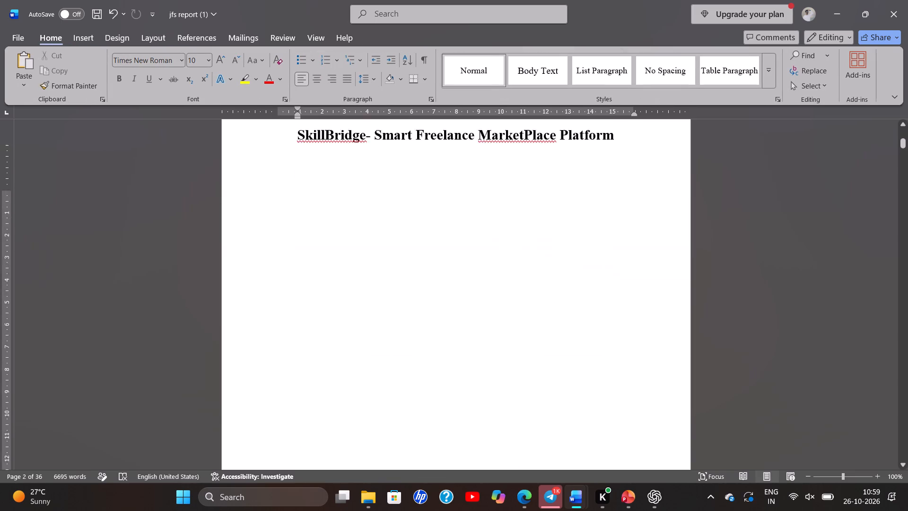
scroll(276, 281, "up", 2)
scroll(276, 281, "down", 3)
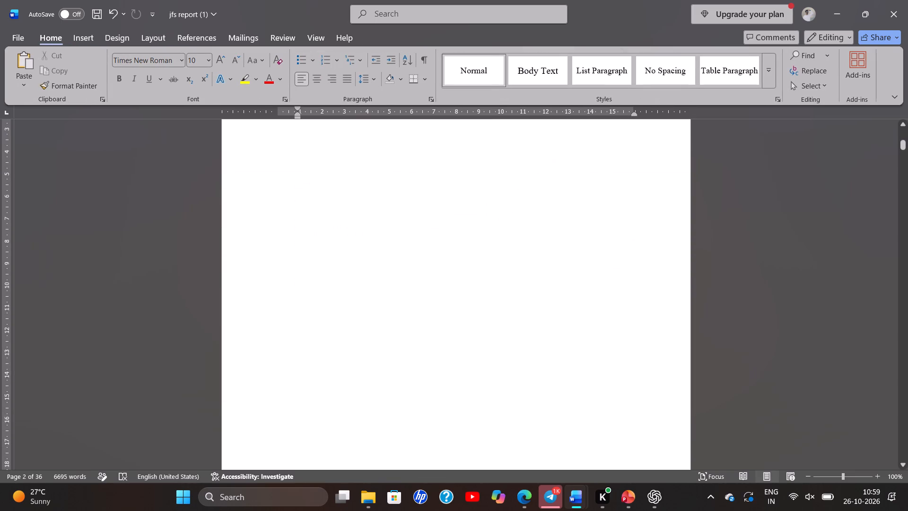
scroll(276, 281, "down", 5)
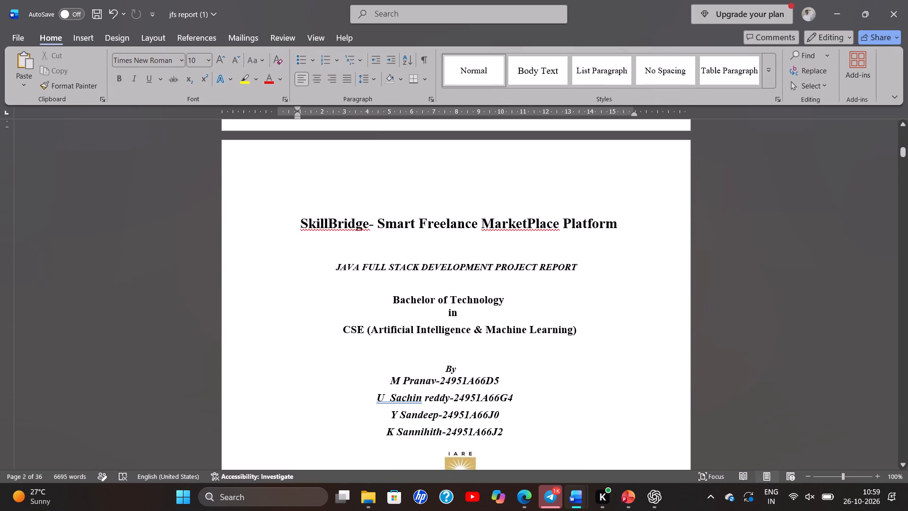
left_click(281, 181)
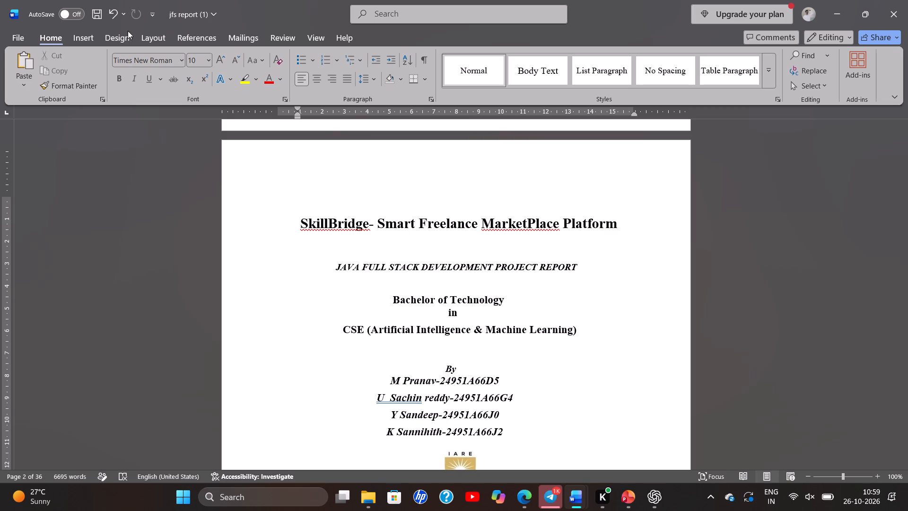
scroll(312, 139, "up", 1)
left_click(362, 227)
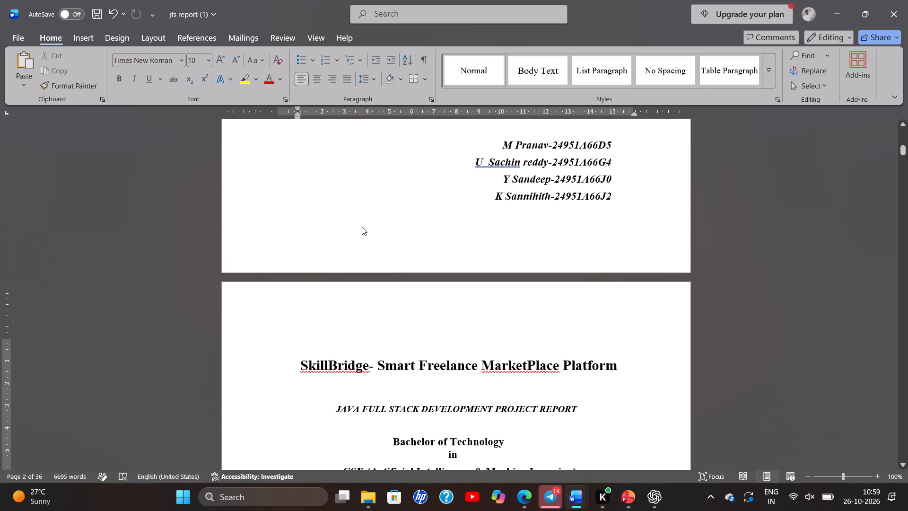
left_click(144, 34)
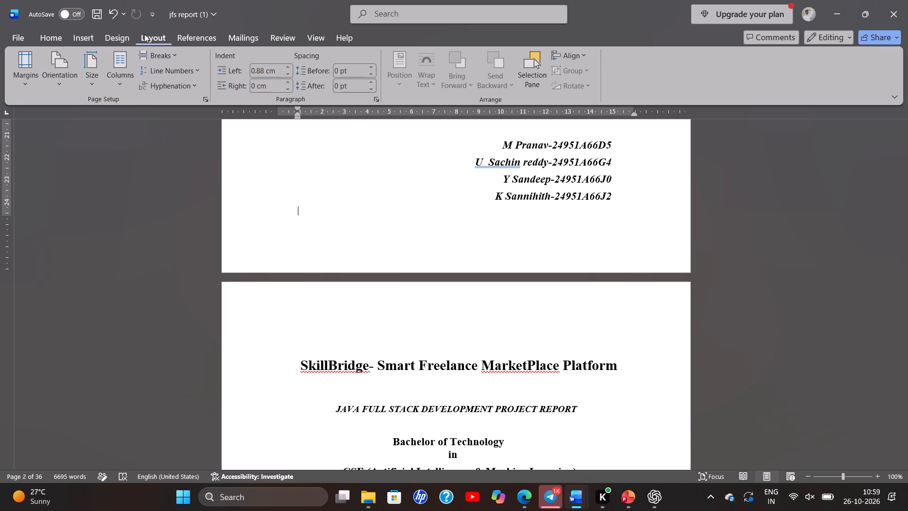
left_click(167, 55)
left_click(179, 233)
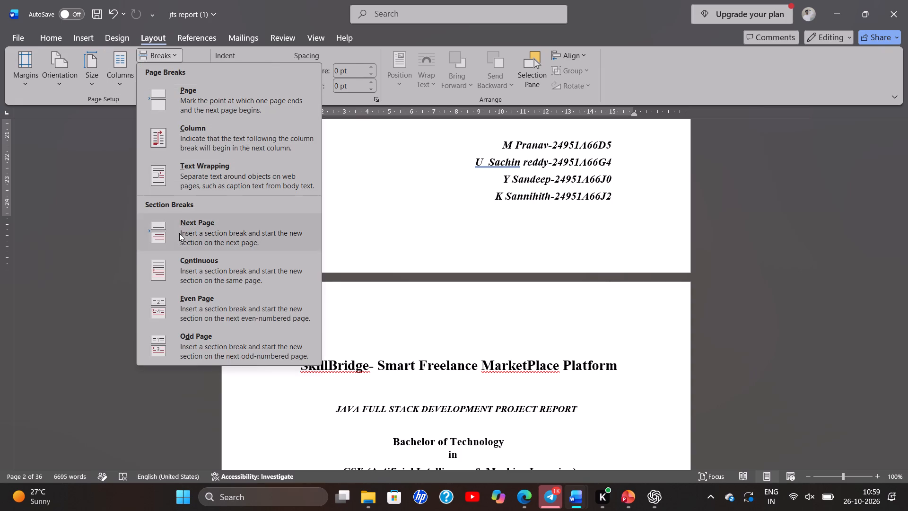
Add a centred Plain Number 2 page number to the footer of the title page dated November, 2026.
scroll(267, 289, "down", 4)
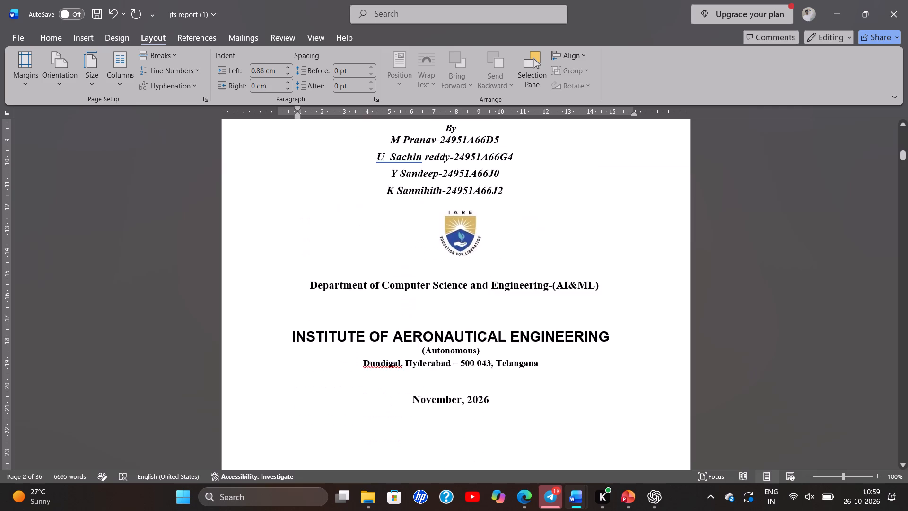
scroll(267, 289, "down", 3)
left_click(448, 260)
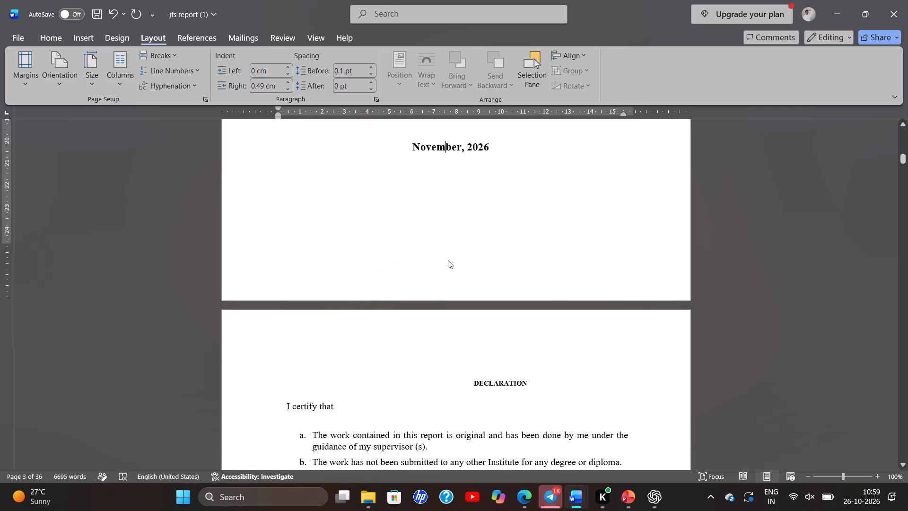
scroll(448, 260, "down", 1)
scroll(448, 260, "up", 1)
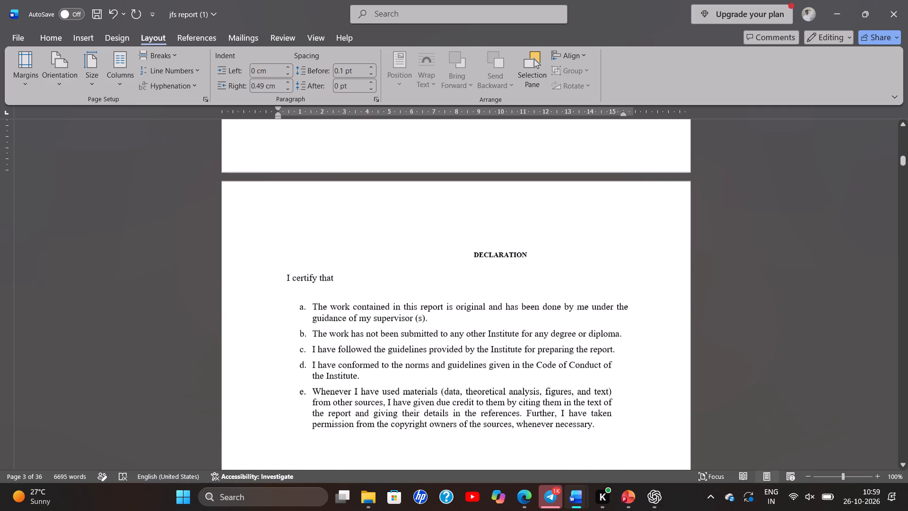
scroll(448, 260, "up", 2)
left_click(449, 295)
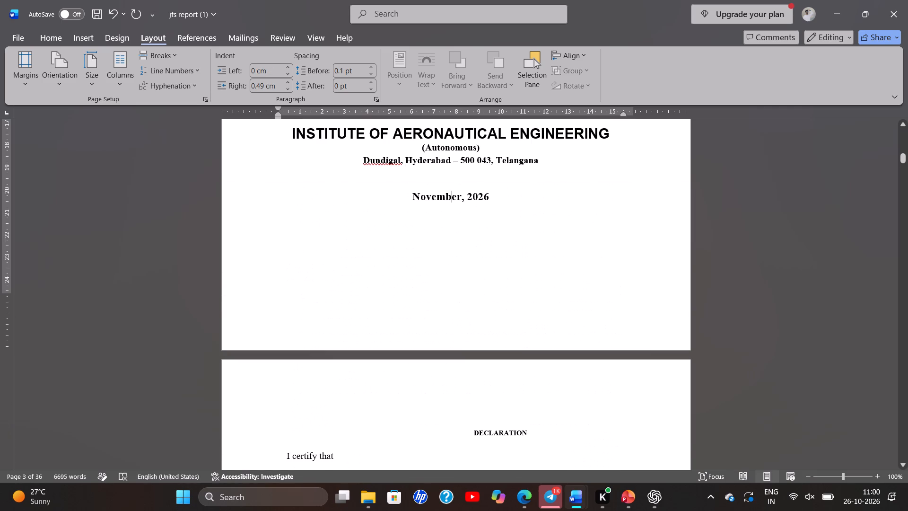
left_click(504, 196)
right_click(434, 316)
left_click(454, 325)
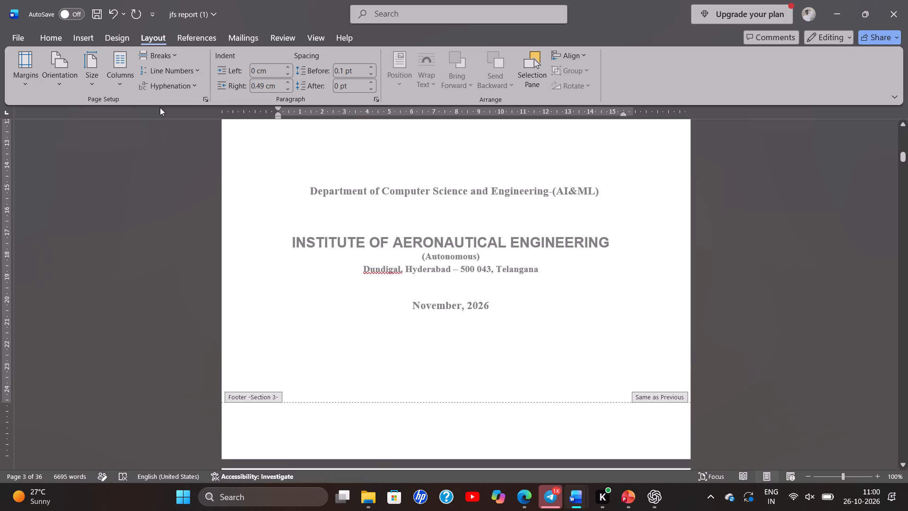
left_click(84, 89)
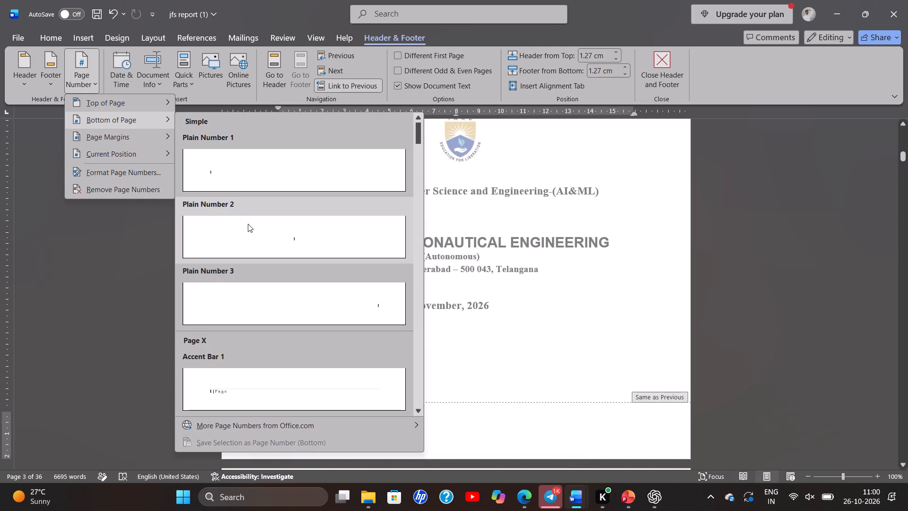
left_click(248, 224)
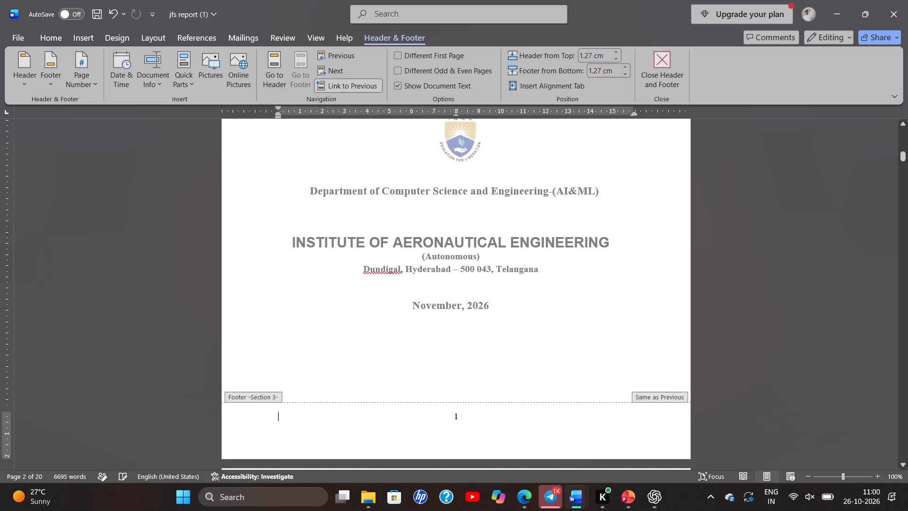
Set that title page's page number format to uppercase Roman numerals (I, II, III, …).
left_click(81, 83)
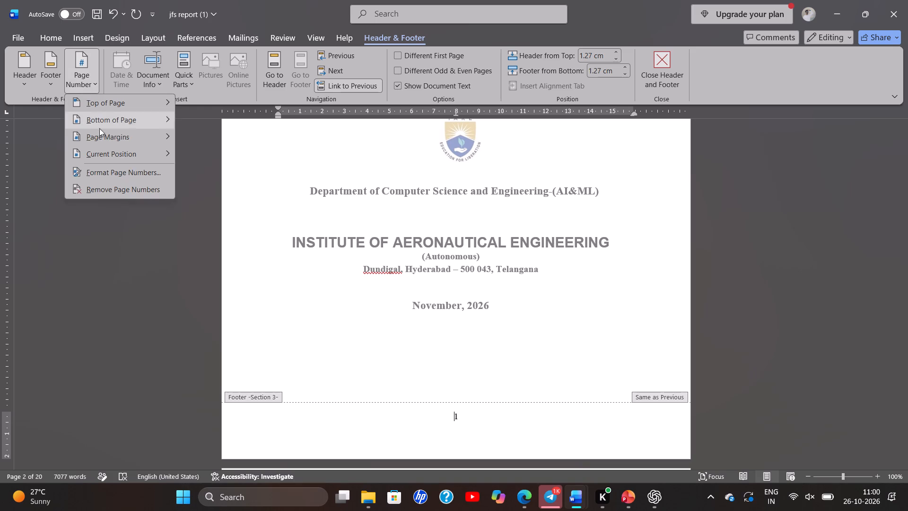
left_click(107, 167)
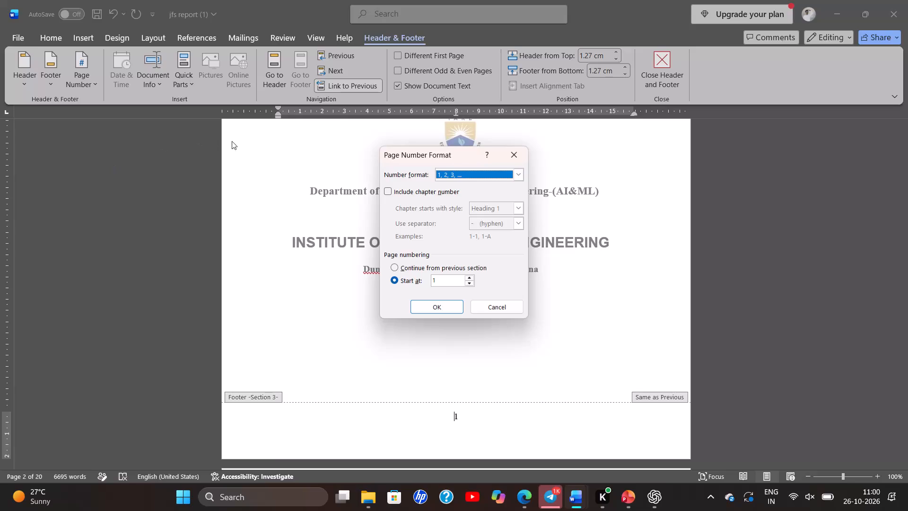
left_click(456, 176)
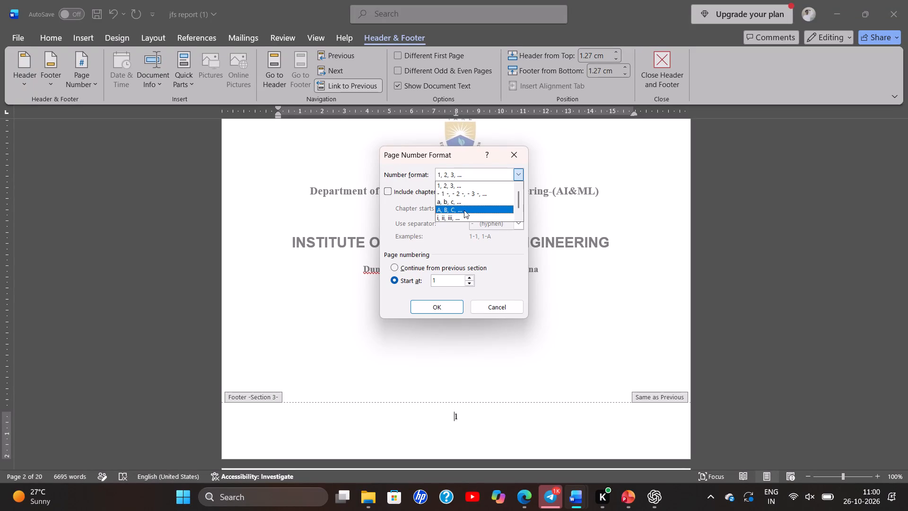
scroll(466, 210, "down", 2)
left_click(459, 220)
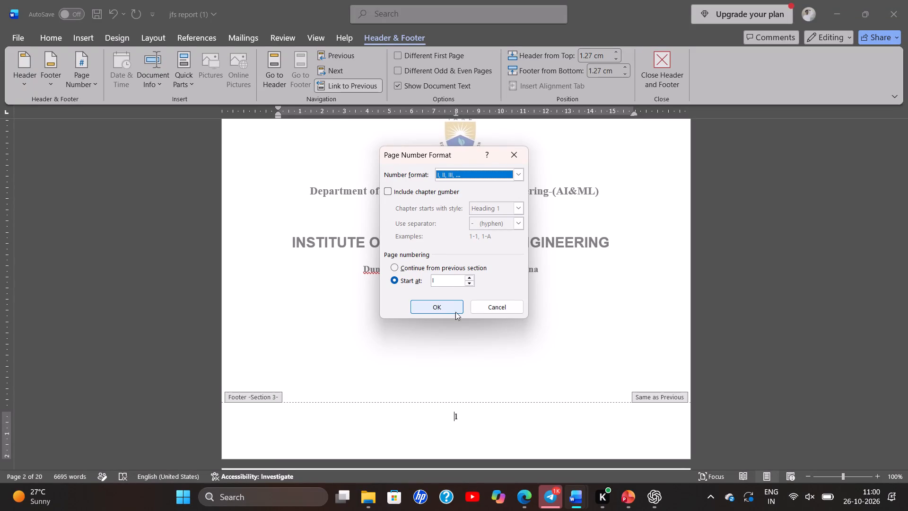
left_click(454, 305)
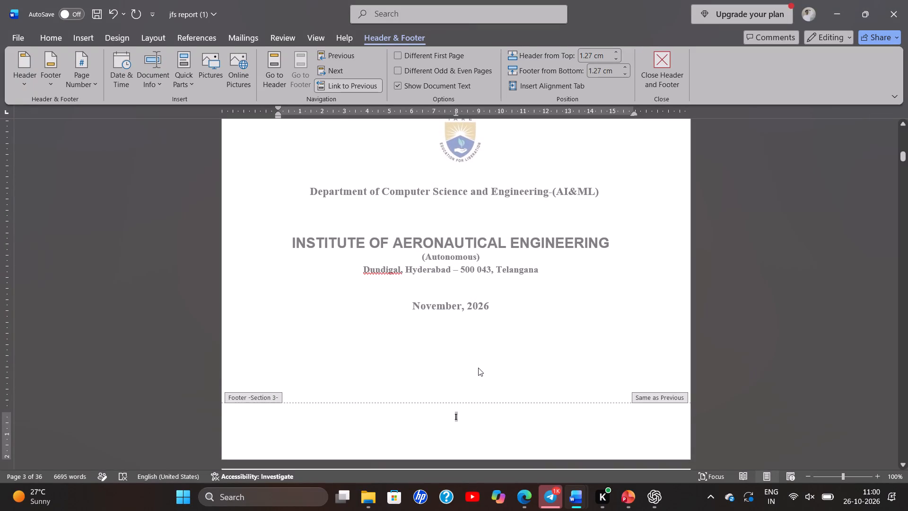
Change the Declaration page's footer number format to uppercase Roman numerals (I, II, III, …).
scroll(478, 368, "down", 3)
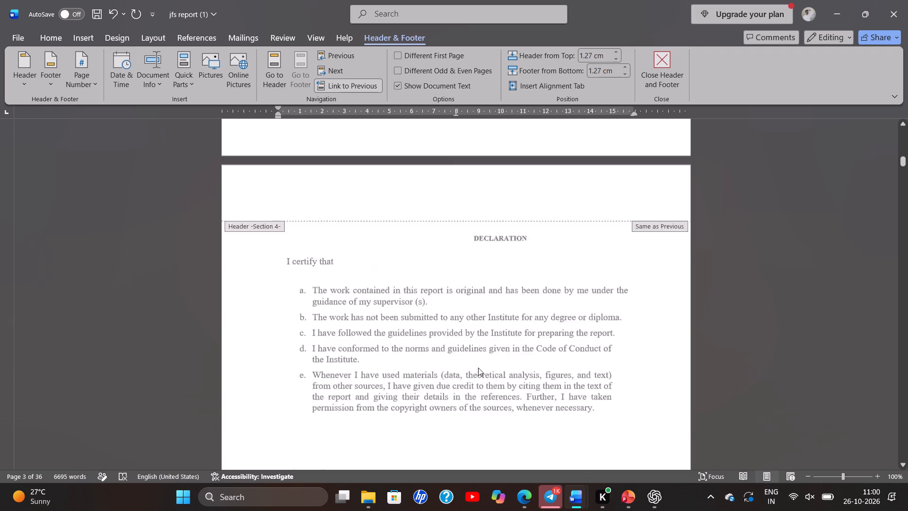
scroll(478, 368, "down", 5)
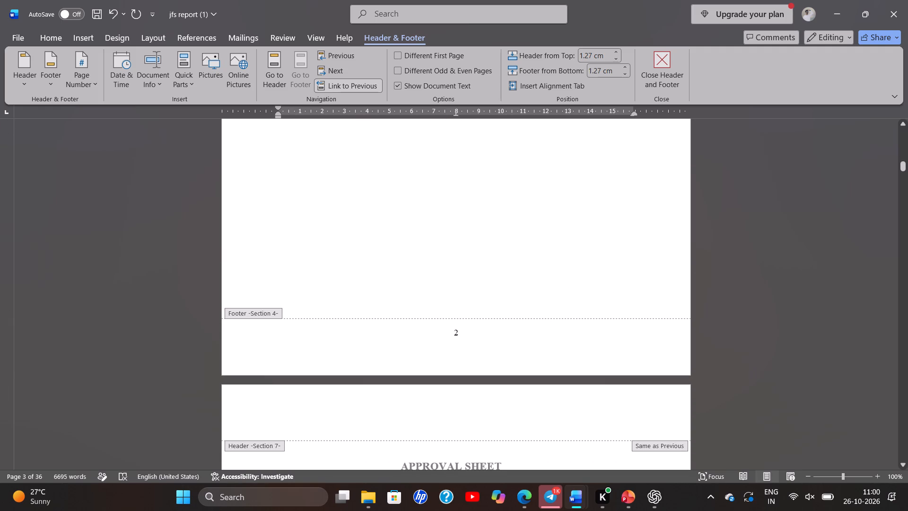
left_click_drag(472, 336, 423, 329)
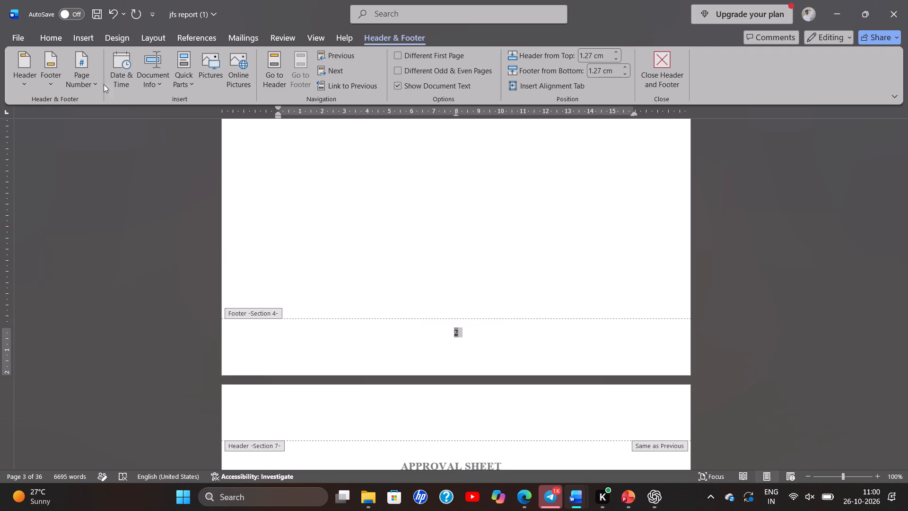
left_click(83, 79)
left_click(115, 178)
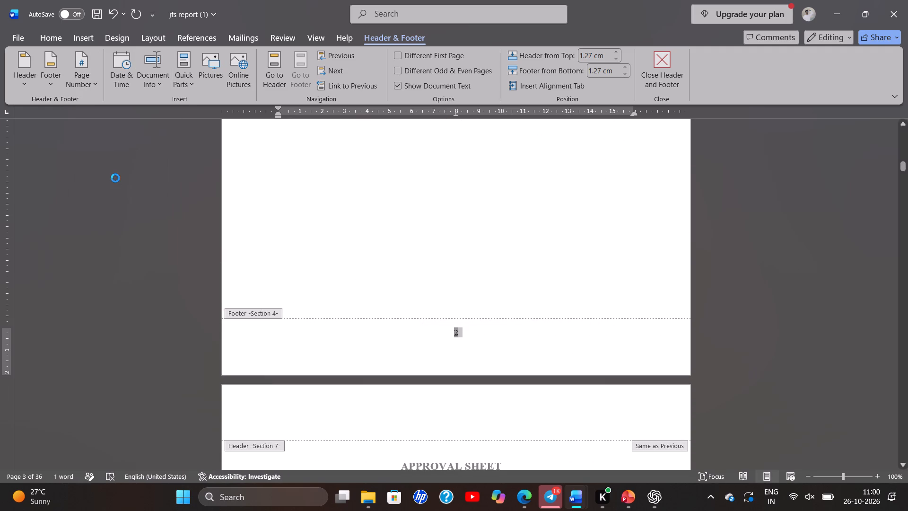
left_click(466, 174)
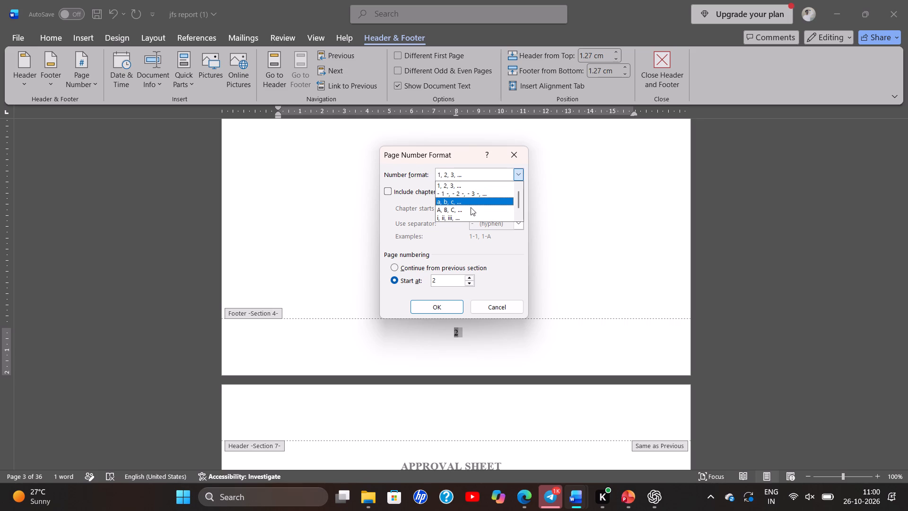
scroll(471, 207, "down", 4)
left_click(466, 215)
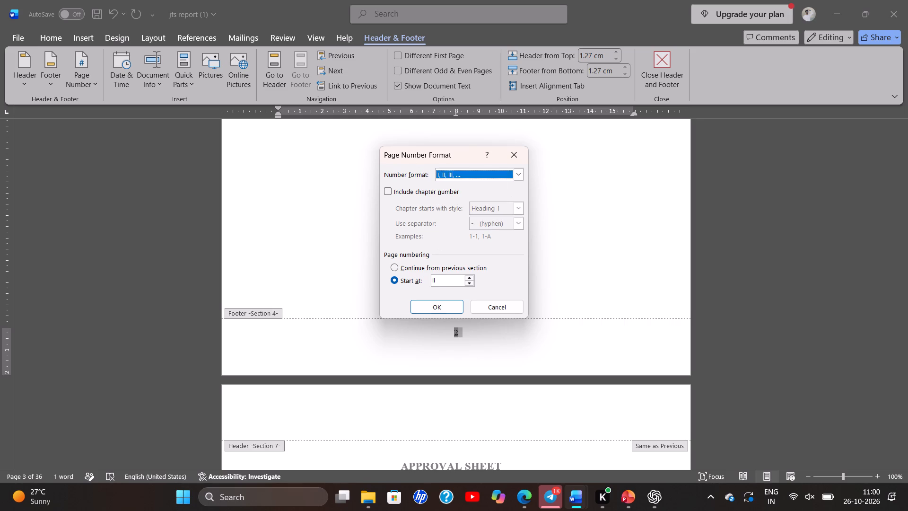
left_click(445, 308)
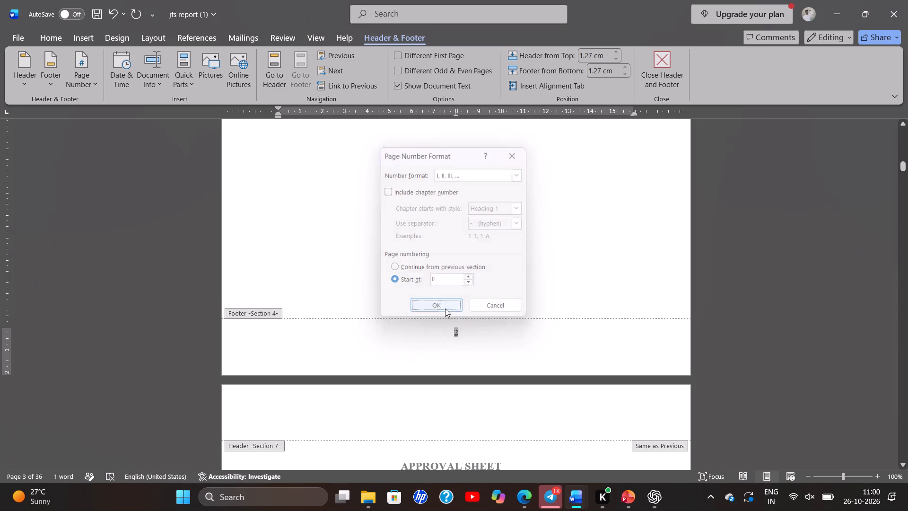
Change the Approval Sheet page's footer number format to uppercase Roman numerals (I, II, III, …).
scroll(514, 357, "down", 7)
scroll(514, 357, "up", 1)
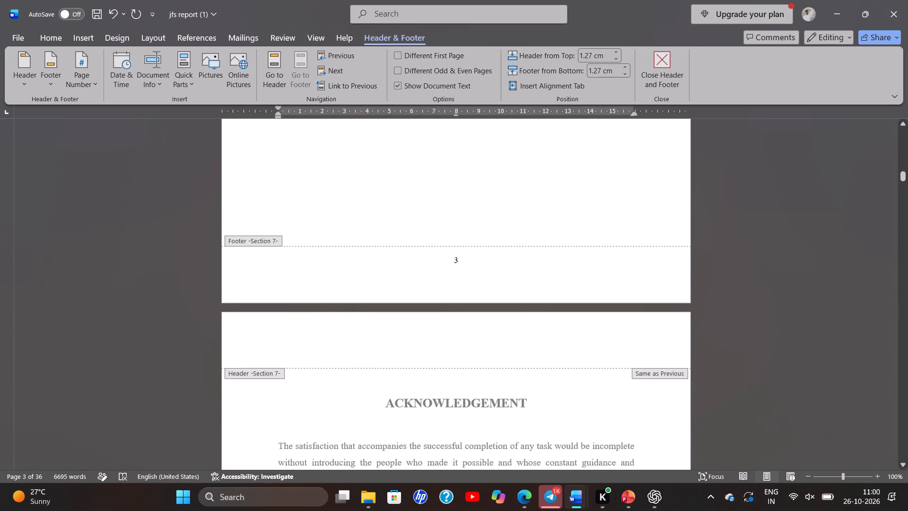
left_click_drag(454, 257, 493, 308)
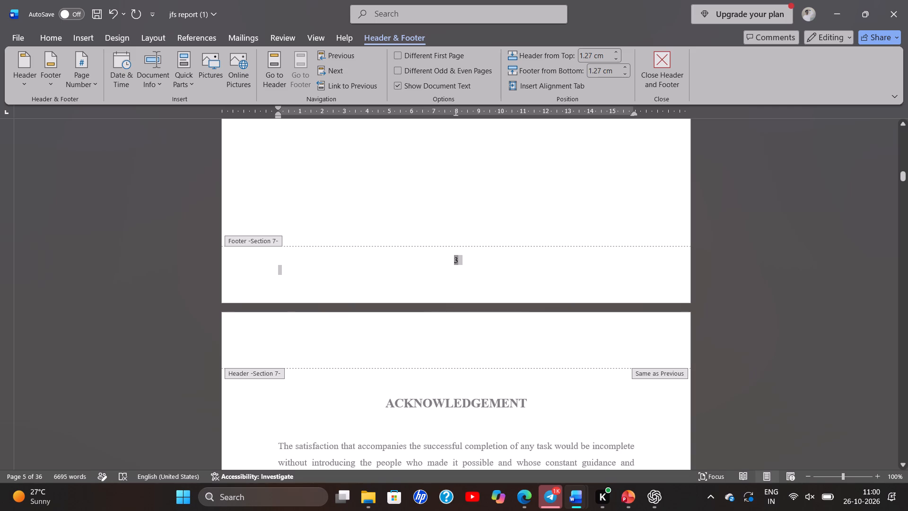
left_click_drag(493, 308, 493, 305)
left_click(98, 84)
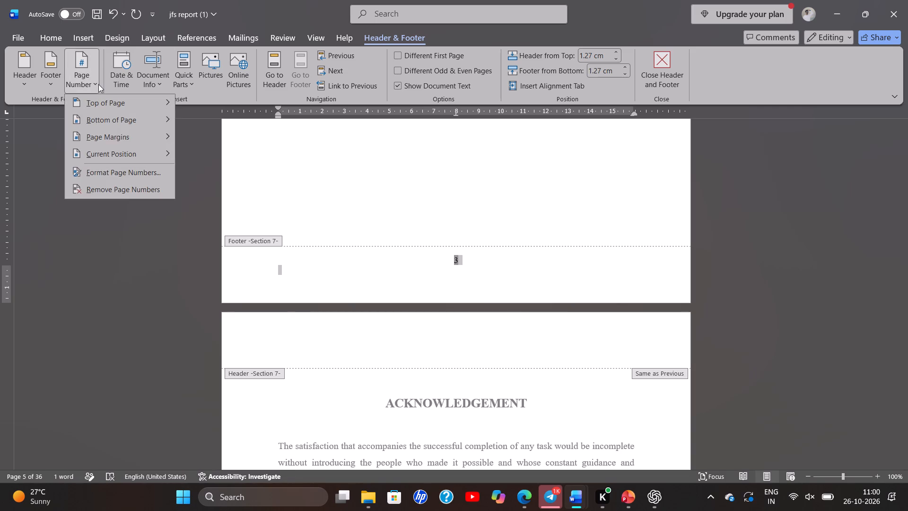
left_click(132, 171)
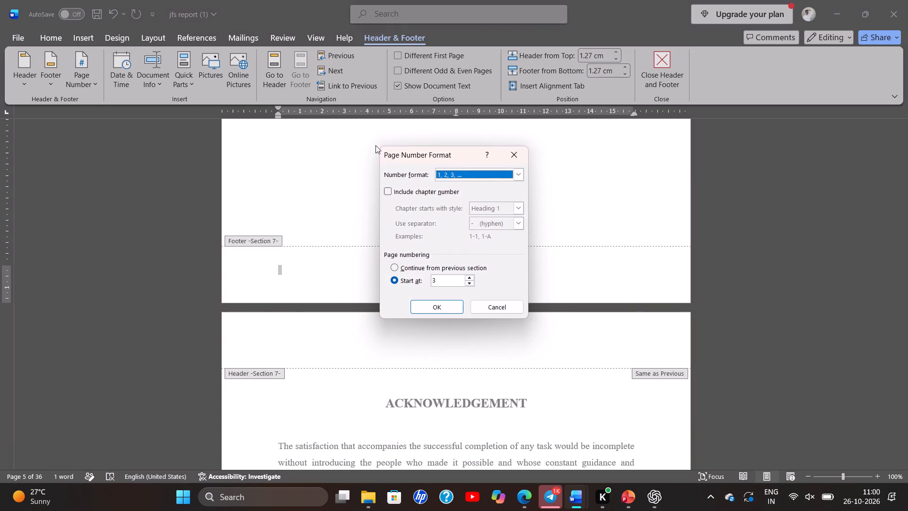
left_click_drag(467, 179, 466, 214)
scroll(466, 214, "down", 2)
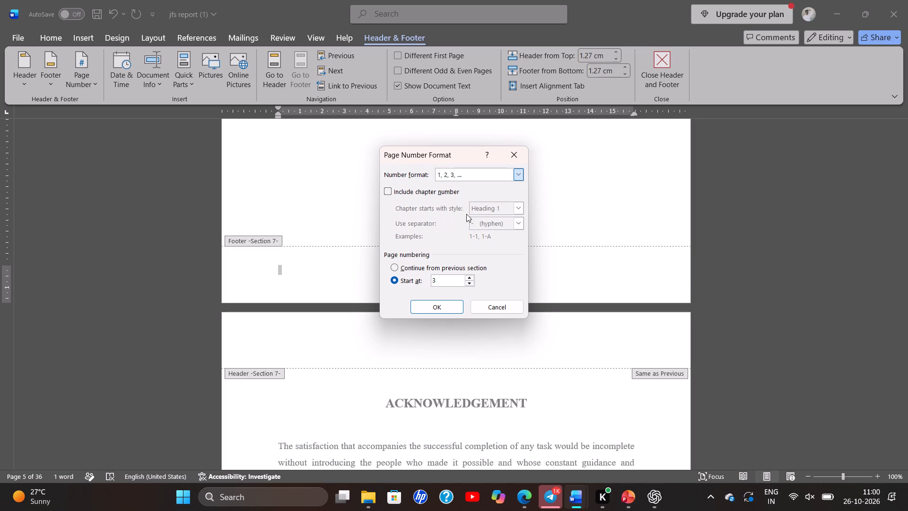
left_click(468, 178)
scroll(469, 195, "down", 2)
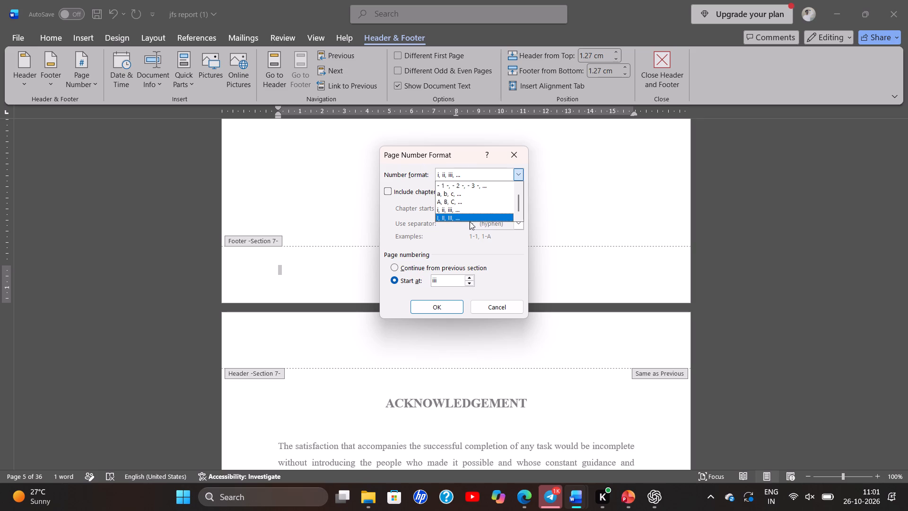
left_click(470, 221)
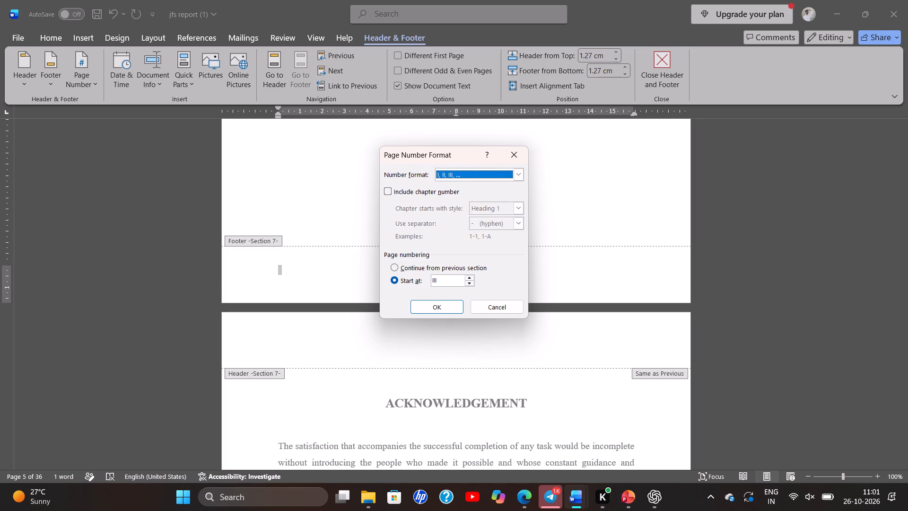
left_click(437, 309)
Unlink the Abstract page's footer from the previous section.
scroll(437, 309, "down", 2)
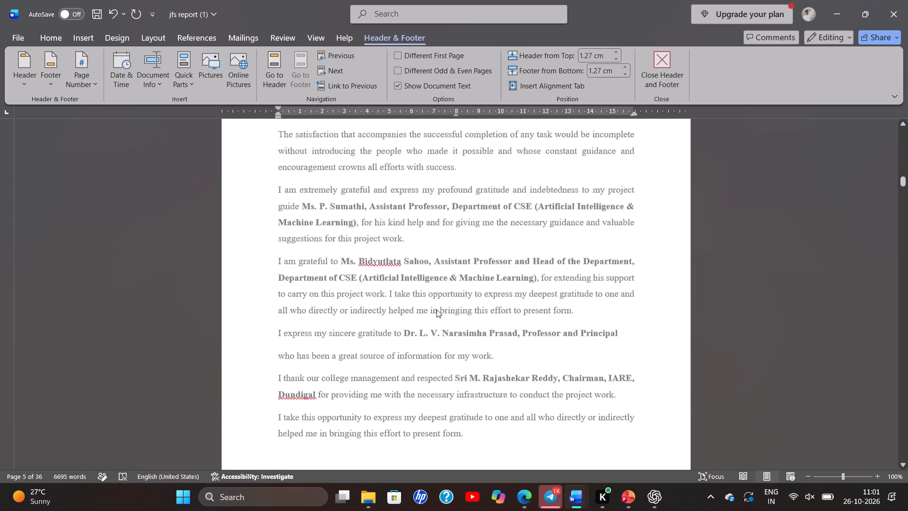
scroll(437, 309, "down", 2)
scroll(464, 425, "down", 2)
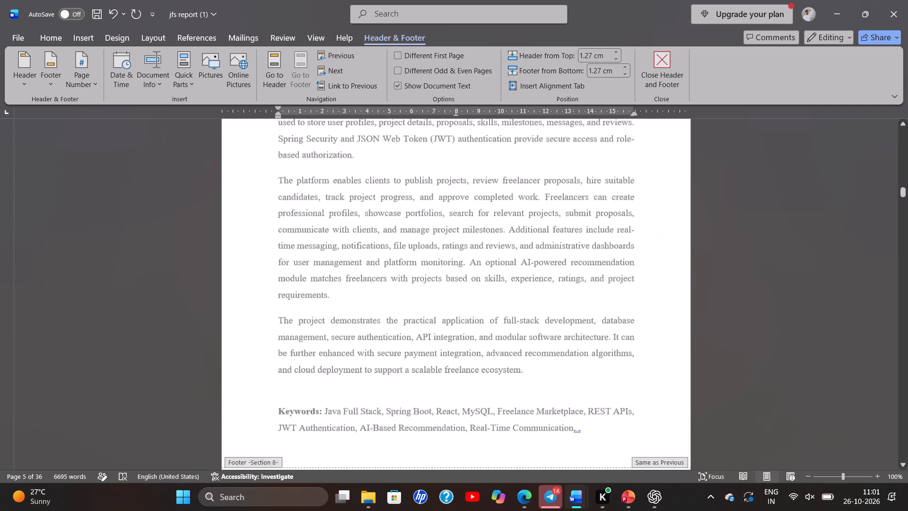
scroll(464, 425, "down", 2)
left_click_drag(464, 413, 444, 409)
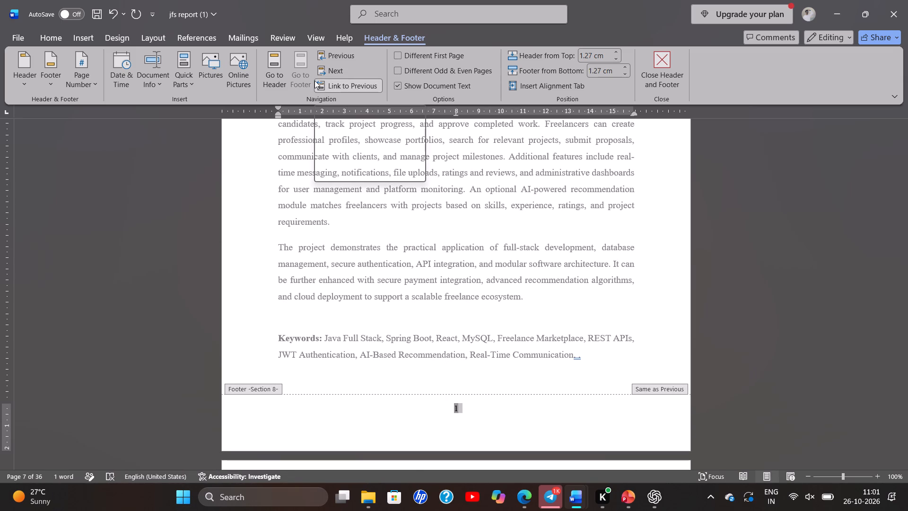
left_click(363, 91)
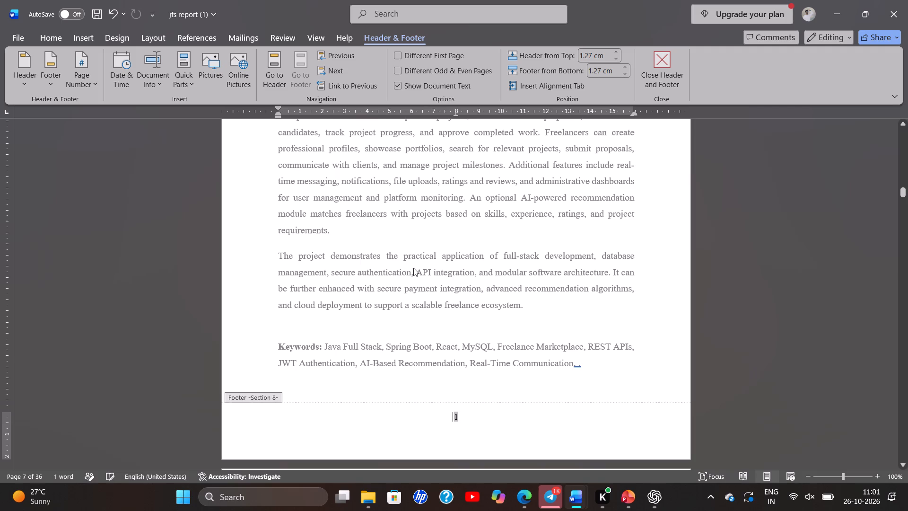
left_click(339, 61)
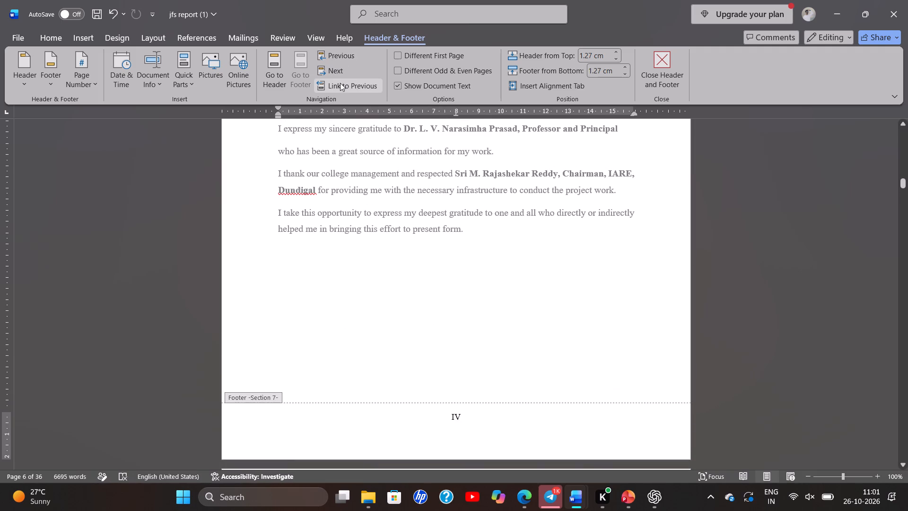
Set the Abstract page's footer numbering to uppercase Roman numerals (I, II, III, …), starting at V.
scroll(340, 84, "down", 5)
scroll(395, 215, "down", 2)
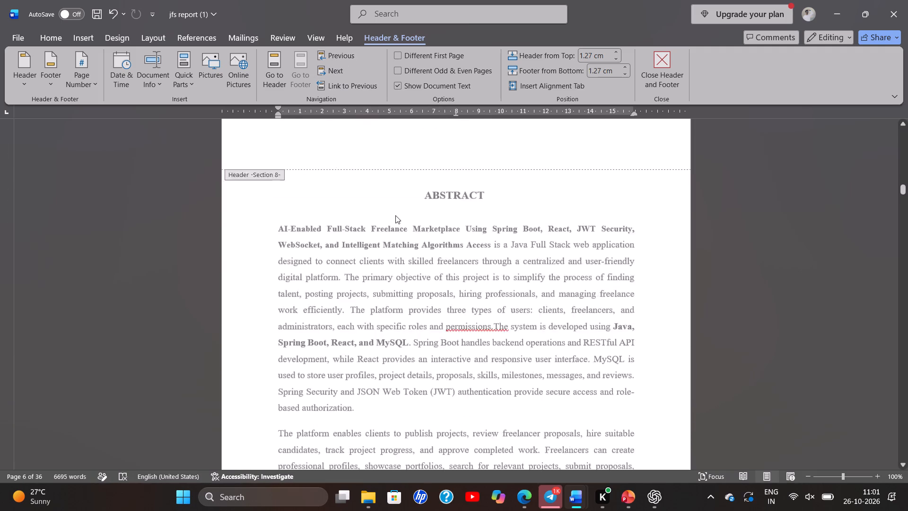
scroll(395, 215, "down", 5)
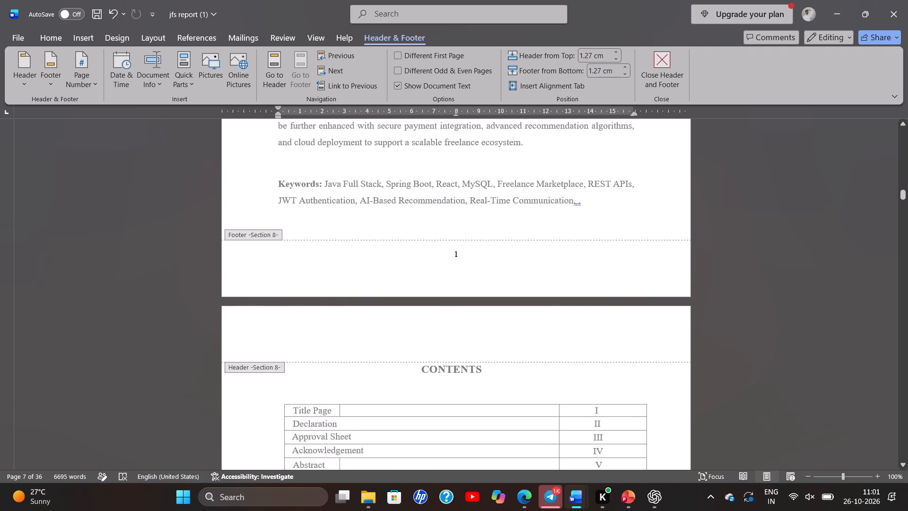
left_click_drag(462, 253, 425, 256)
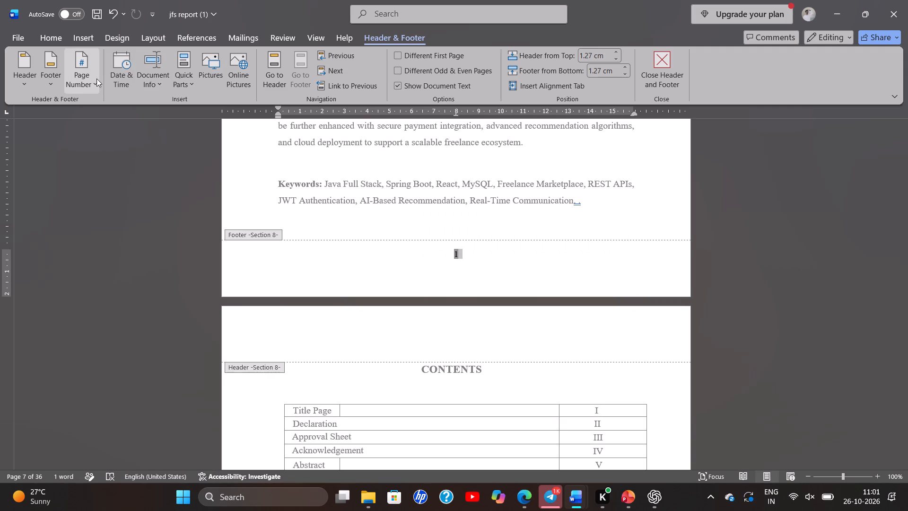
left_click(96, 79)
left_click(118, 175)
left_click(457, 177)
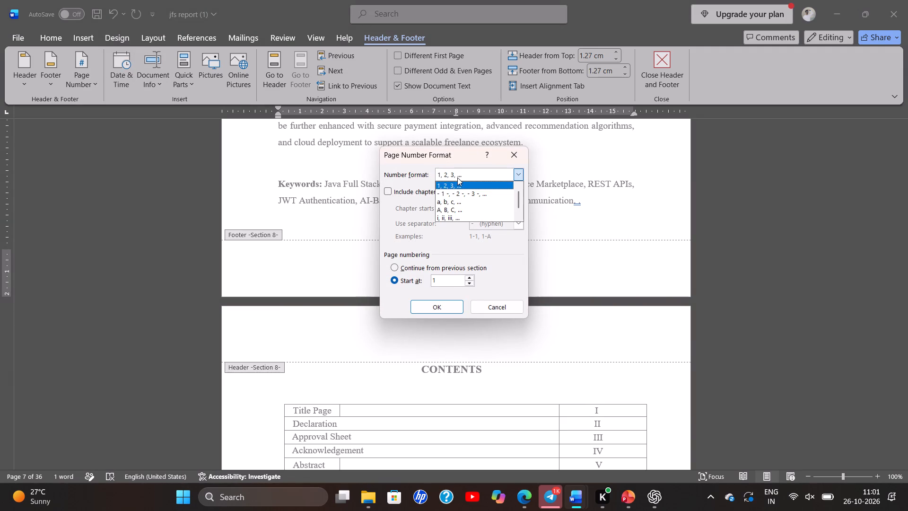
scroll(465, 209, "down", 2)
left_click(462, 218)
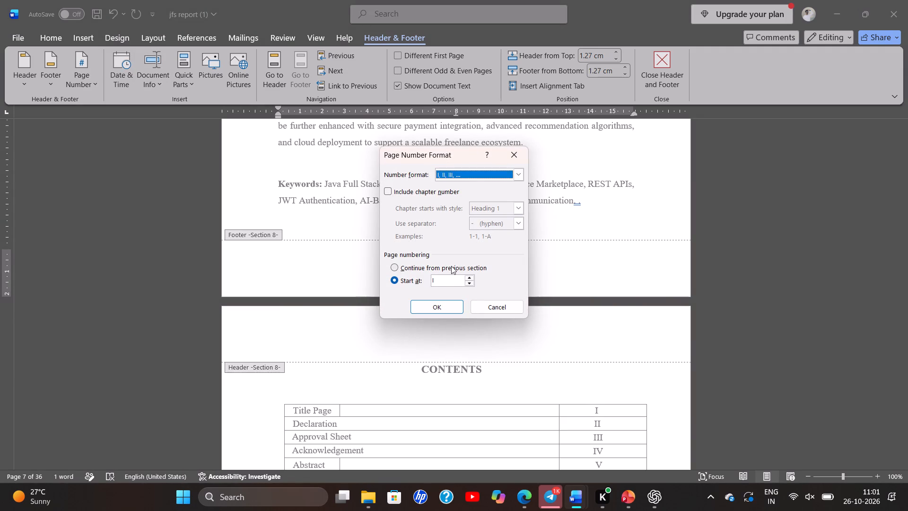
left_click(448, 280)
key("BackSpace")
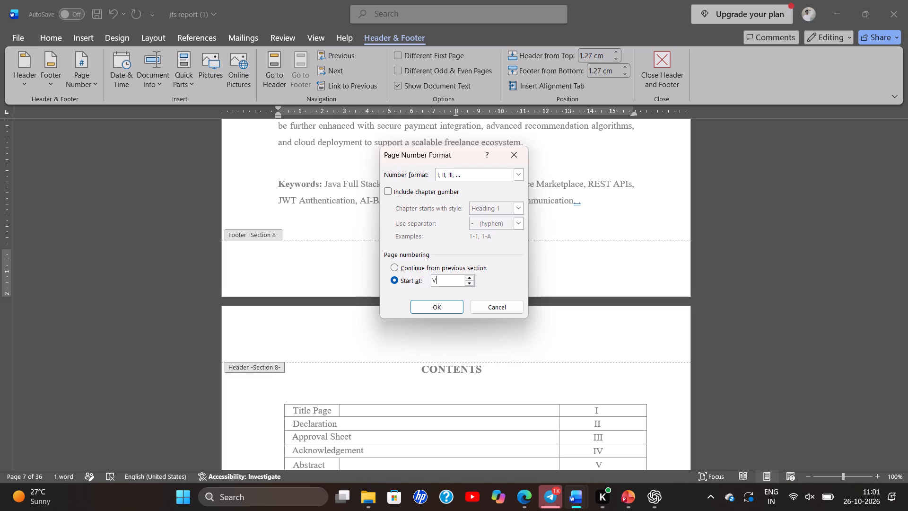
key("Return")
Leave footer editing and check the footer page numbers across the front pages up to the start of Chapter 1.
scroll(507, 388, "down", 1)
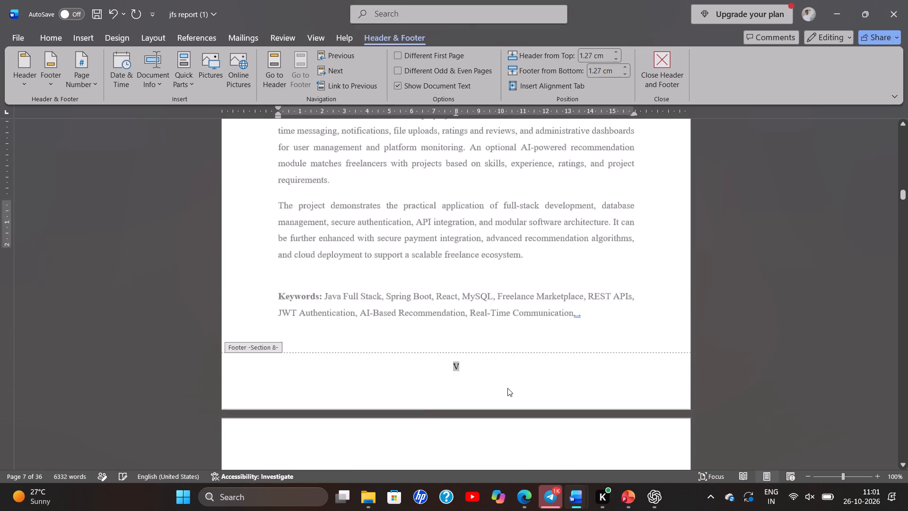
scroll(507, 388, "down", 4)
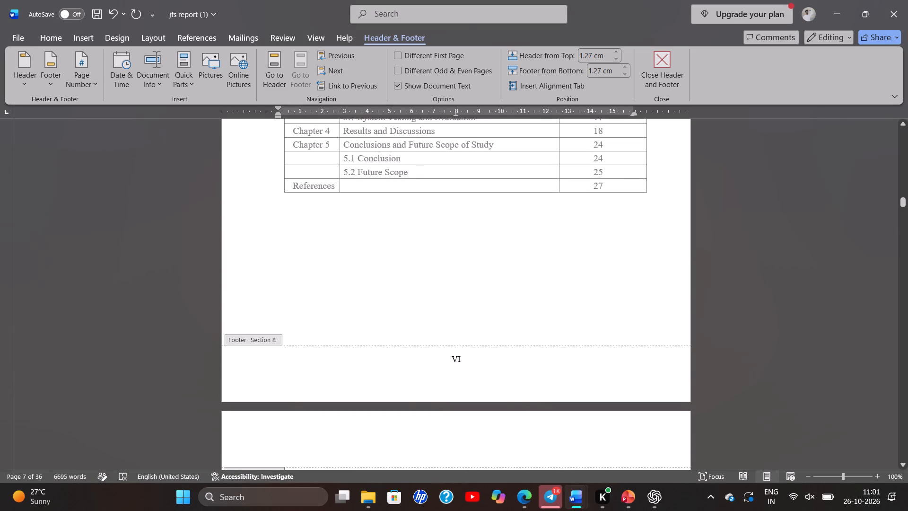
scroll(507, 388, "down", 9)
scroll(507, 388, "up", 2)
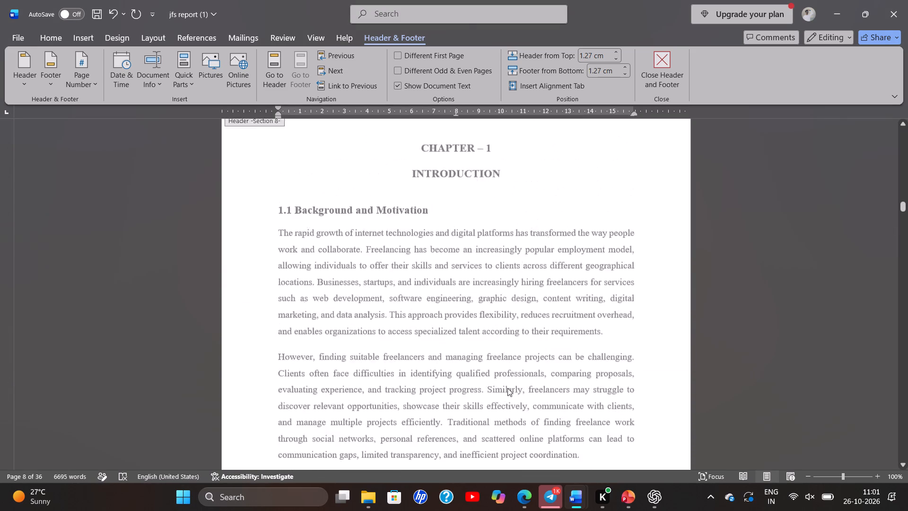
scroll(507, 388, "up", 2)
key("Escape")
scroll(507, 388, "down", 1)
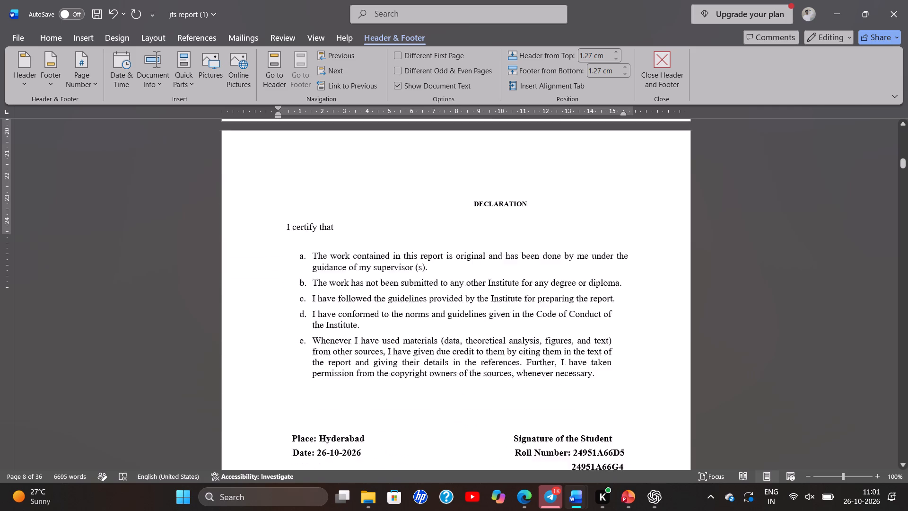
scroll(507, 388, "down", 10)
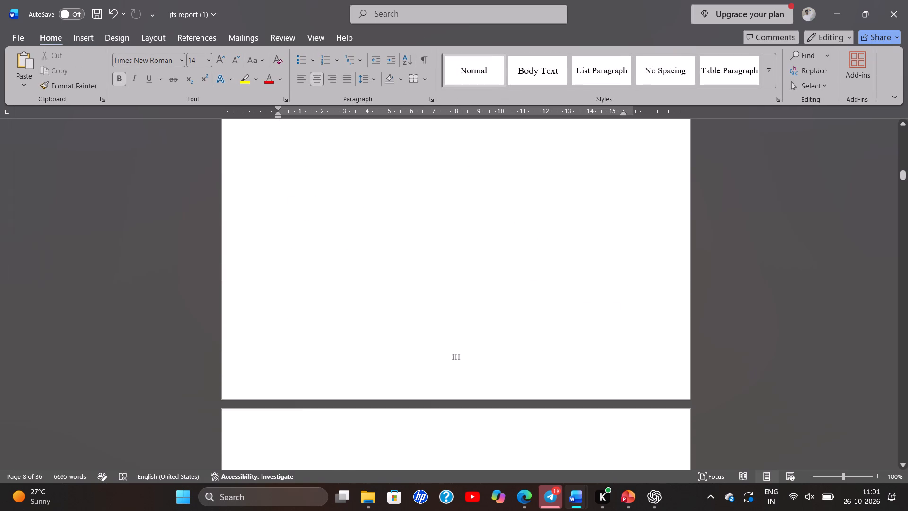
scroll(507, 388, "down", 11)
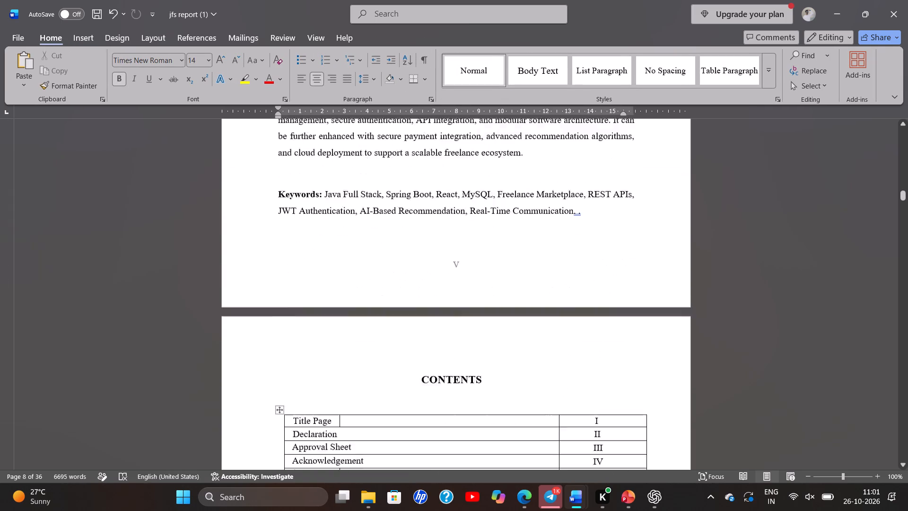
scroll(507, 388, "down", 10)
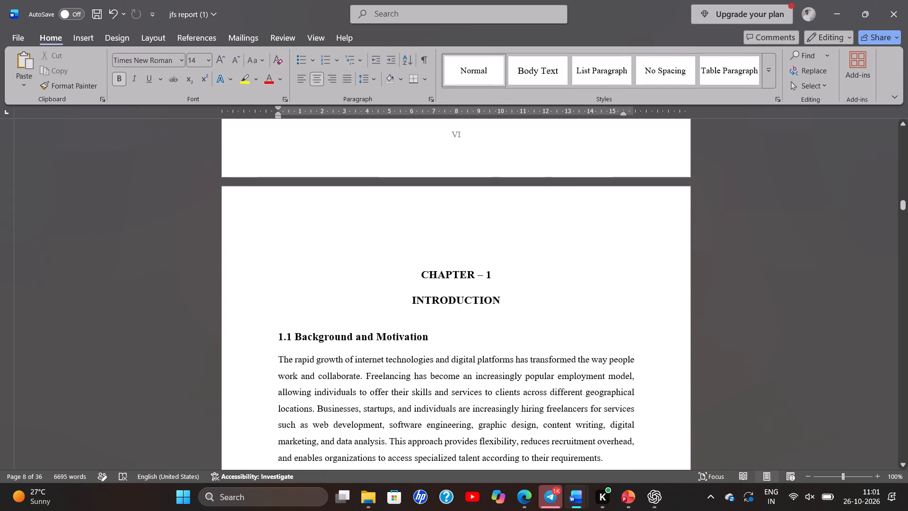
Insert a Next Page section break below the contents table, before Chapter 1.
scroll(373, 180, "up", 1)
left_click(352, 216)
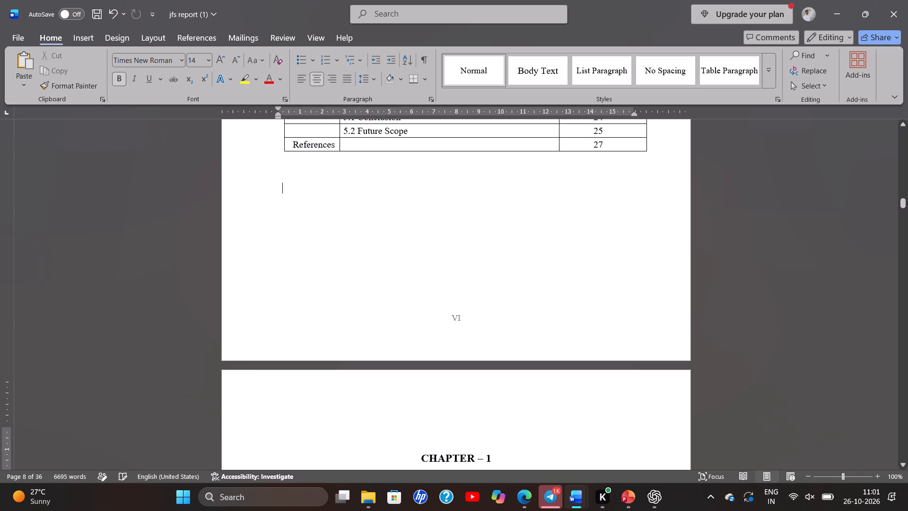
left_click(77, 37)
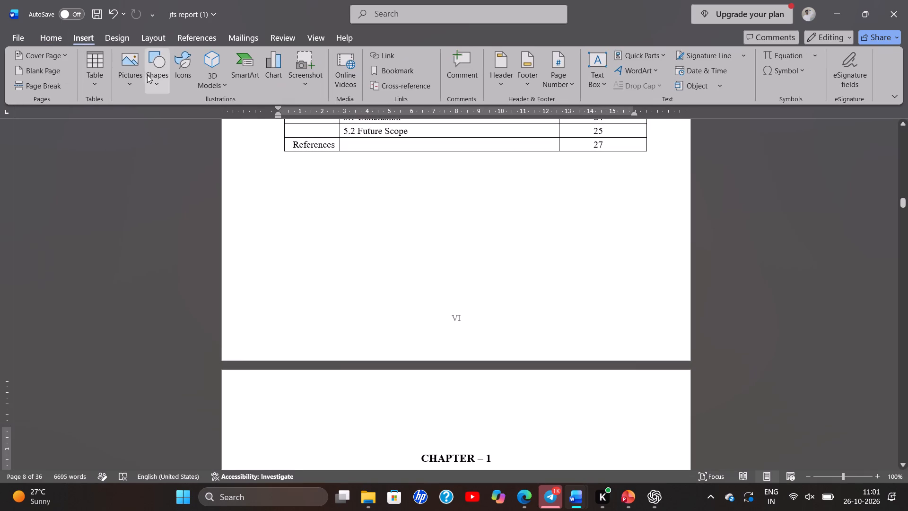
left_click(148, 33)
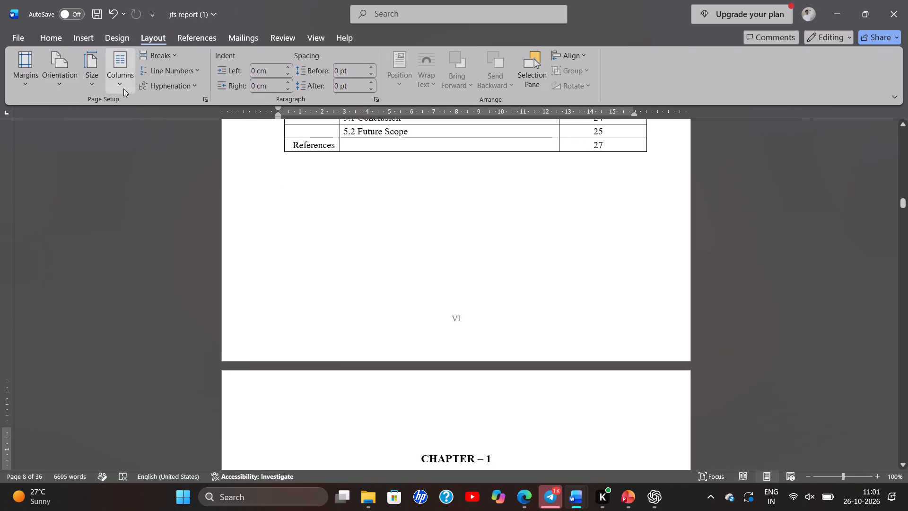
left_click(171, 51)
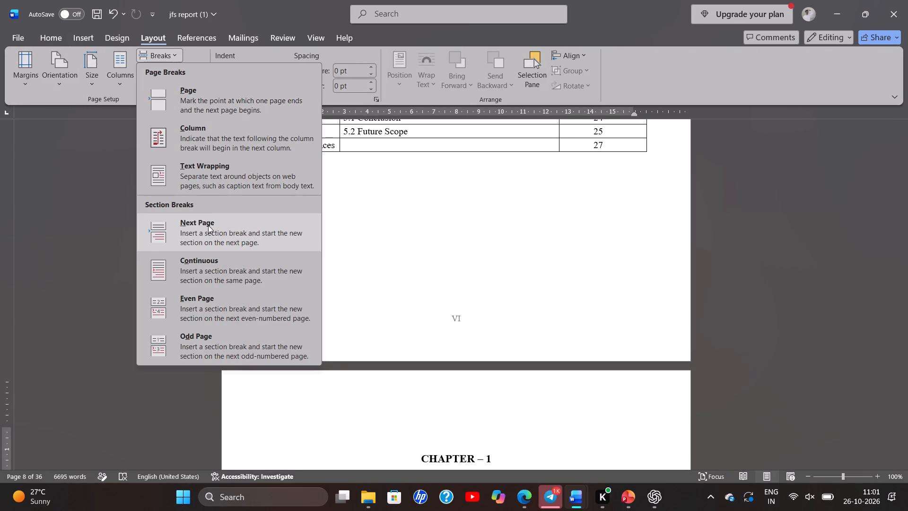
left_click(208, 225)
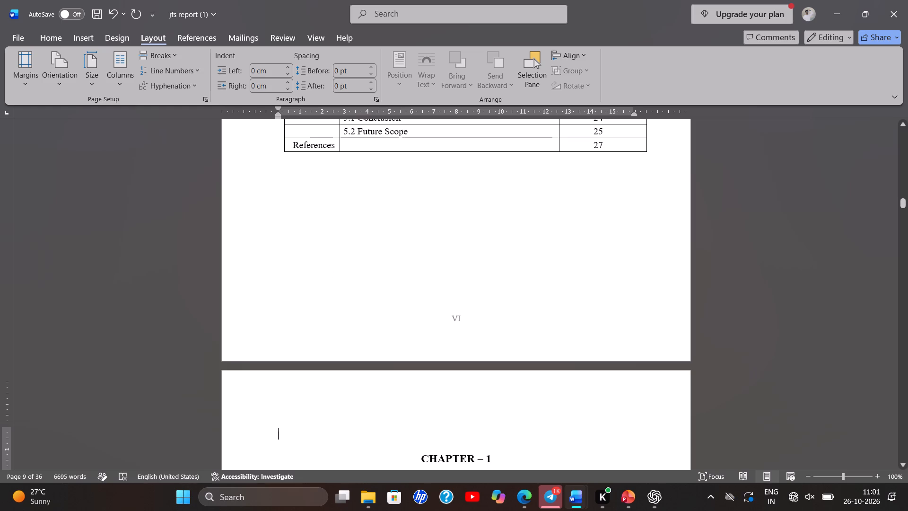
Delete the page number from the footer of Chapter 1's first page.
scroll(503, 287, "down", 2)
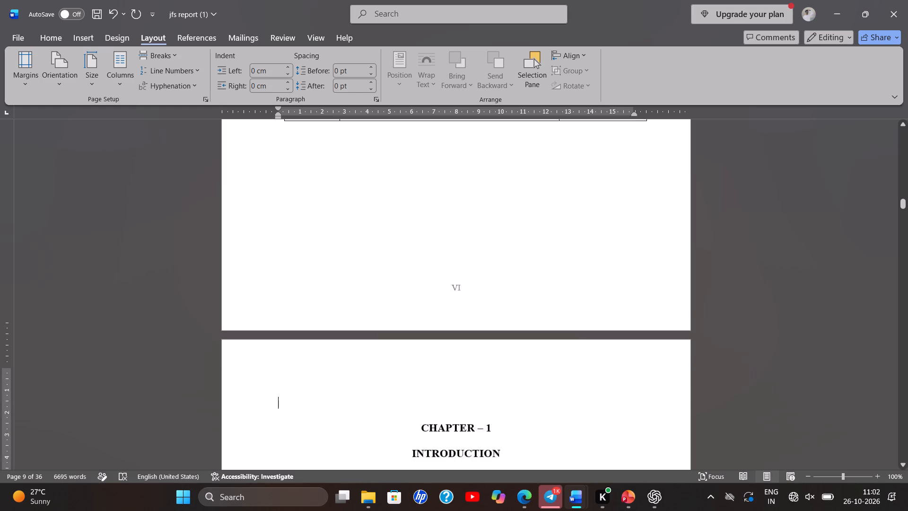
scroll(503, 287, "down", 4)
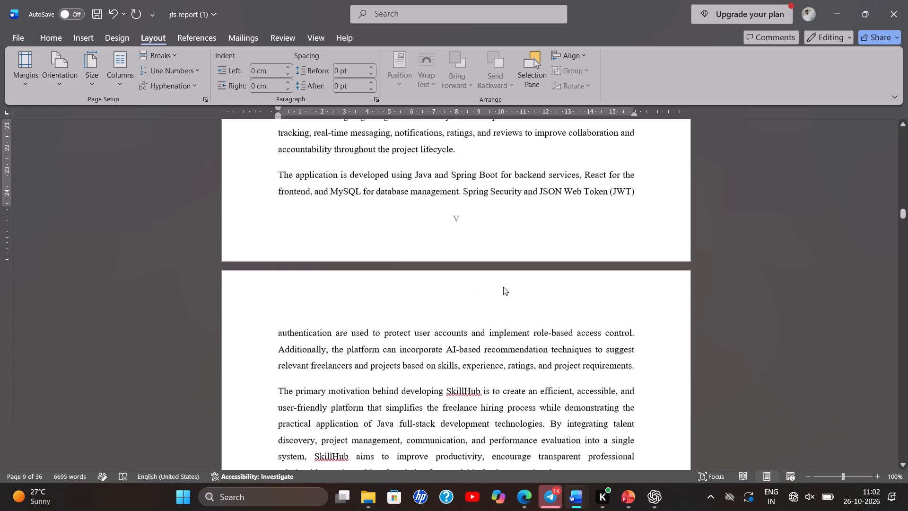
right_click(456, 220)
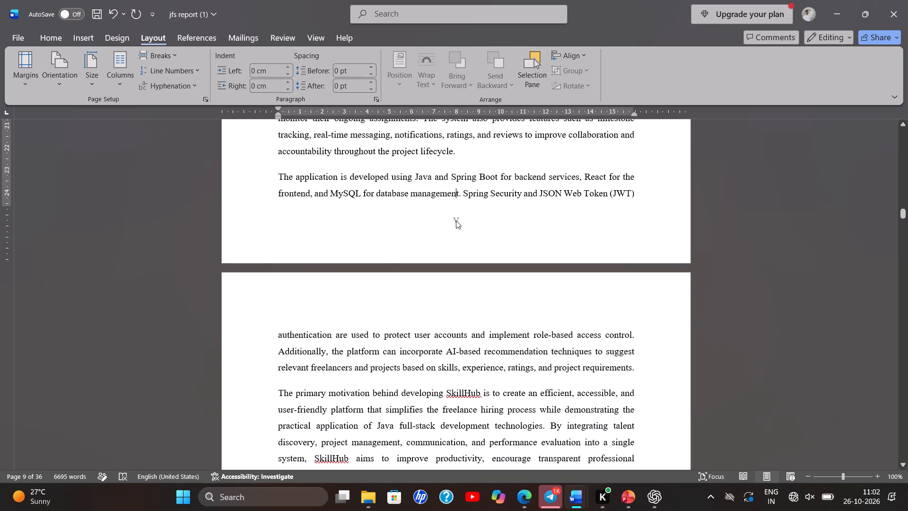
left_click(478, 232)
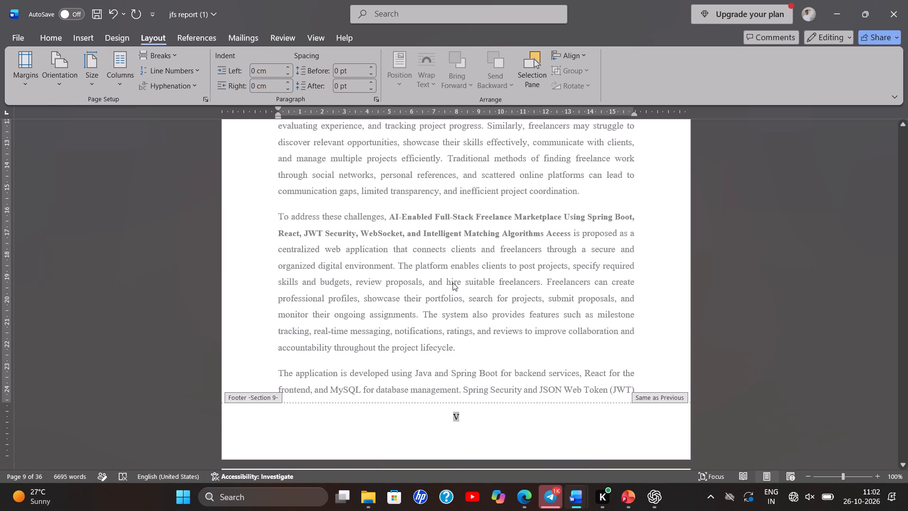
key("BackSpace")
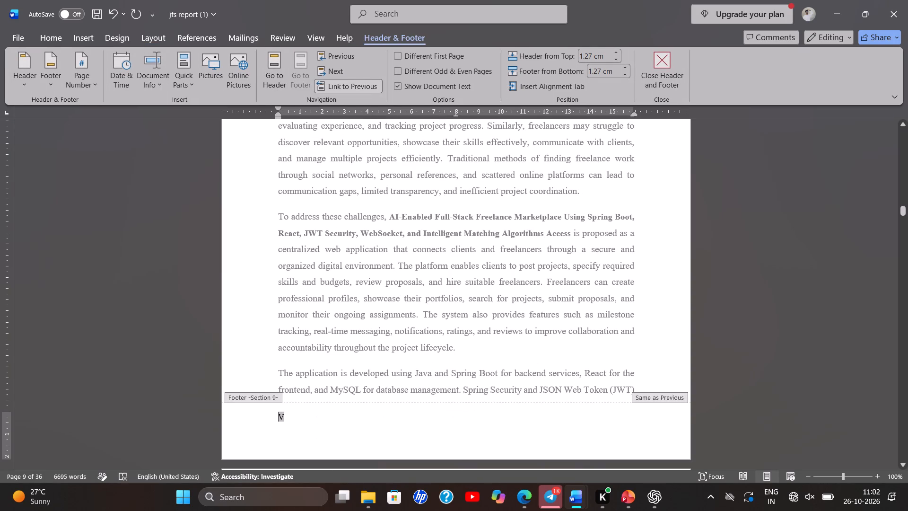
key("Delete")
key("Delete")
Set Chapter 1's page numbering to the 1, 2, 3, … format, starting at 1.
left_click(88, 86)
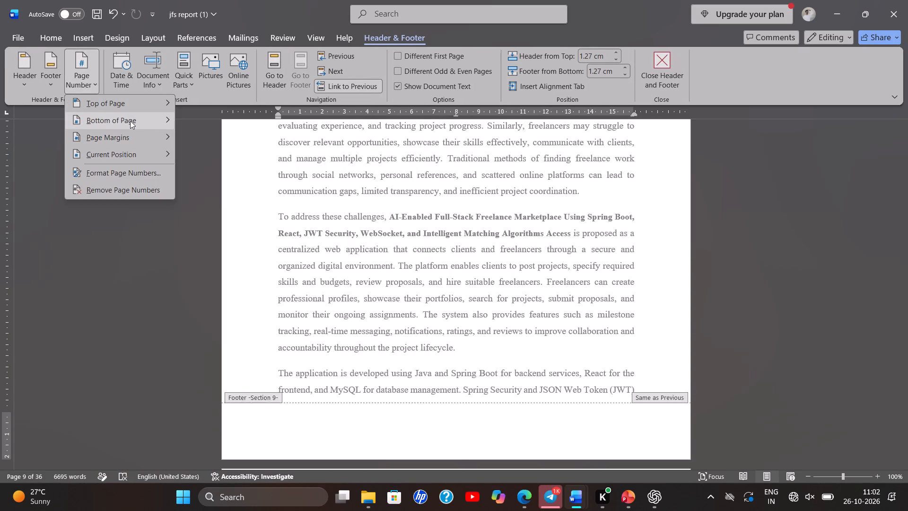
left_click(141, 176)
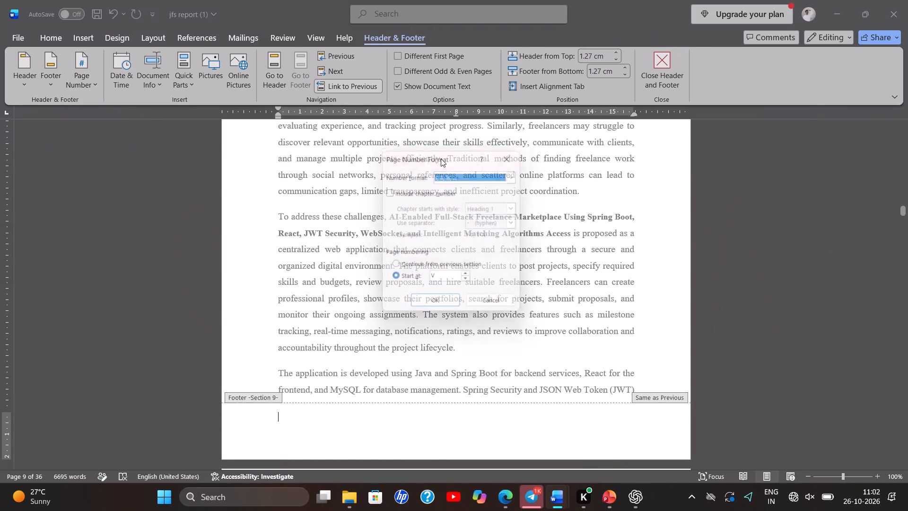
left_click(459, 179)
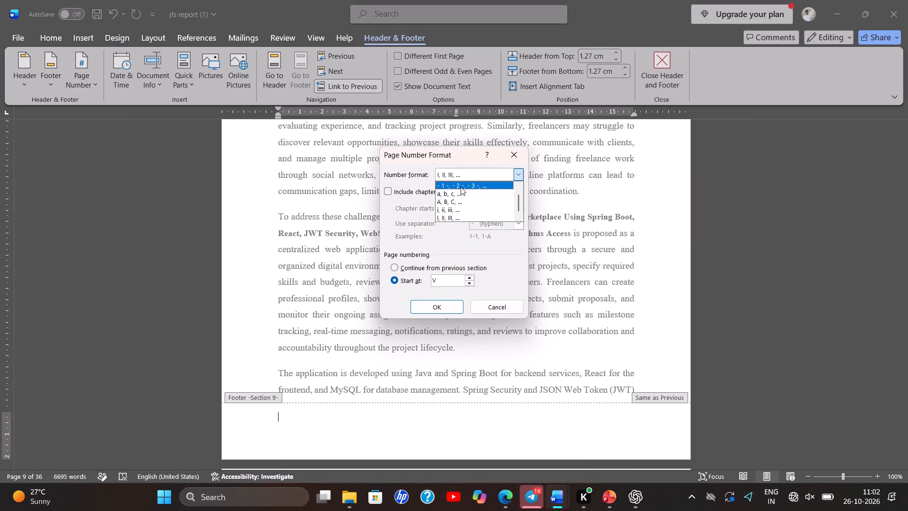
scroll(461, 188, "up", 5)
left_click(461, 185)
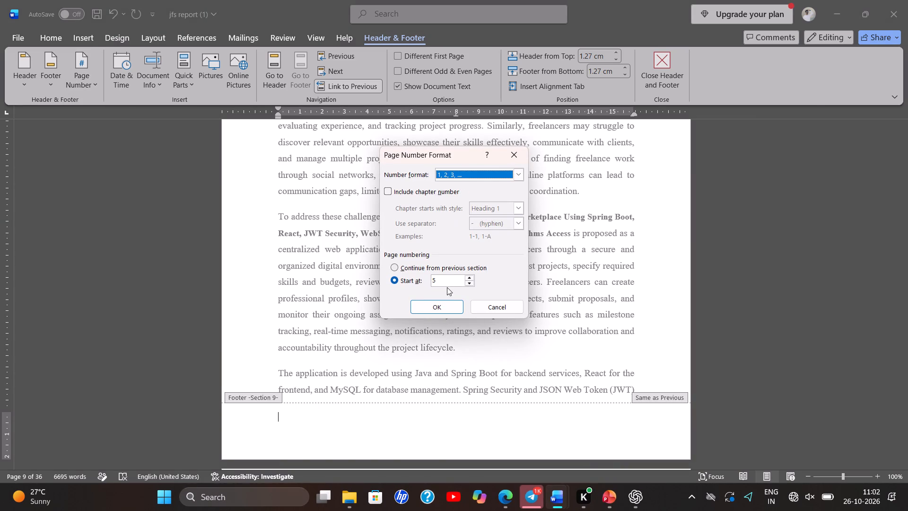
double_click(447, 281)
key("BackSpace")
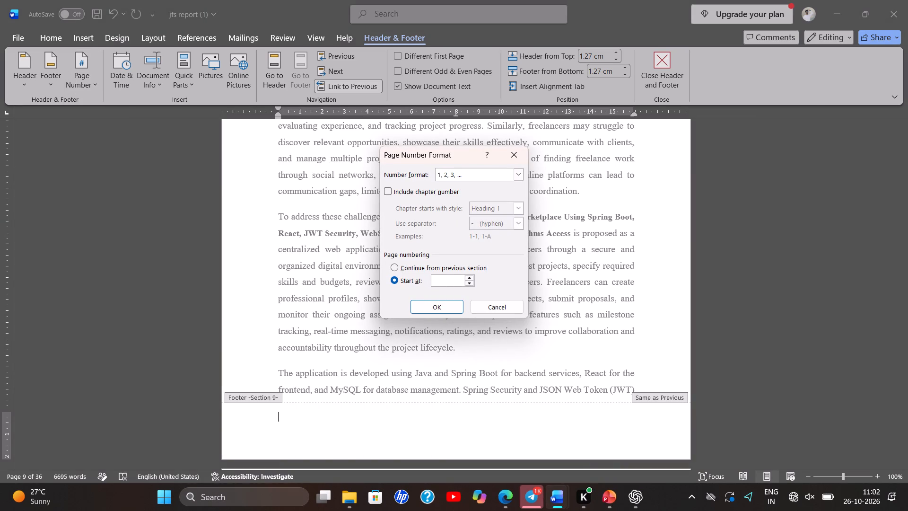
key("1")
key("Return")
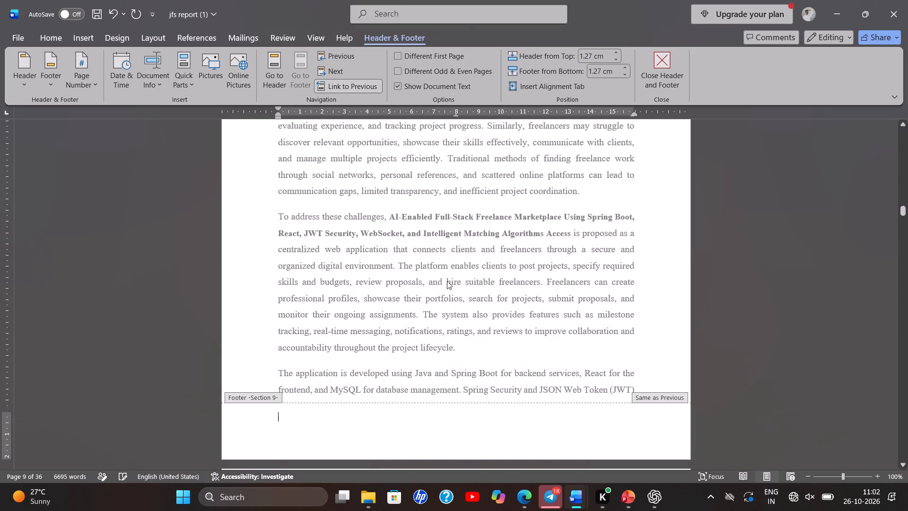
left_click(79, 82)
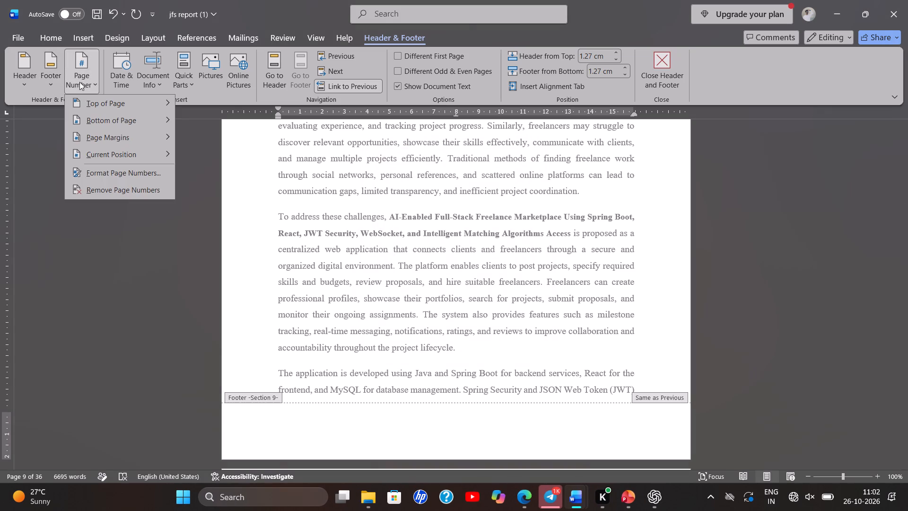
left_click(131, 172)
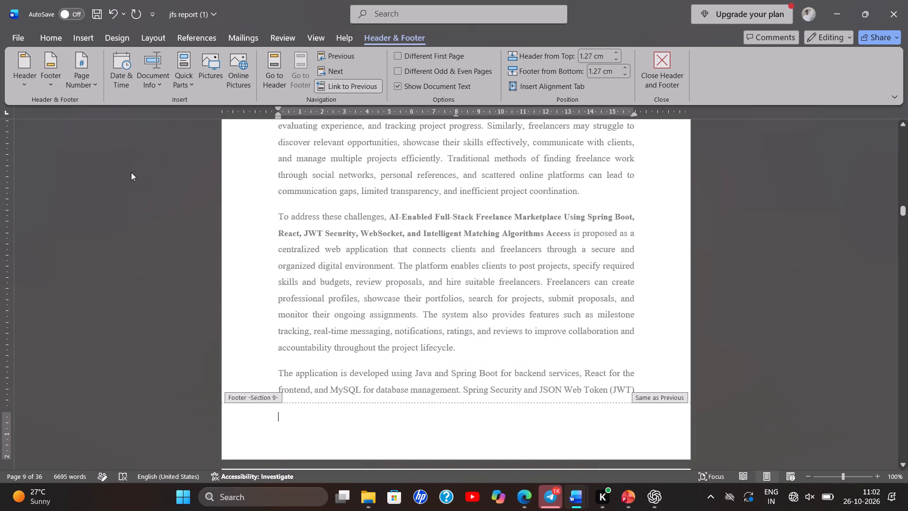
left_click(437, 309)
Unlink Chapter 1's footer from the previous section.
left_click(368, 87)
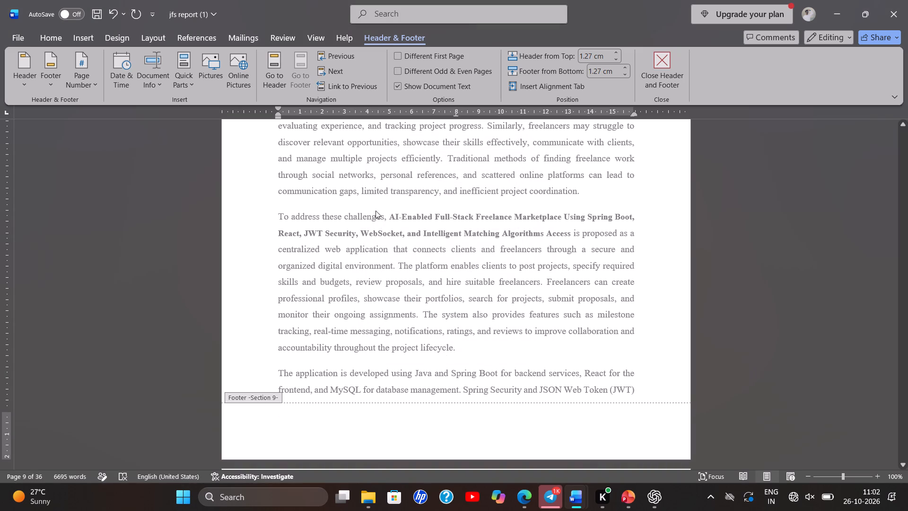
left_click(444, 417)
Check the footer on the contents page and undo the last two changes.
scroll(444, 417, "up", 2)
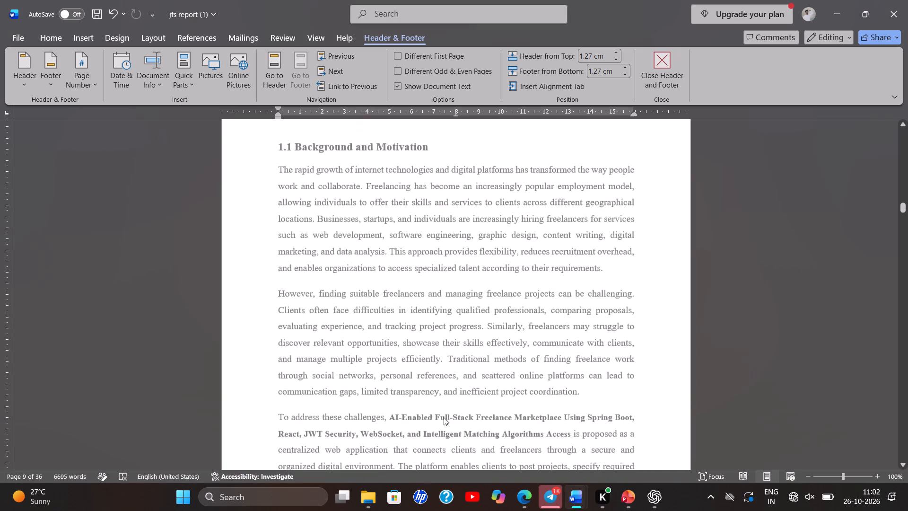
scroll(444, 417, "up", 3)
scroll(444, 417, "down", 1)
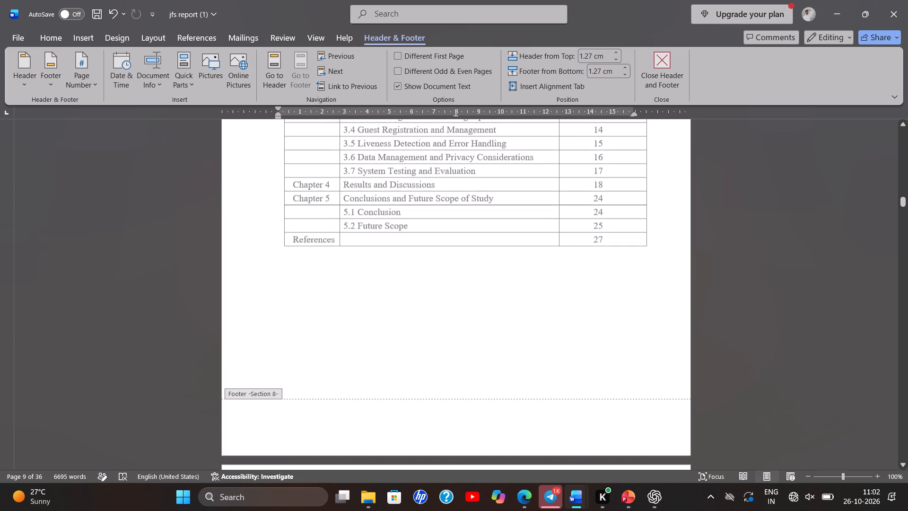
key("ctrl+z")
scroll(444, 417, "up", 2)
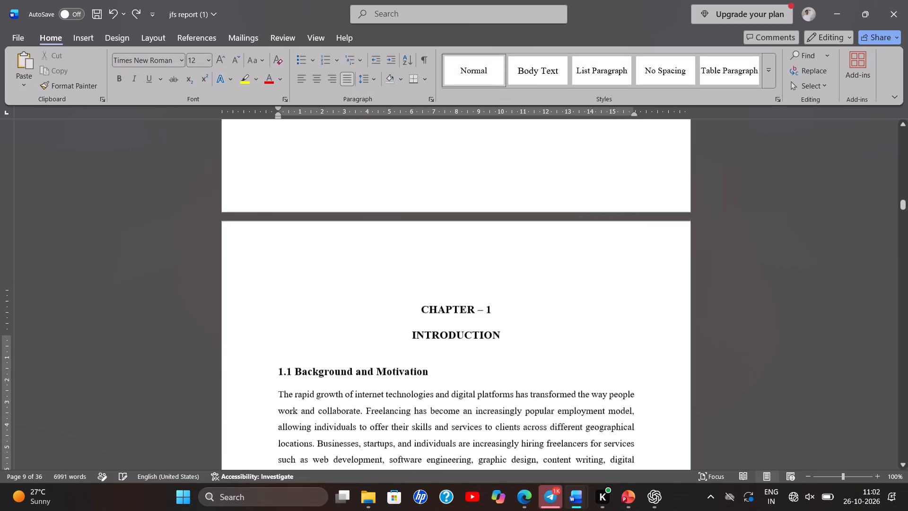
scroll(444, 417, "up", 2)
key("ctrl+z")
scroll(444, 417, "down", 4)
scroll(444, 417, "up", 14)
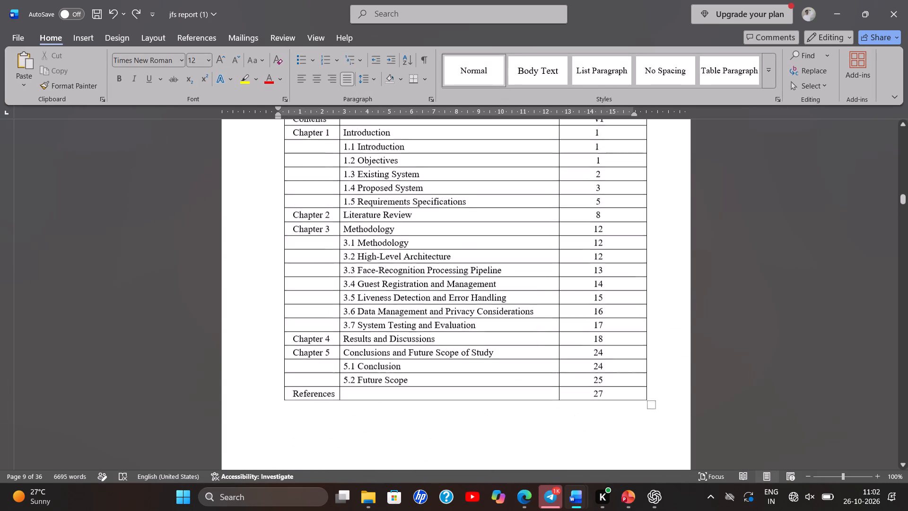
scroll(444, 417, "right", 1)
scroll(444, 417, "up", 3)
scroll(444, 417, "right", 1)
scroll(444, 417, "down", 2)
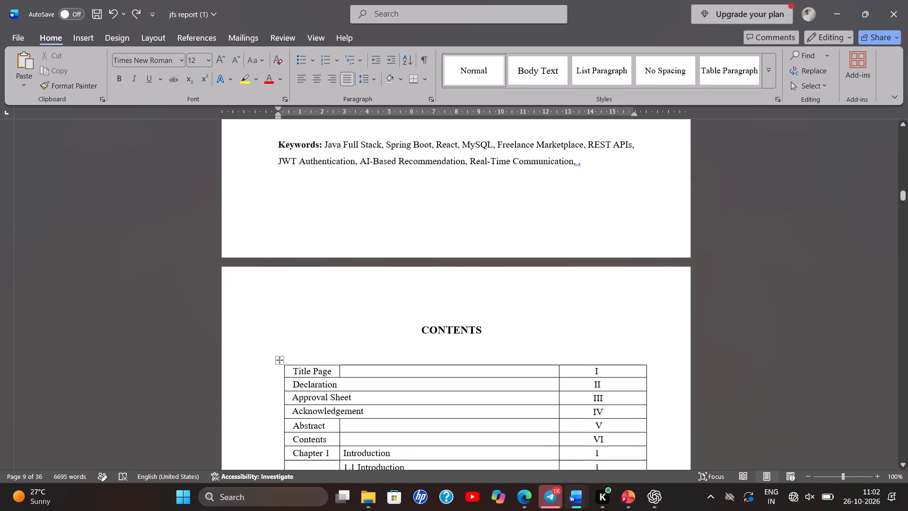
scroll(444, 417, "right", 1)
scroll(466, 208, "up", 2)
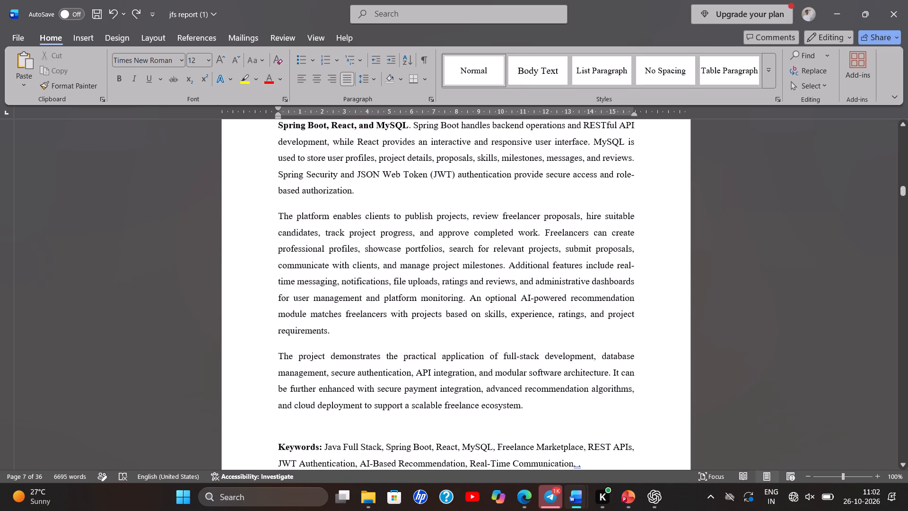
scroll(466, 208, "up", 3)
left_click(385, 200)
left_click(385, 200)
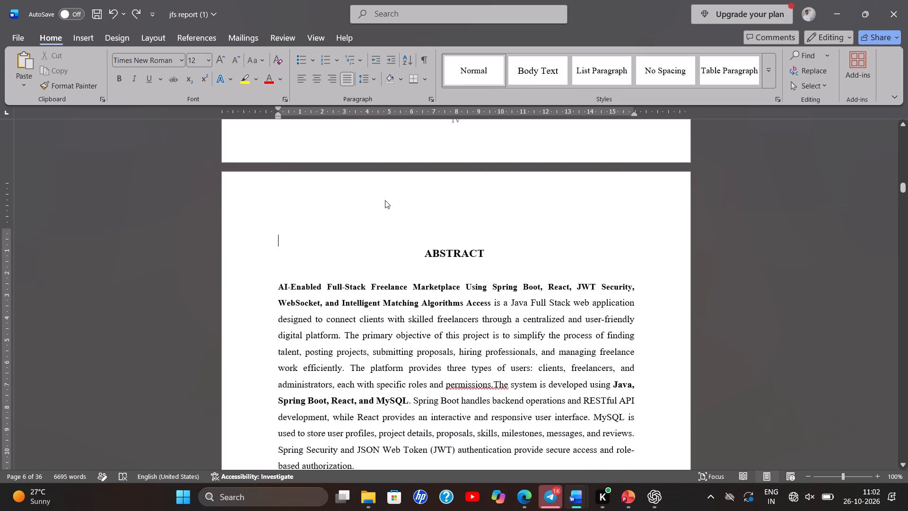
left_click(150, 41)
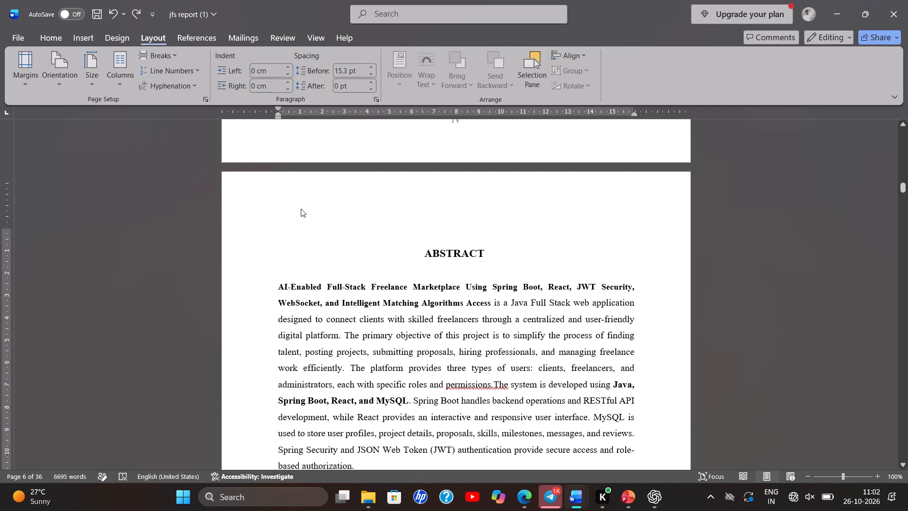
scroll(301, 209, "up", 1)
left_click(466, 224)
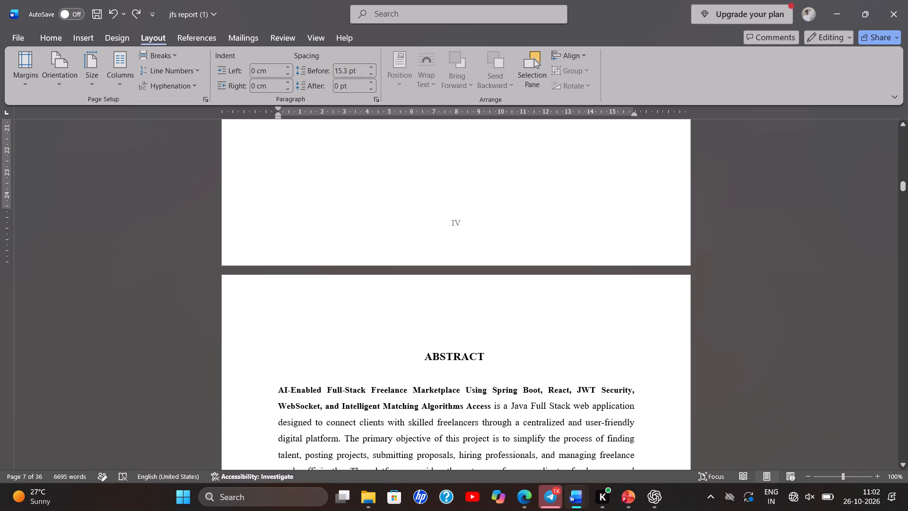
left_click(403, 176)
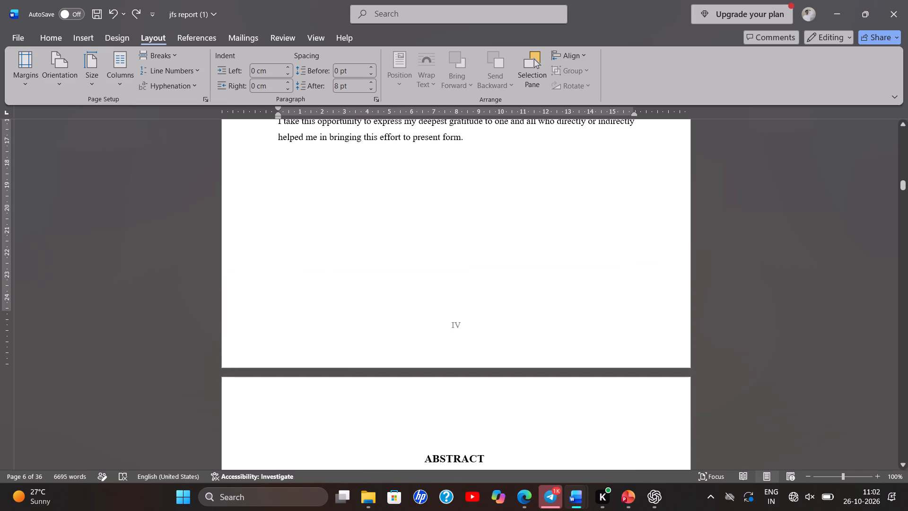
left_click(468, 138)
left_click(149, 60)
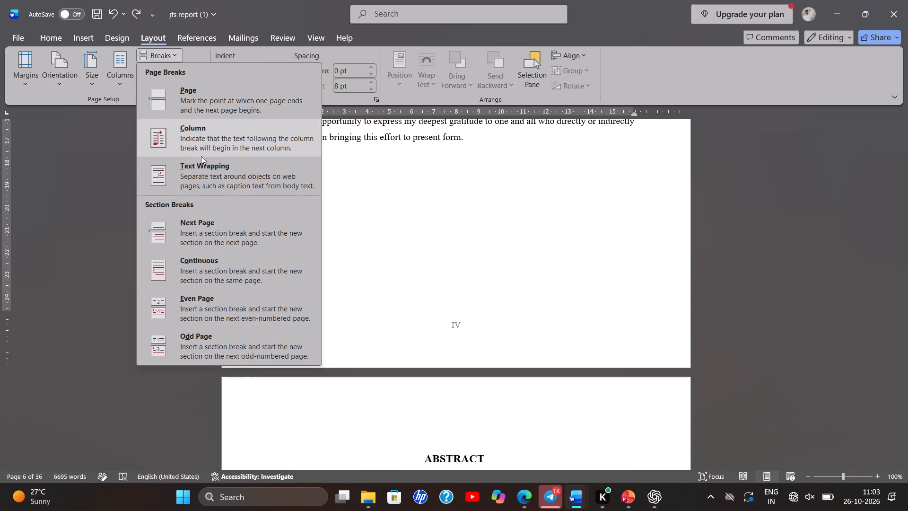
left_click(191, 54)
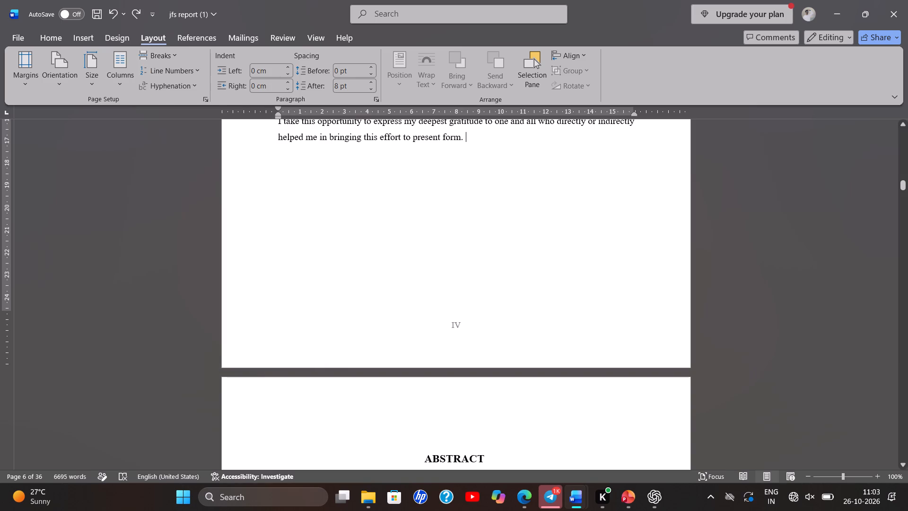
Insert a Plain Number 2 page number at the bottom of the Abstract page, in the Section 8 footer.
scroll(320, 184, "down", 2)
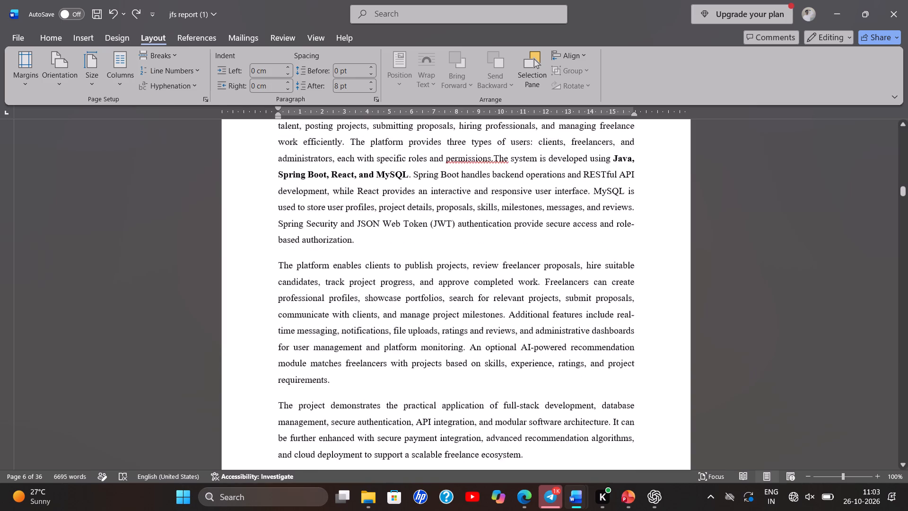
scroll(320, 184, "down", 4)
left_click(454, 397)
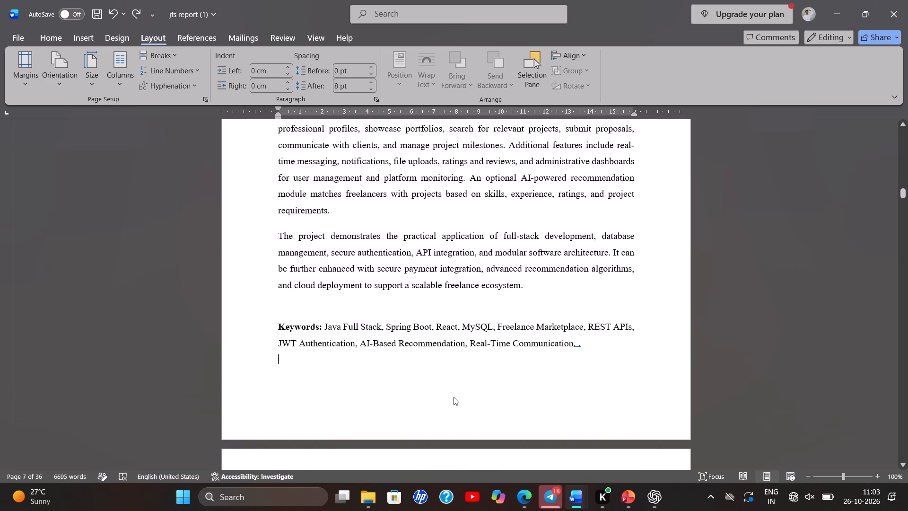
right_click(454, 397)
left_click(466, 404)
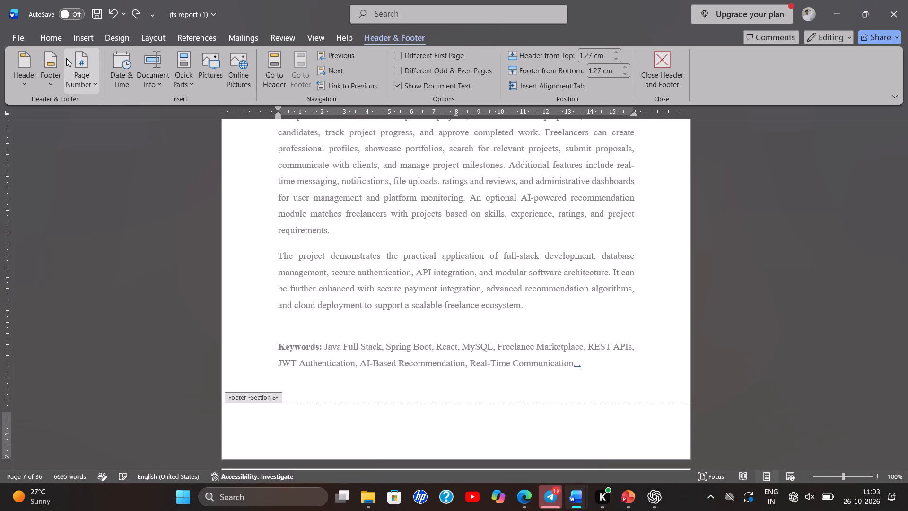
left_click(77, 72)
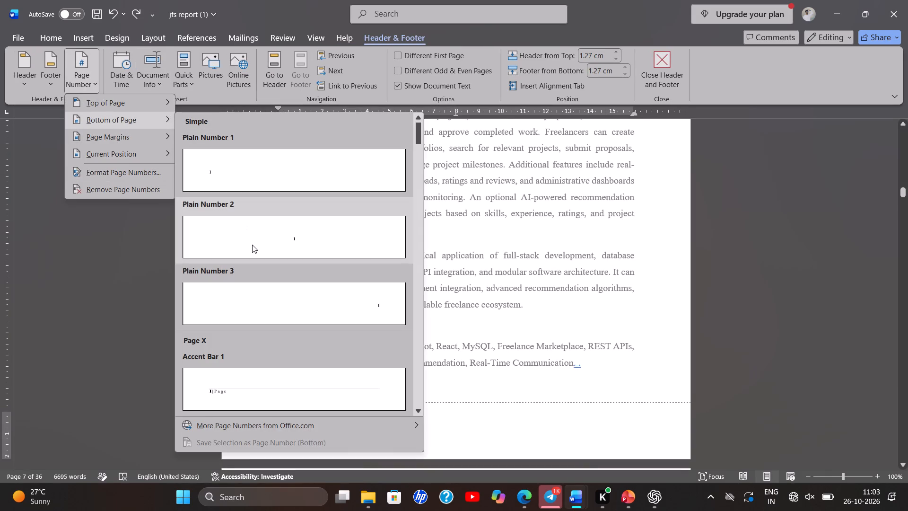
left_click(252, 245)
scroll(240, 328, "down", 1)
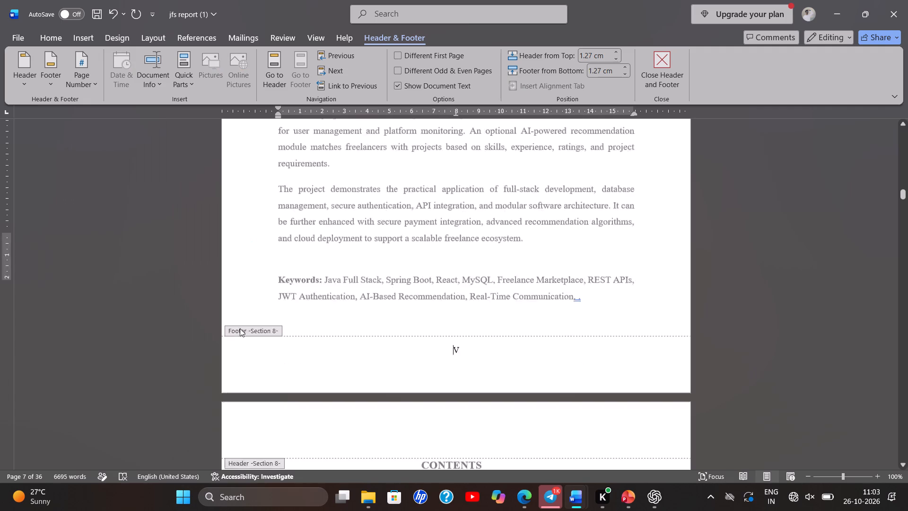
scroll(240, 328, "down", 7)
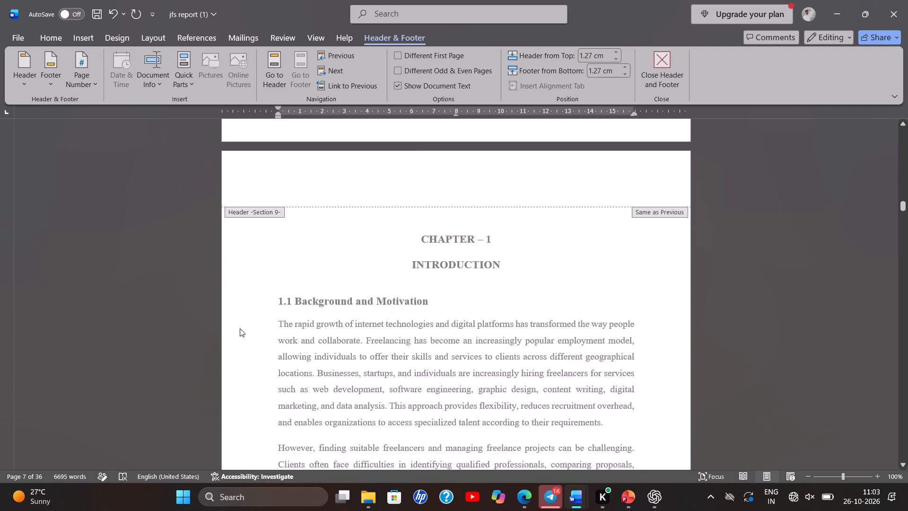
Close the footer and insert a Next Page section break at the end of the contents page, before Chapter 1.
scroll(240, 328, "down", 3)
scroll(240, 328, "up", 2)
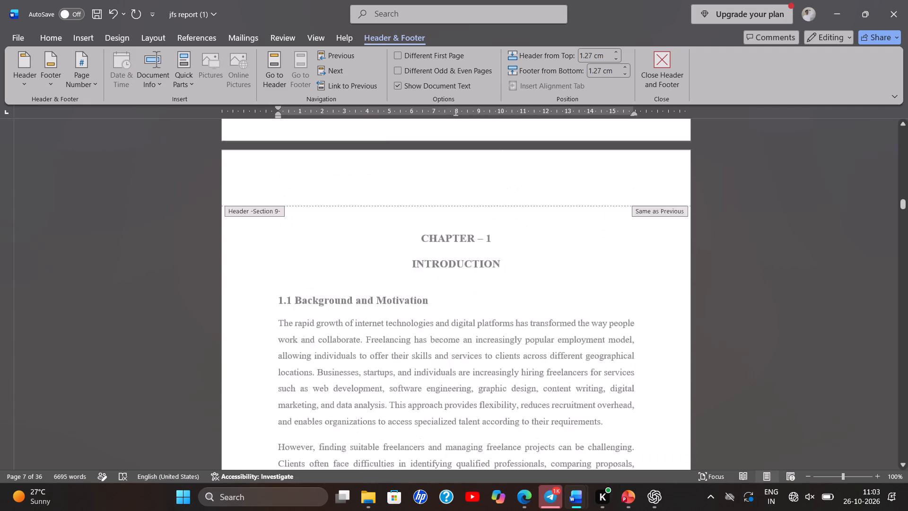
scroll(240, 328, "up", 1)
key("Escape")
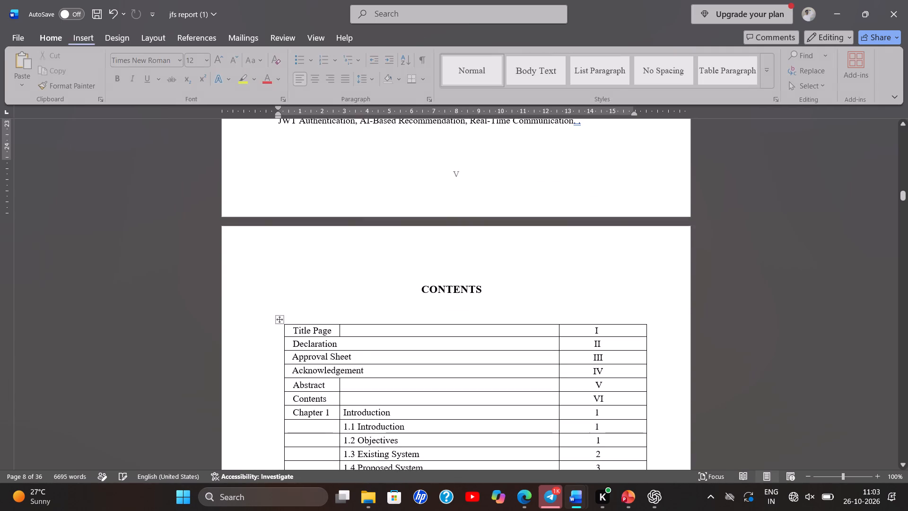
scroll(345, 374, "down", 6)
scroll(345, 374, "up", 1)
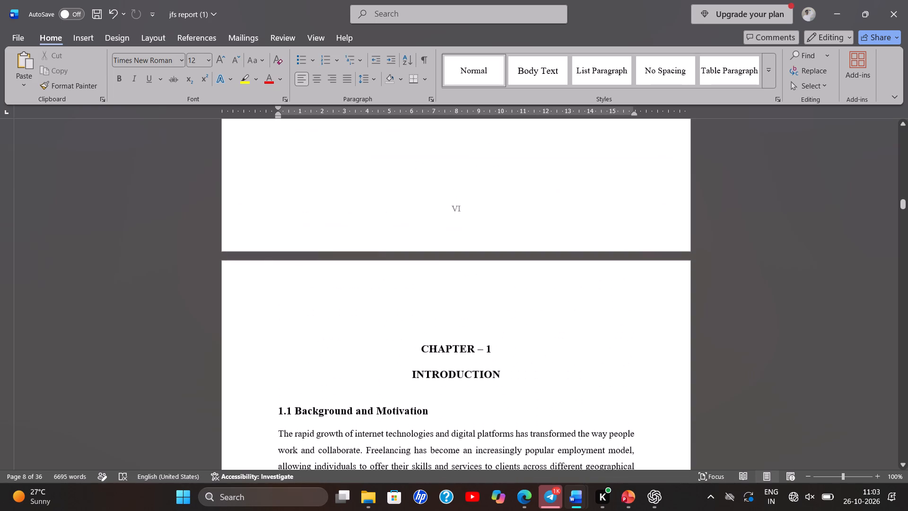
left_click(311, 155)
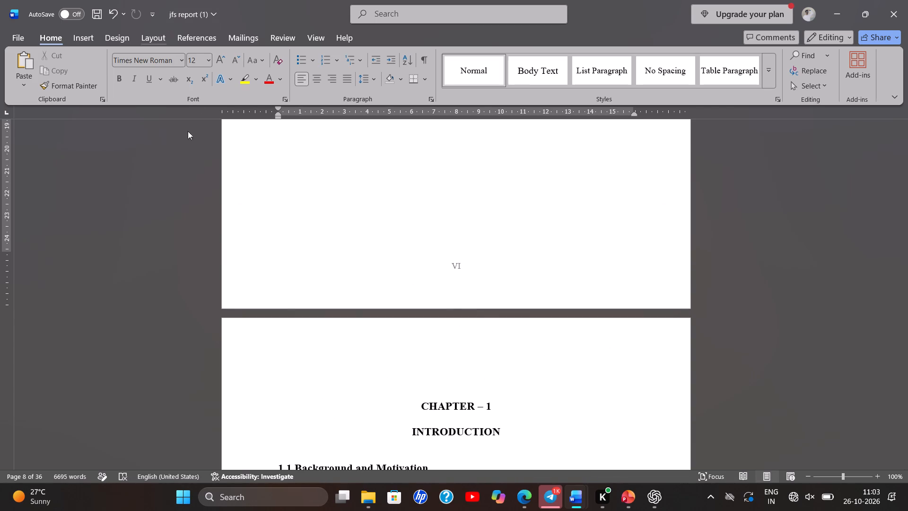
key("Down")
key("Down")
key("Up")
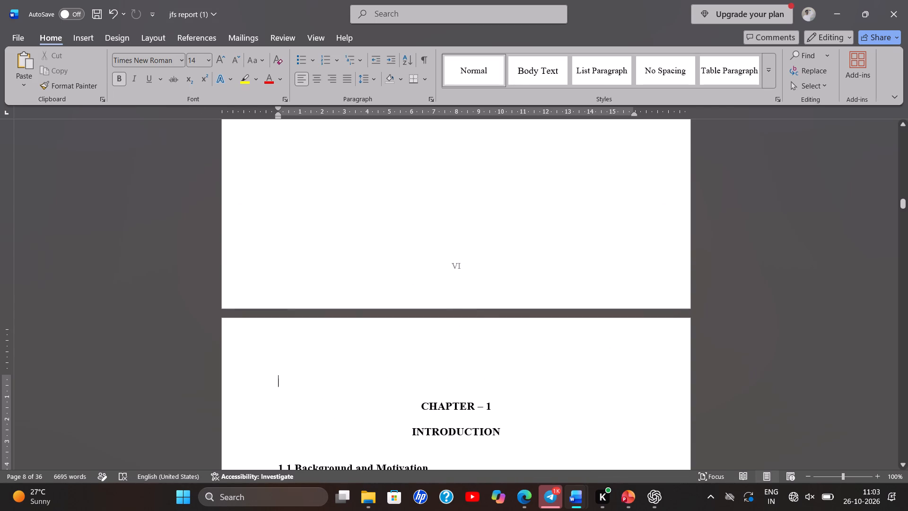
key("Up")
left_click(148, 38)
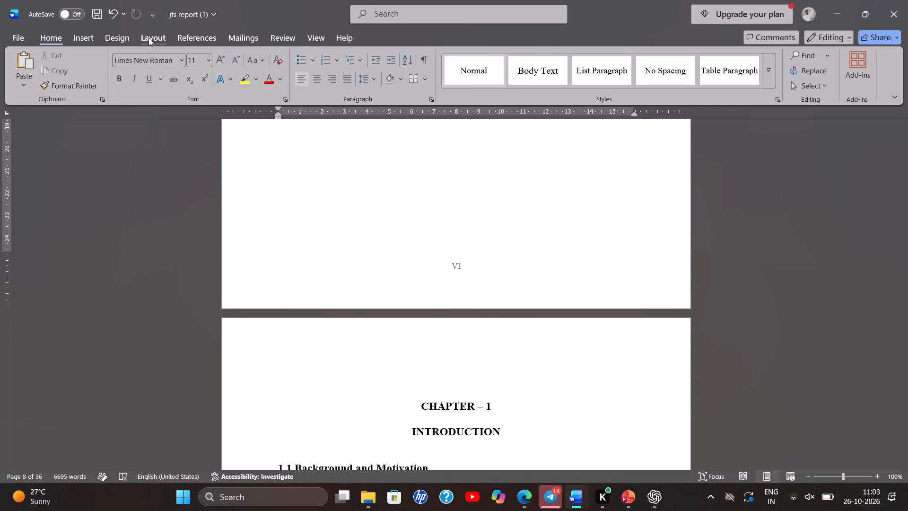
key("Return")
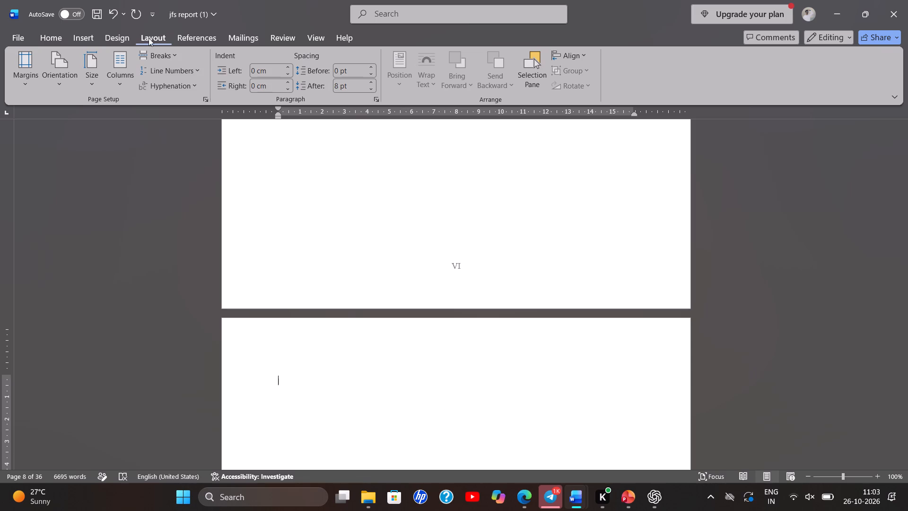
key("ctrl+z")
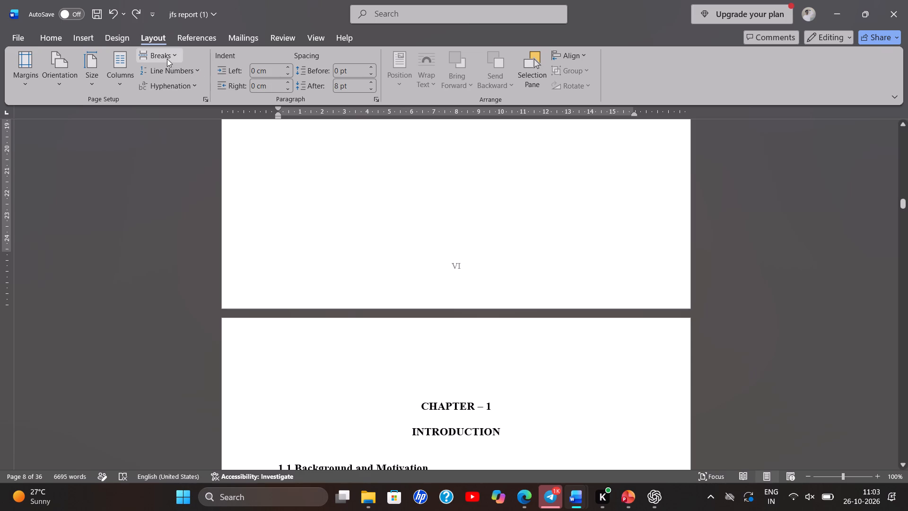
left_click(167, 59)
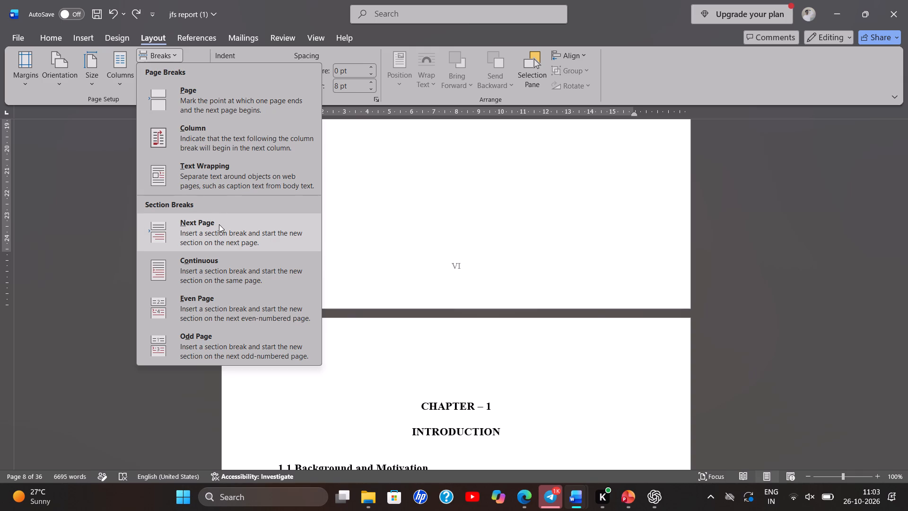
left_click(219, 221)
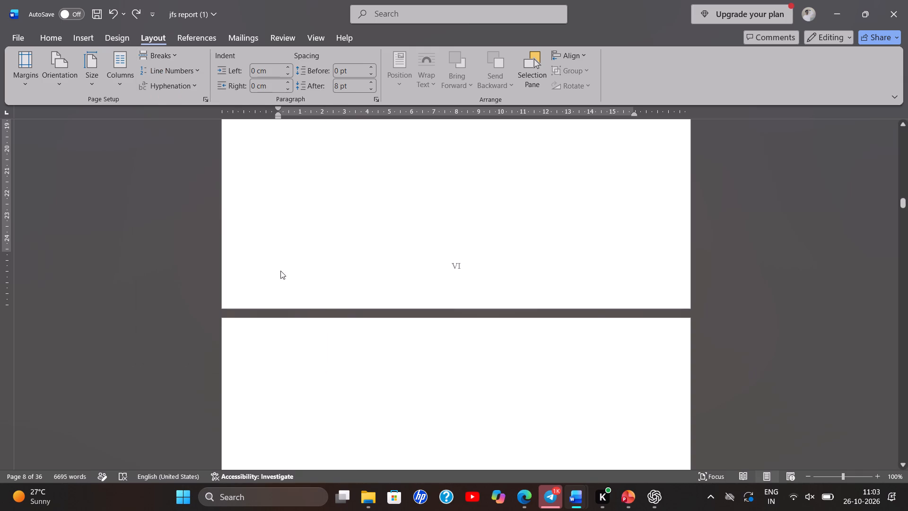
Insert a Plain Number 2 page number at the bottom of Chapter 1's first page, in the Section 10 footer.
scroll(344, 308, "down", 6)
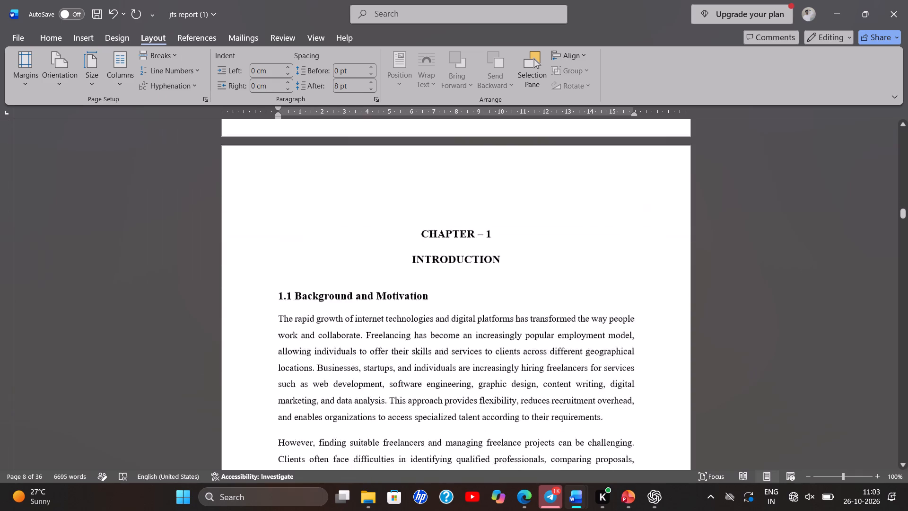
scroll(344, 308, "down", 6)
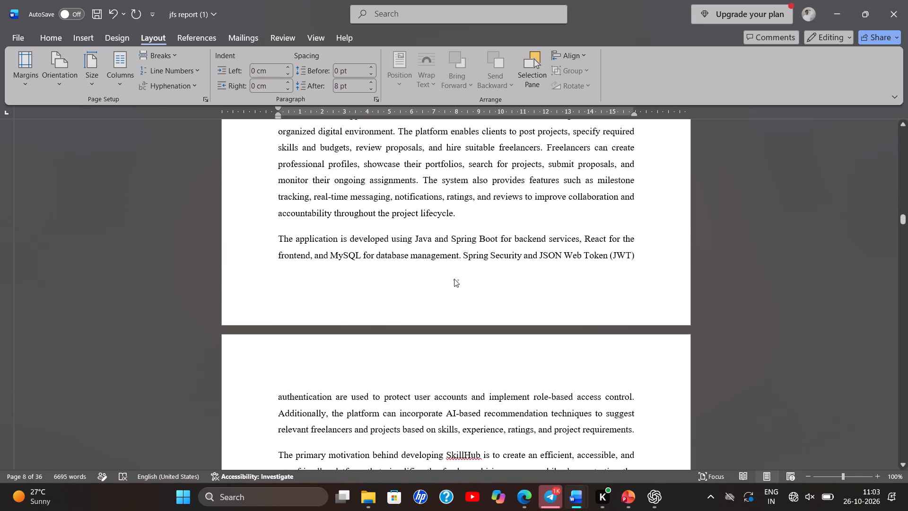
right_click(453, 279)
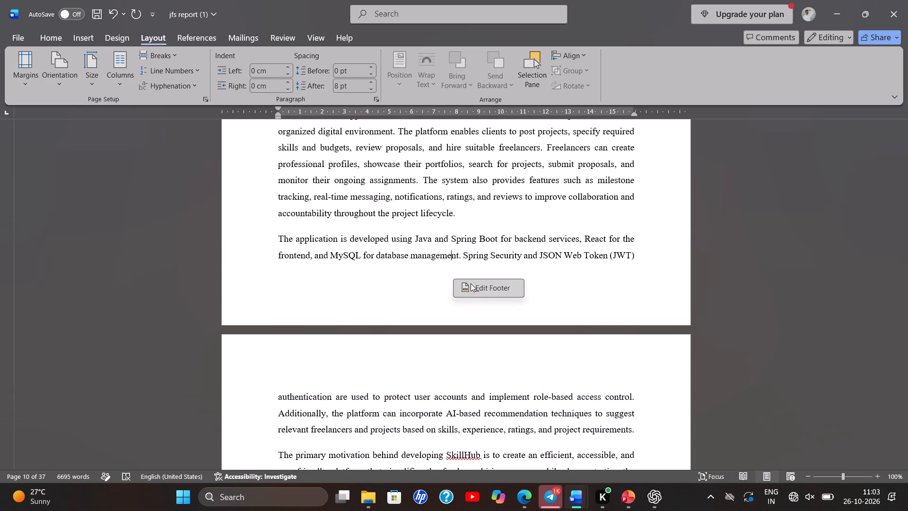
left_click(471, 284)
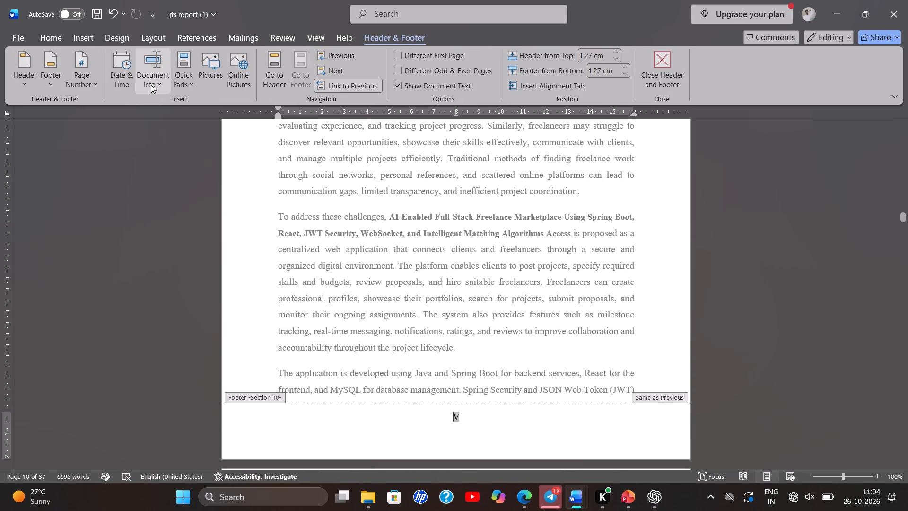
left_click(99, 86)
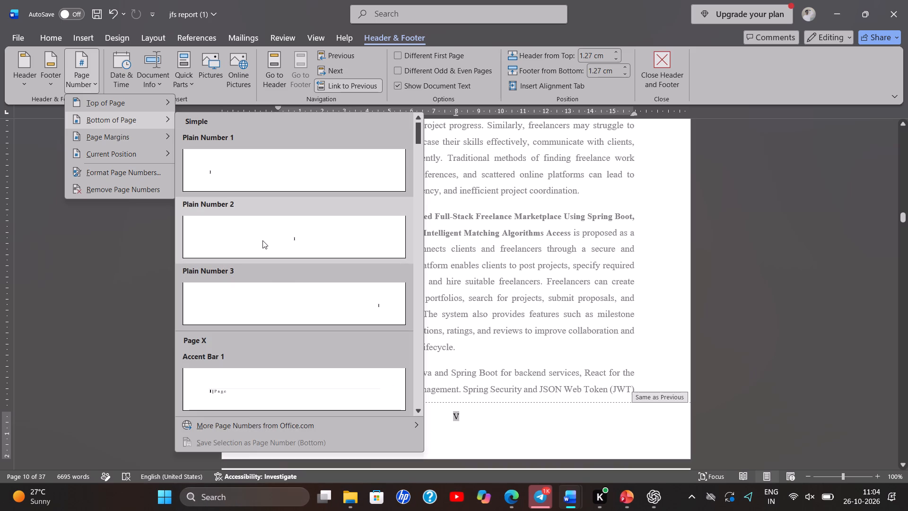
left_click(262, 240)
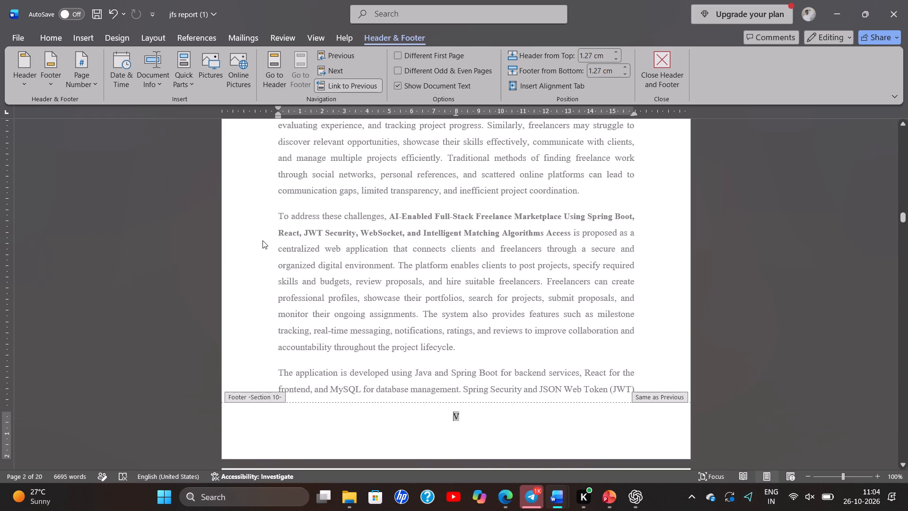
Set the Section 10 page numbering to the 1, 2, 3, … format, starting at 1, and close the footer.
left_click(83, 91)
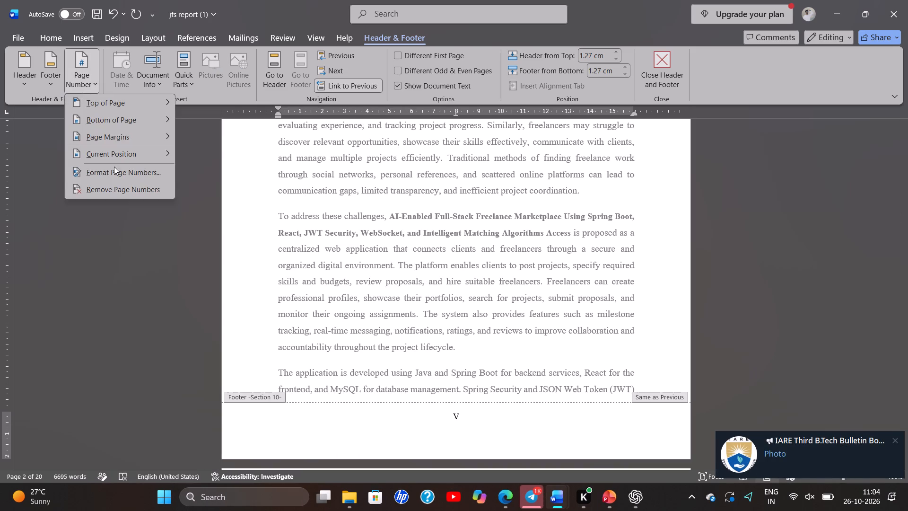
left_click(121, 178)
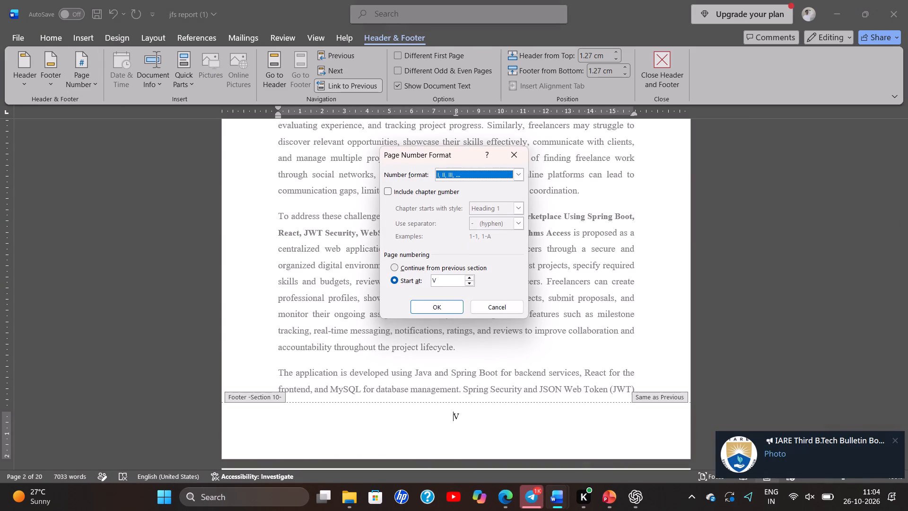
triple_click(466, 276)
left_click(466, 276)
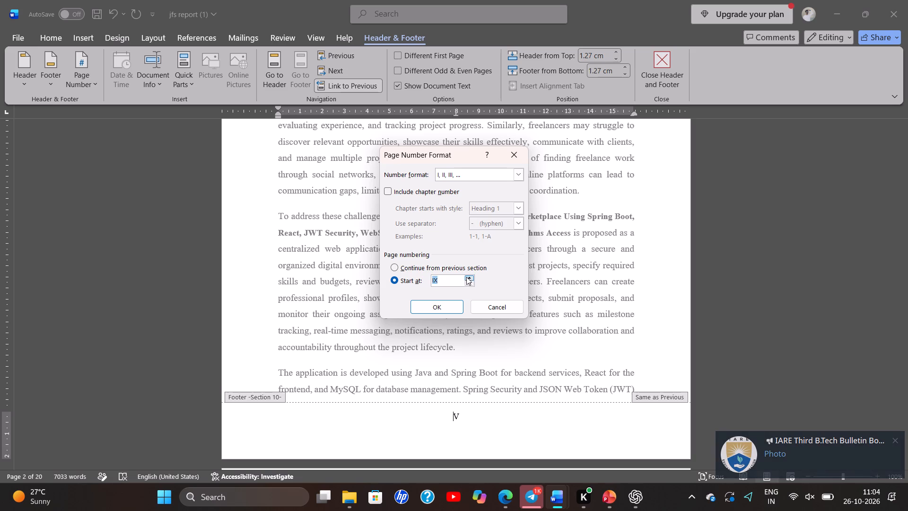
triple_click(467, 282)
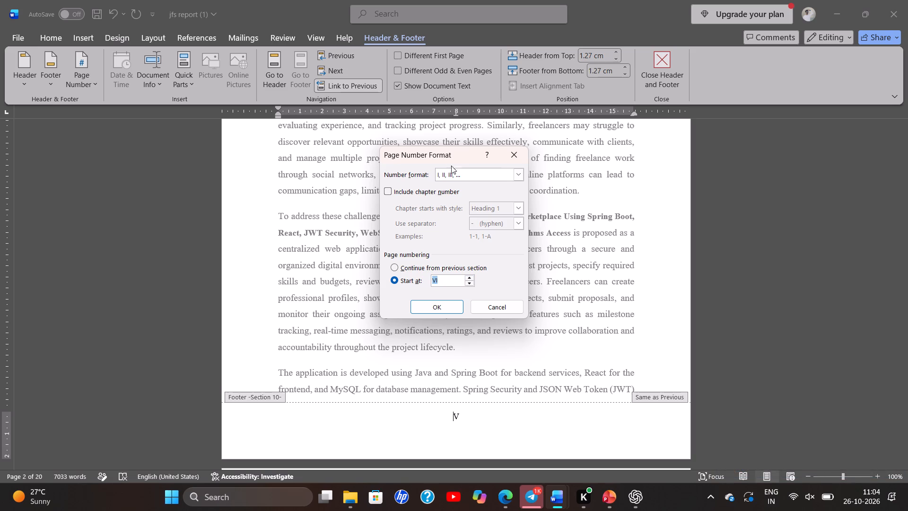
left_click(451, 176)
scroll(466, 212, "up", 3)
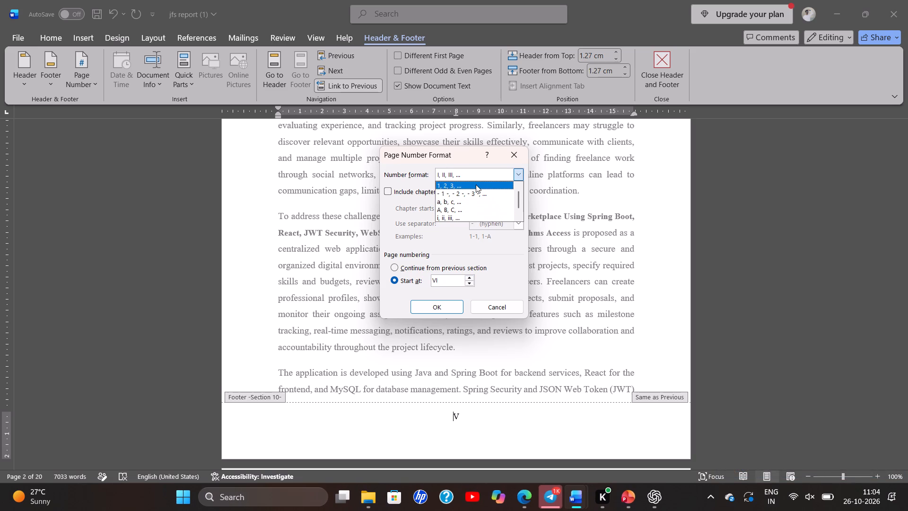
left_click(476, 185)
triple_click(468, 277)
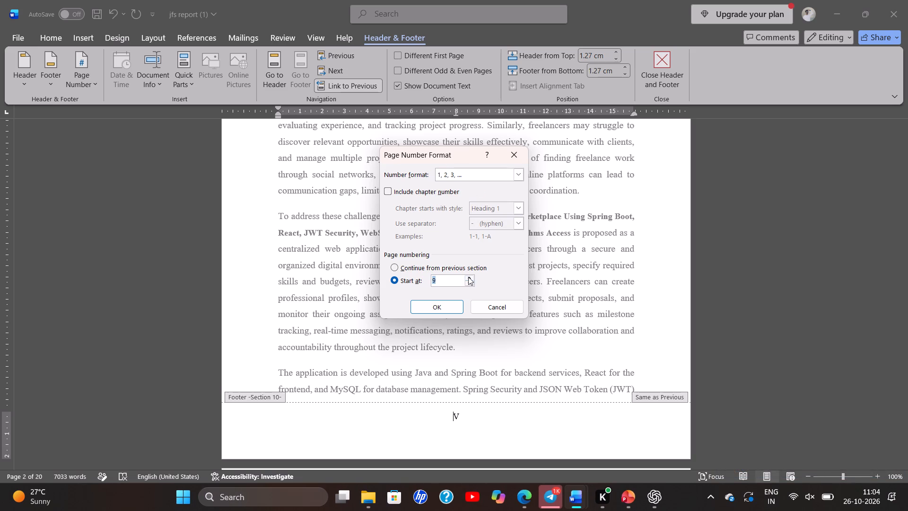
left_click(468, 277)
left_click(468, 277)
triple_click(470, 283)
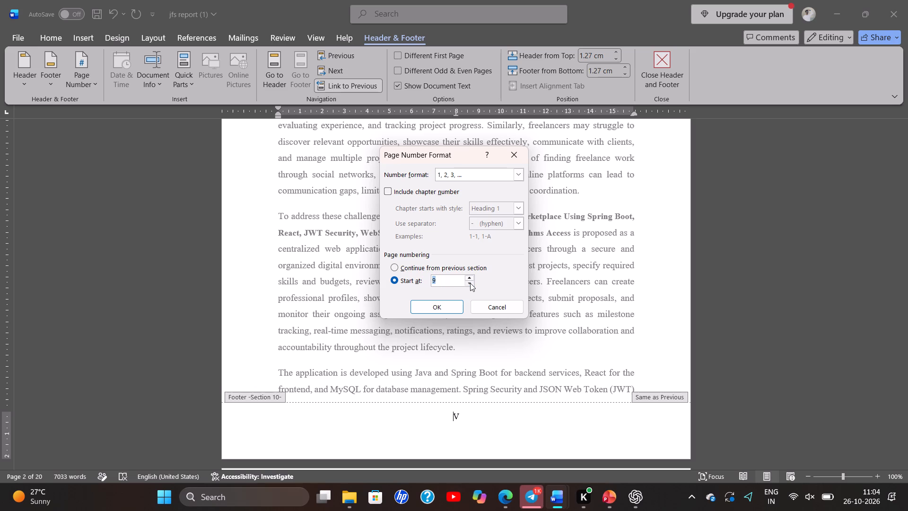
triple_click(470, 283)
left_click(470, 283)
double_click(470, 283)
left_click(470, 283)
left_click(445, 304)
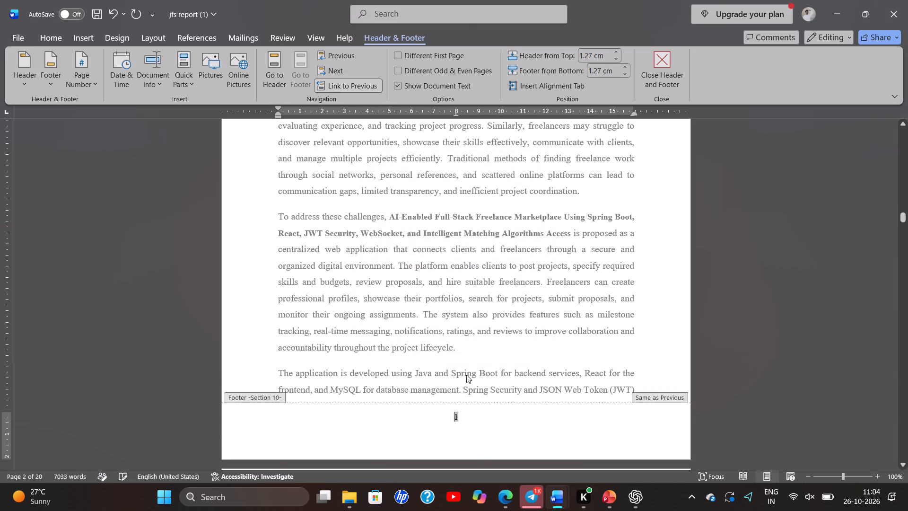
key("Escape")
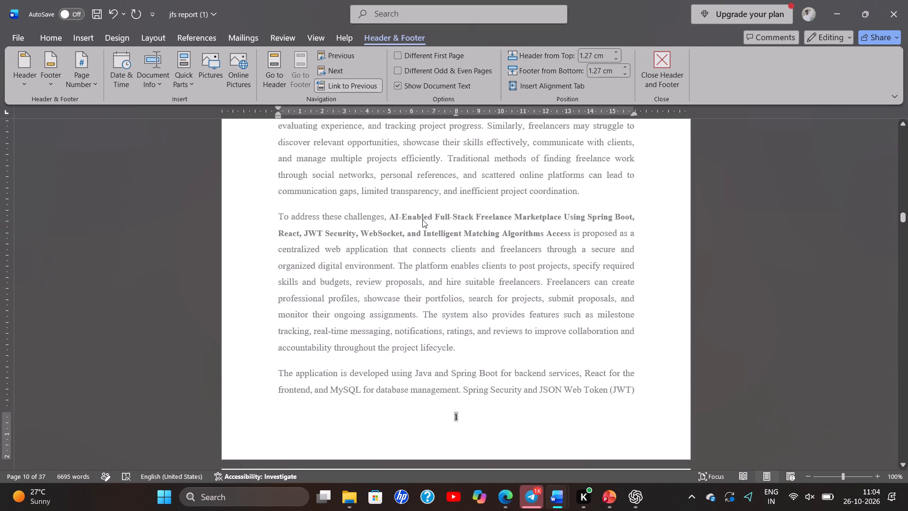
Delete the blank page between the contents page and Chapter 1.
scroll(422, 220, "up", 6)
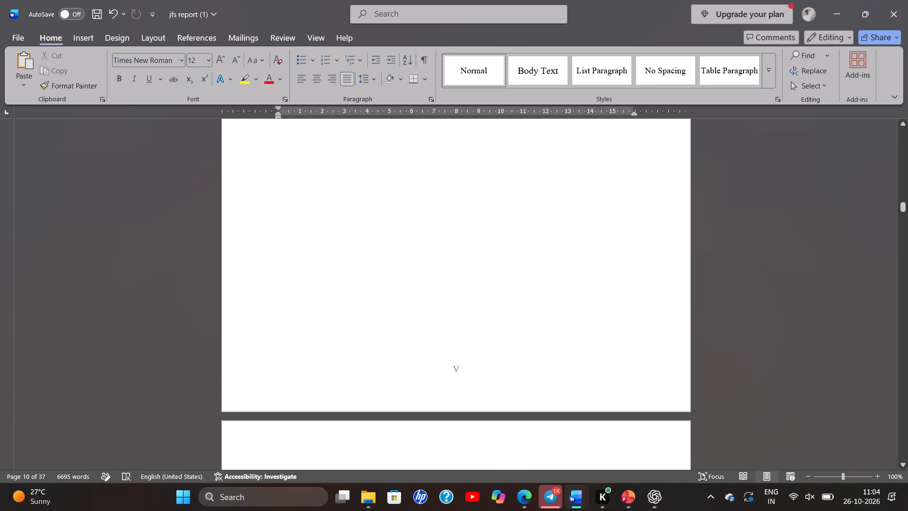
scroll(422, 220, "up", 4)
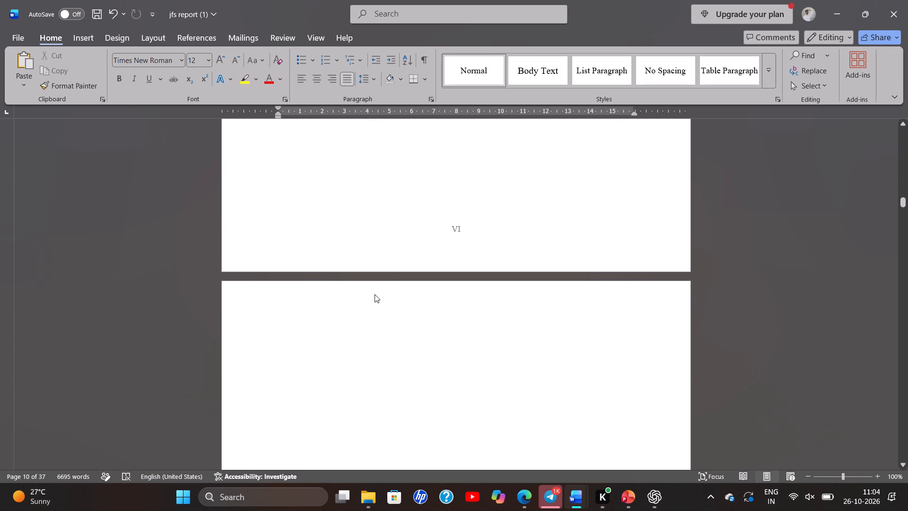
left_click(293, 351)
key("Delete")
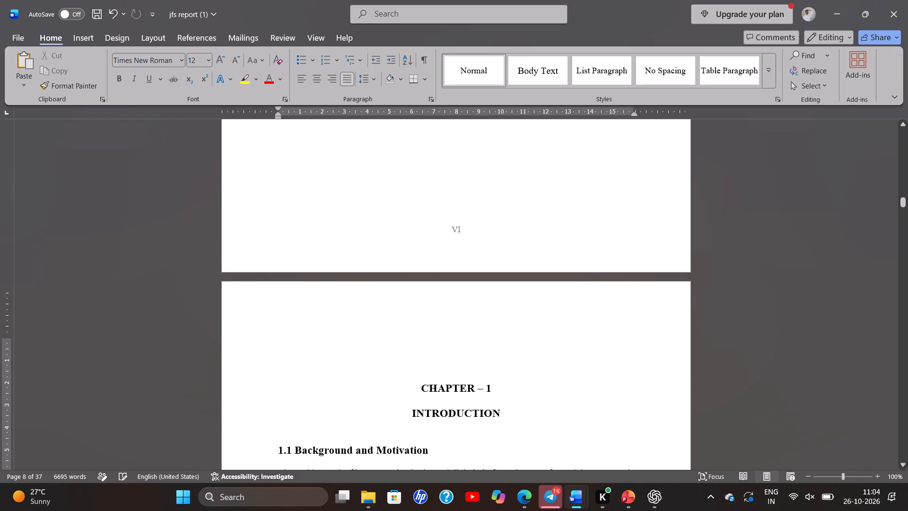
Remove the empty line above the CHAPTER – 1 heading, keeping the heading text complete.
scroll(293, 351, "down", 3)
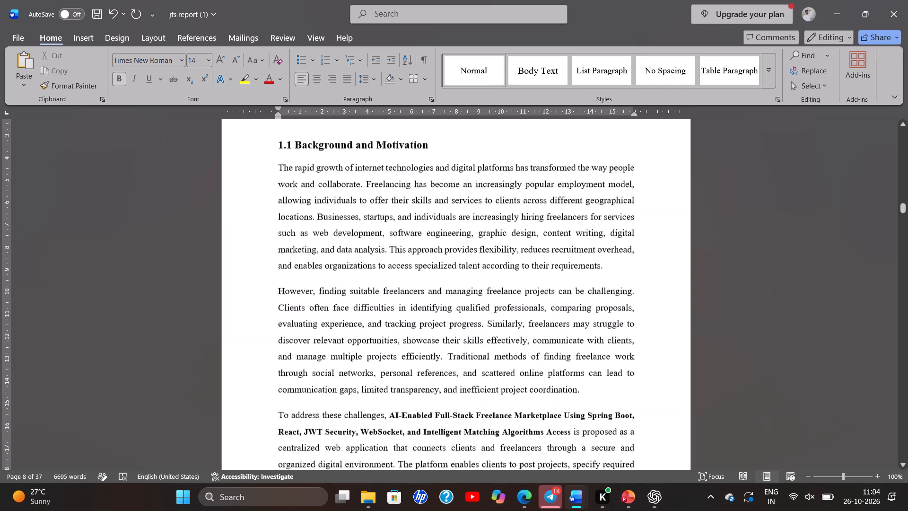
scroll(293, 351, "up", 7)
scroll(293, 351, "down", 2)
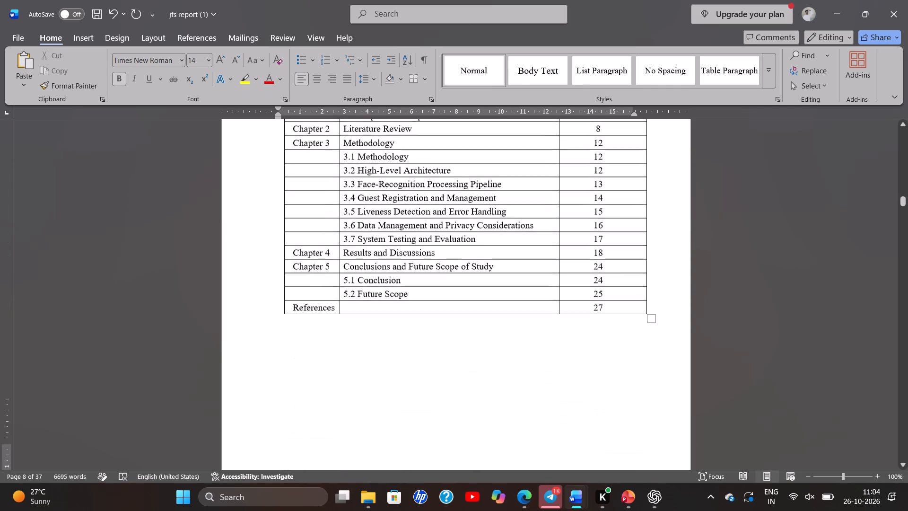
scroll(293, 351, "down", 2)
scroll(293, 351, "up", 1)
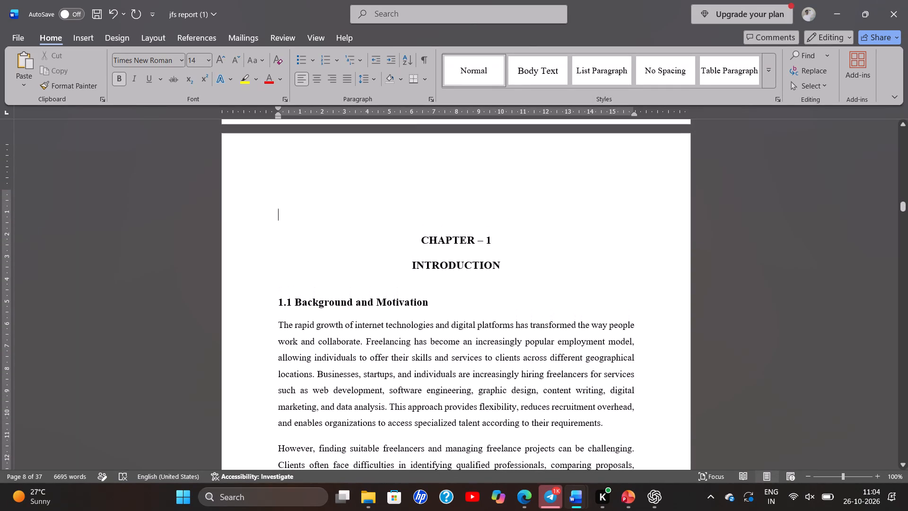
key("Delete")
key("Delete")
key("Delete")
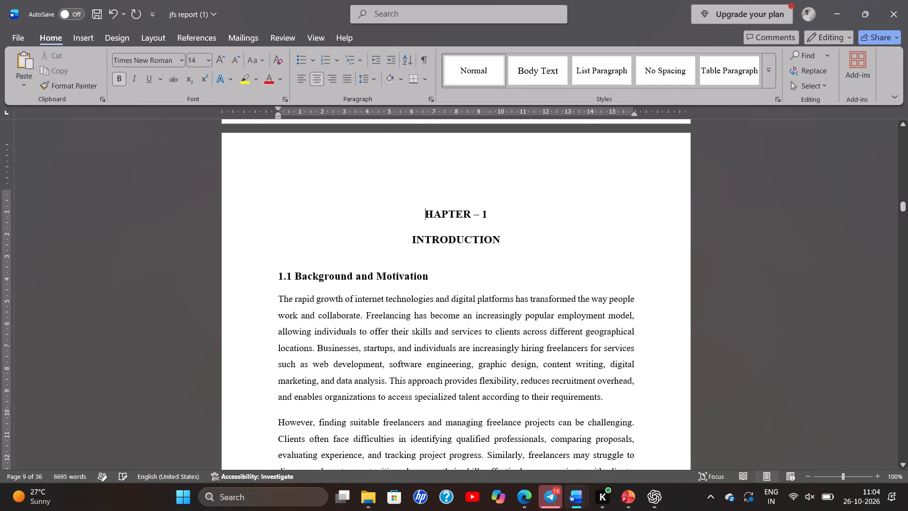
key("ctrl+z")
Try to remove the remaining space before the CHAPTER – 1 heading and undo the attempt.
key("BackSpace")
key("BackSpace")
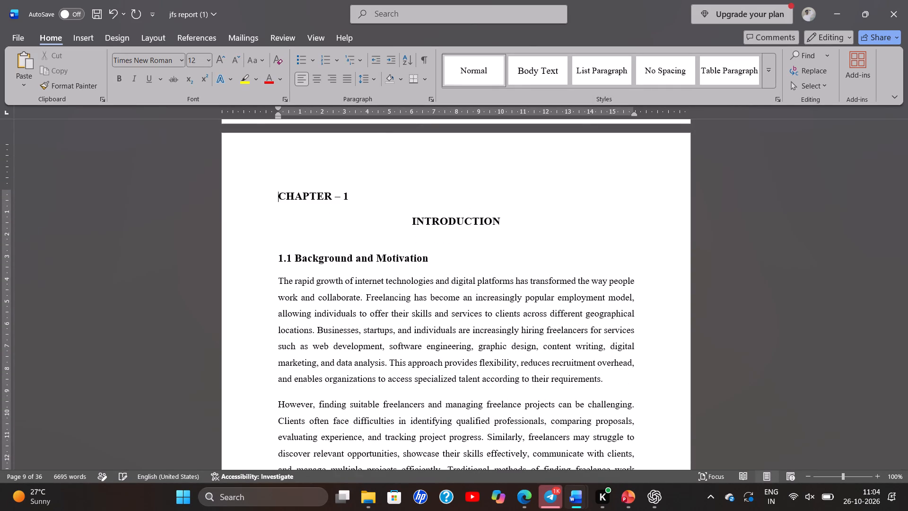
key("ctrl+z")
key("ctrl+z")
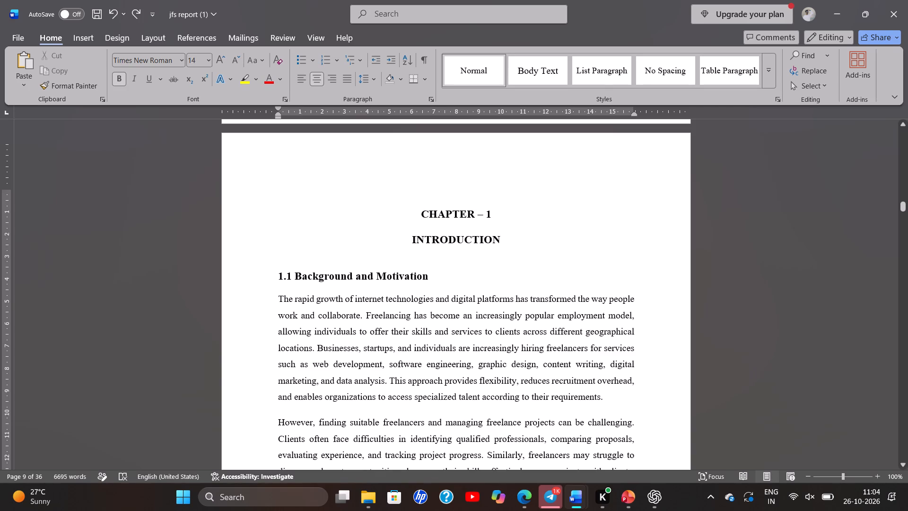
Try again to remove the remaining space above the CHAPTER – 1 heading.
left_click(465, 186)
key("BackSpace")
Review the pages from Chapter 1 through section 3.3 for page numbering, spacing and text alignment.
scroll(465, 186, "down", 1)
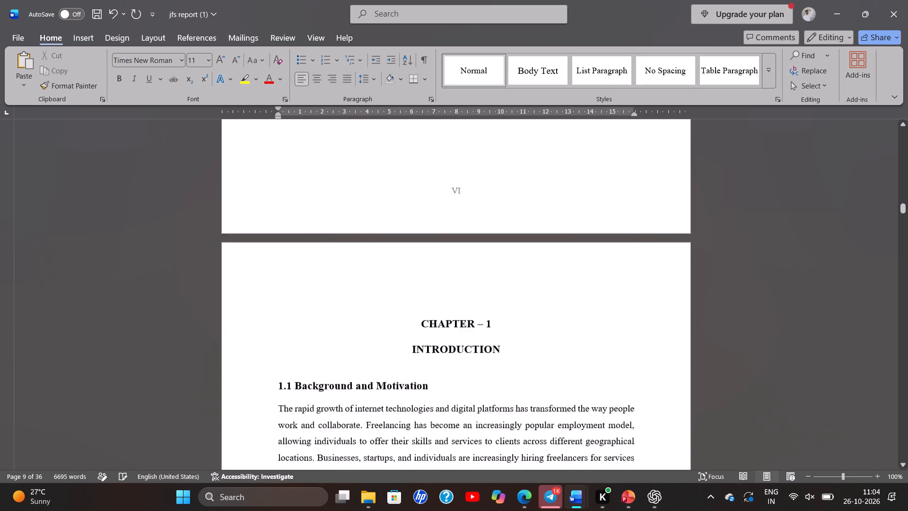
scroll(465, 186, "down", 7)
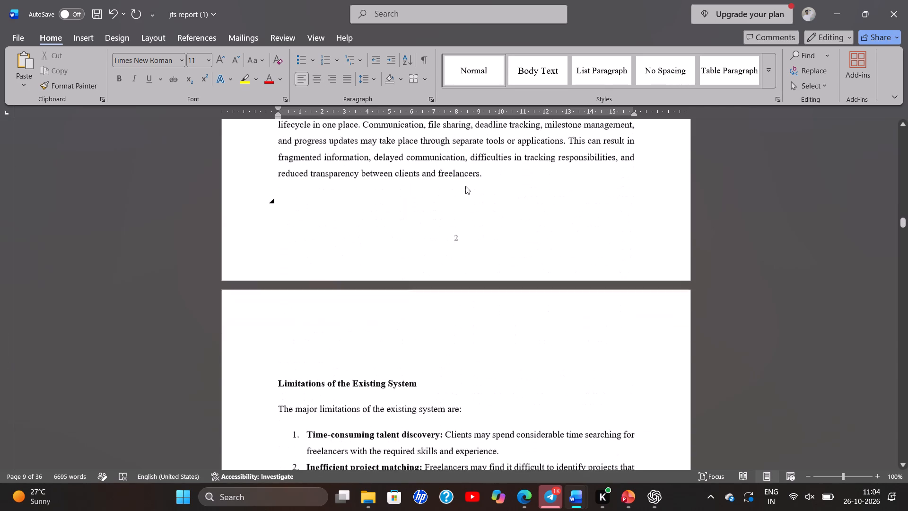
scroll(465, 186, "down", 6)
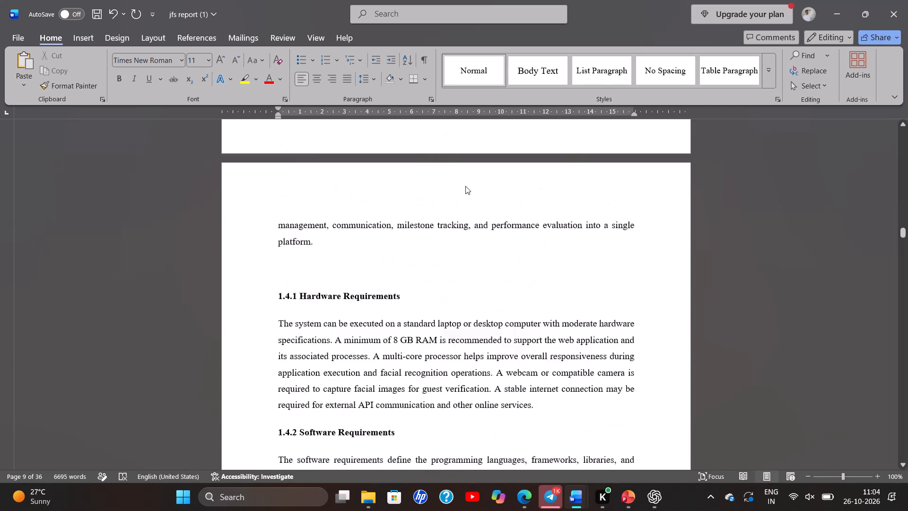
scroll(465, 186, "up", 1)
scroll(465, 186, "down", 6)
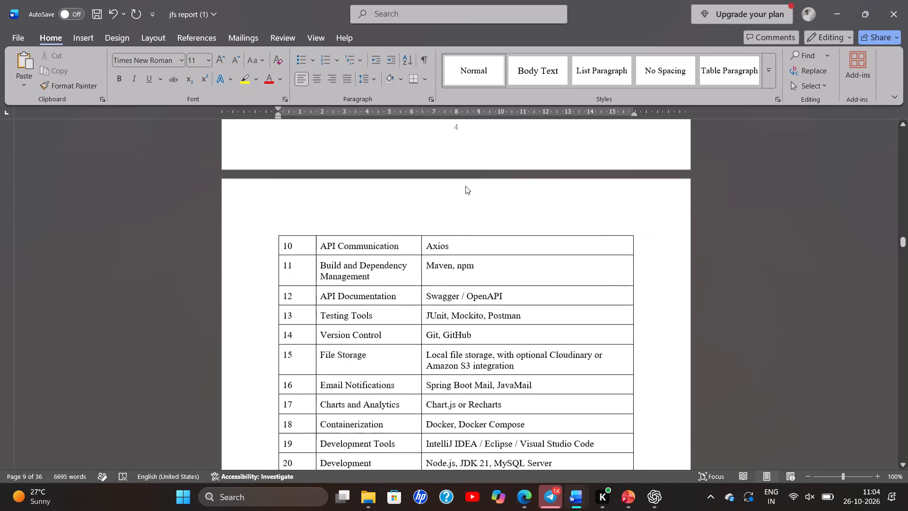
scroll(465, 186, "down", 5)
scroll(465, 186, "up", 1)
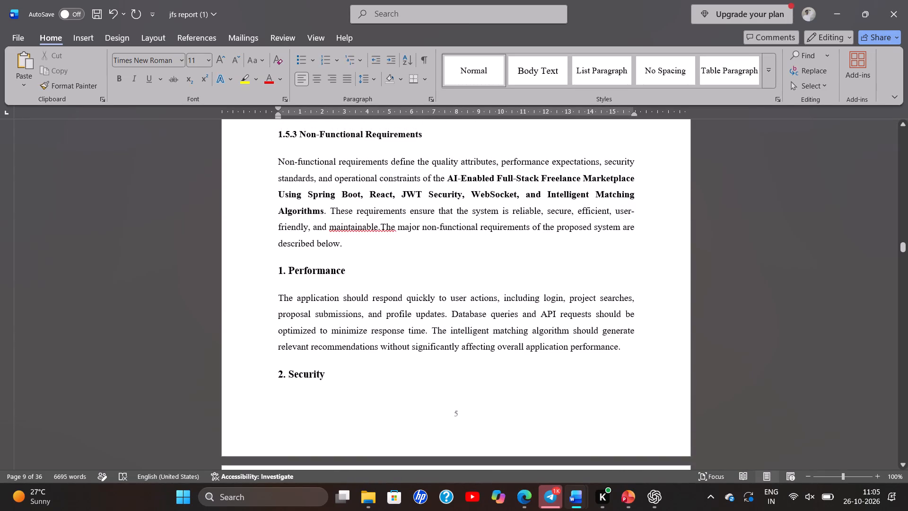
scroll(465, 186, "down", 7)
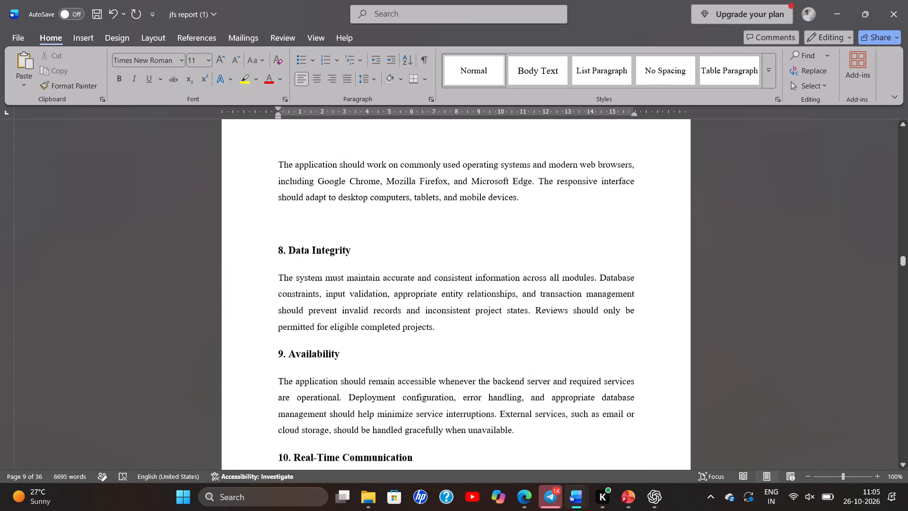
scroll(465, 186, "down", 7)
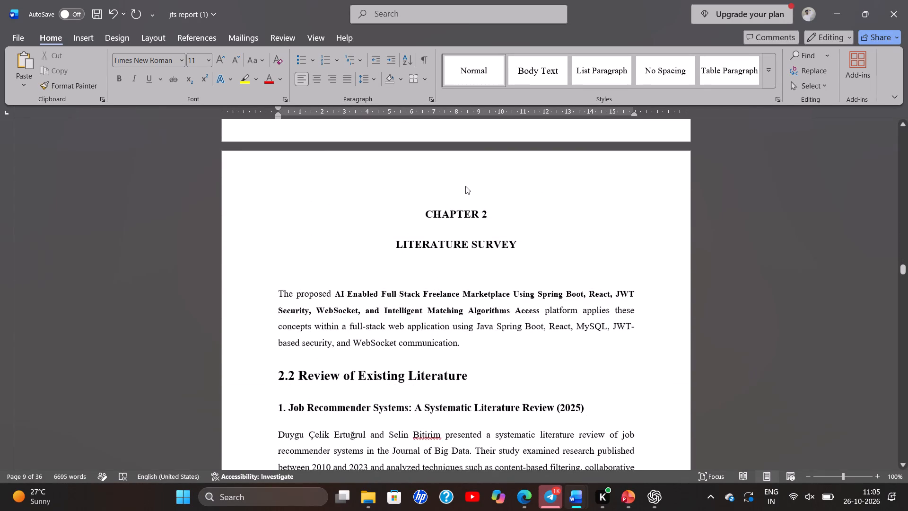
scroll(465, 186, "down", 9)
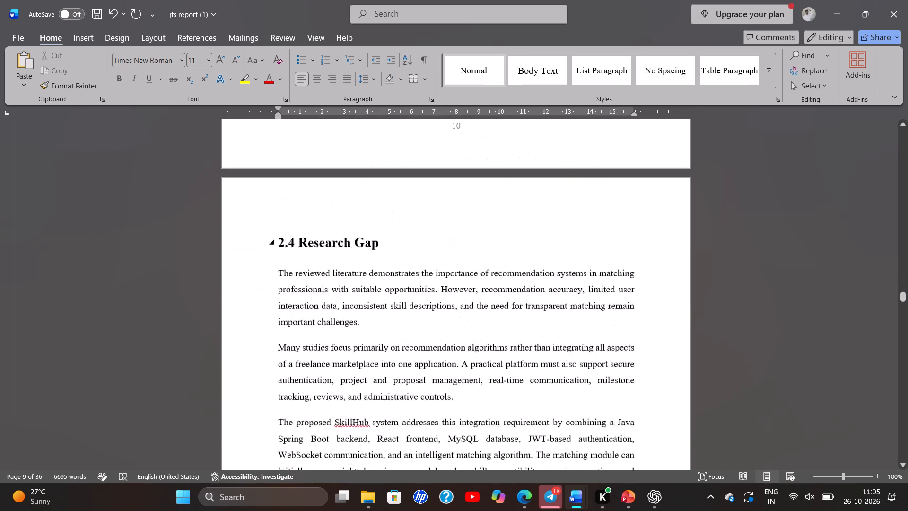
scroll(465, 186, "down", 6)
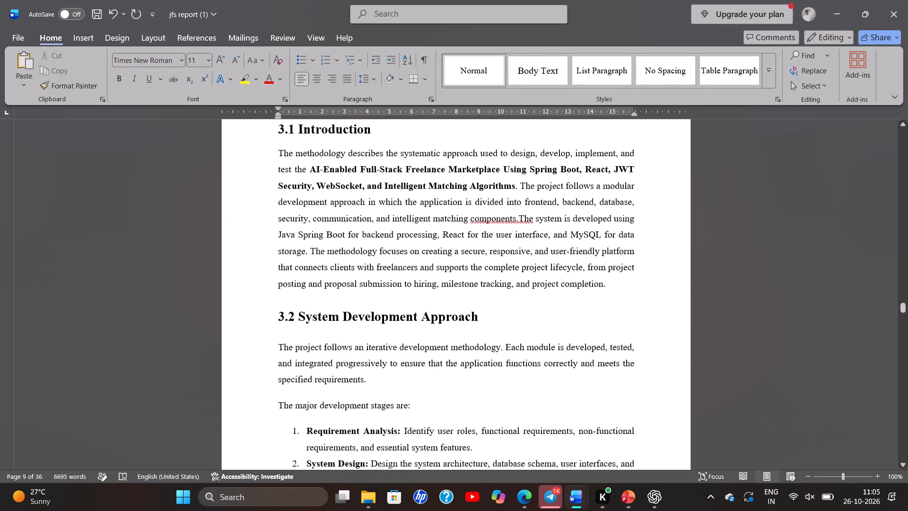
scroll(465, 186, "down", 5)
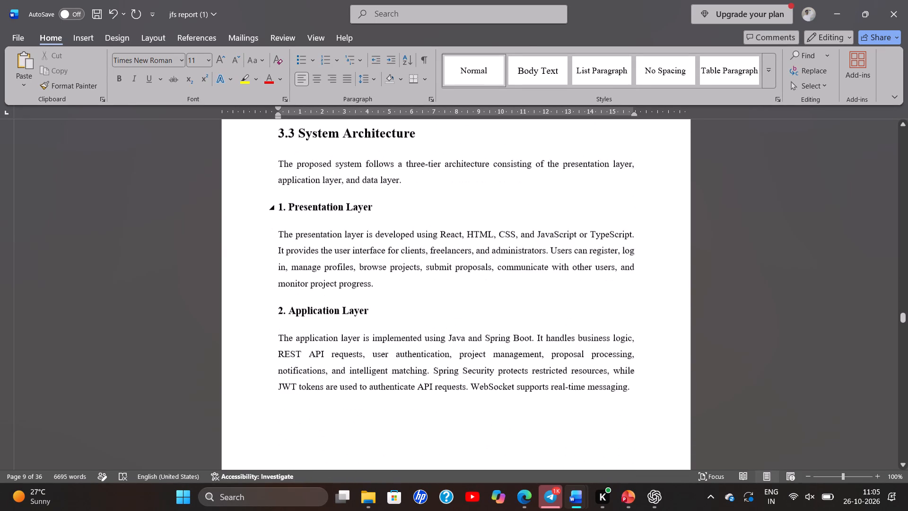
scroll(465, 186, "down", 4)
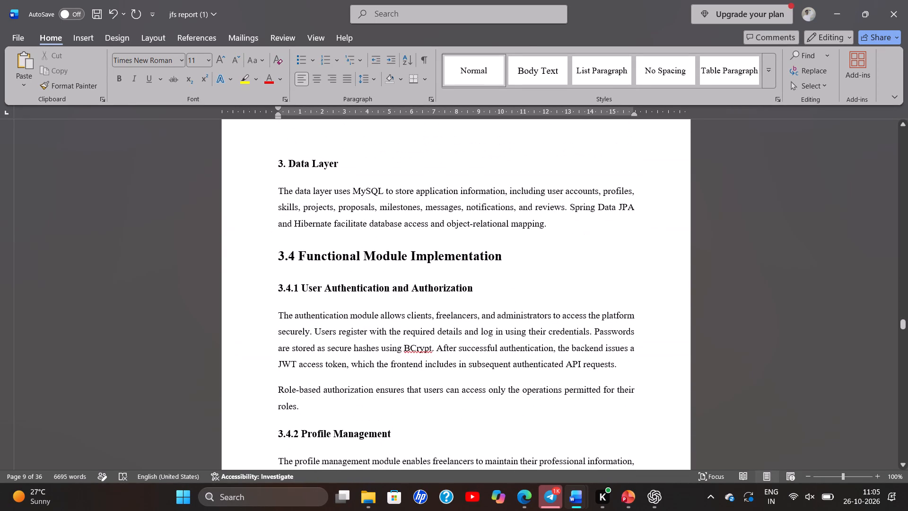
Justify the paragraph under the "3. Data Layer" heading.
left_click_drag(555, 231, 273, 193)
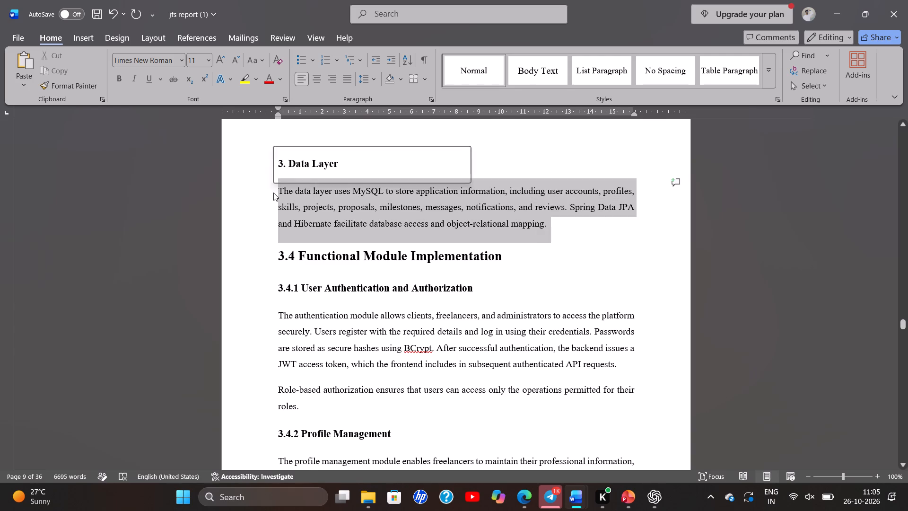
key("ctrl+j")
key("ctrl+j")
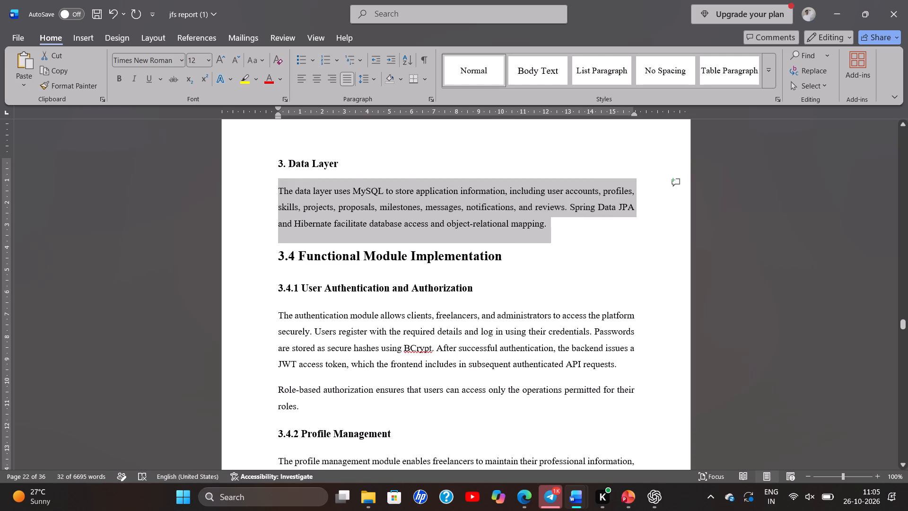
left_click(638, 296)
Join the opening bracket to the matching score formula's line and leave a single space between M and the equals sign.
scroll(638, 296, "down", 2)
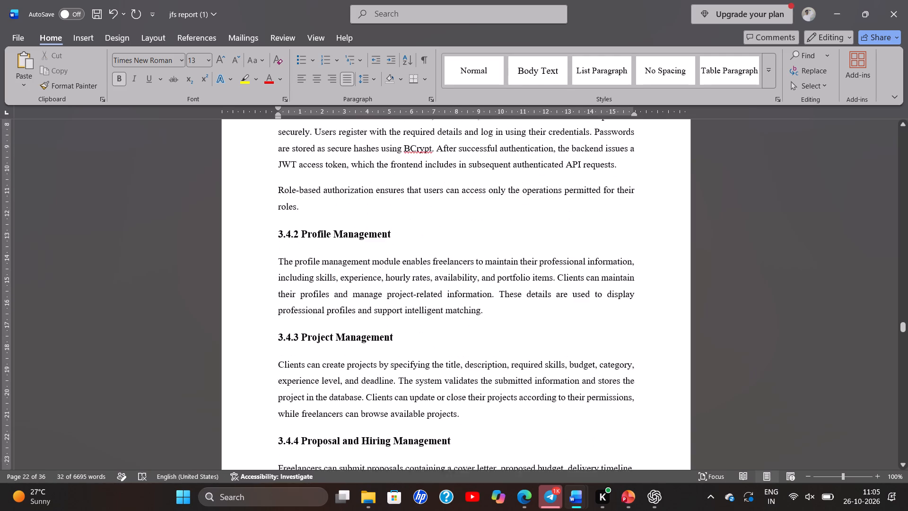
scroll(638, 296, "down", 7)
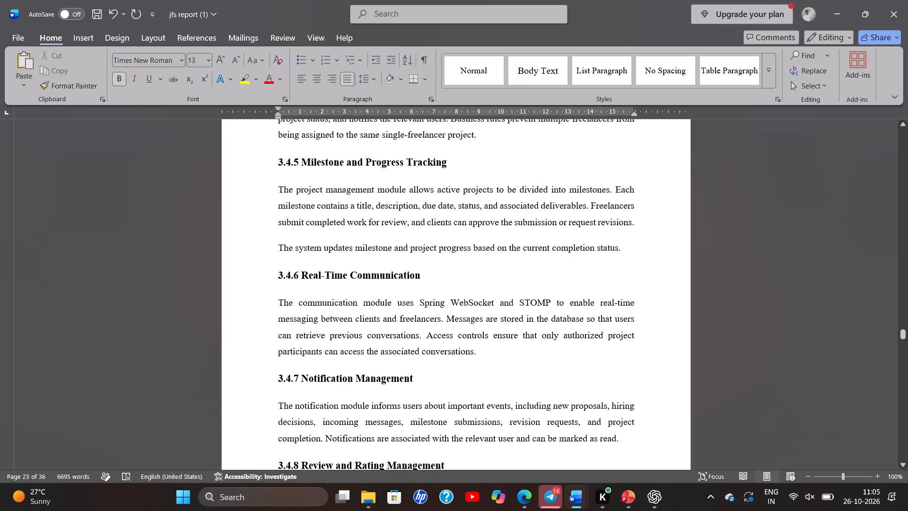
scroll(615, 261, "down", 7)
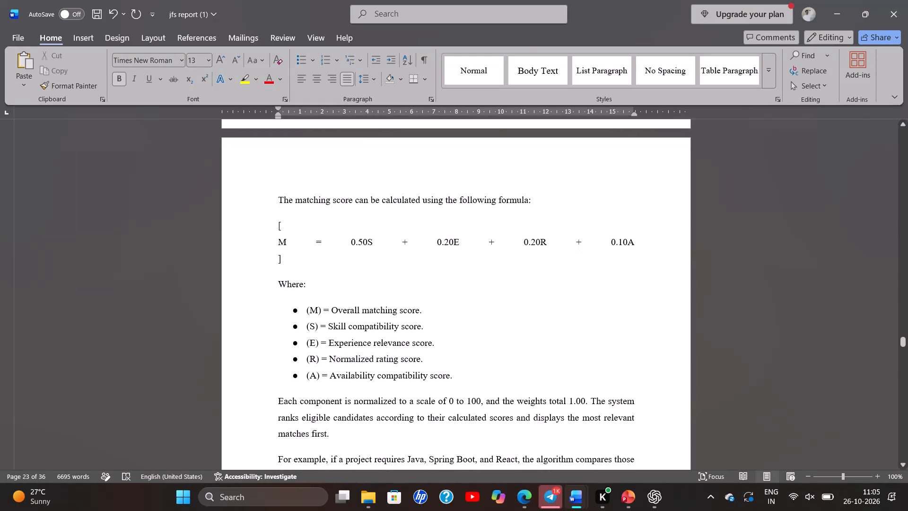
left_click(278, 238)
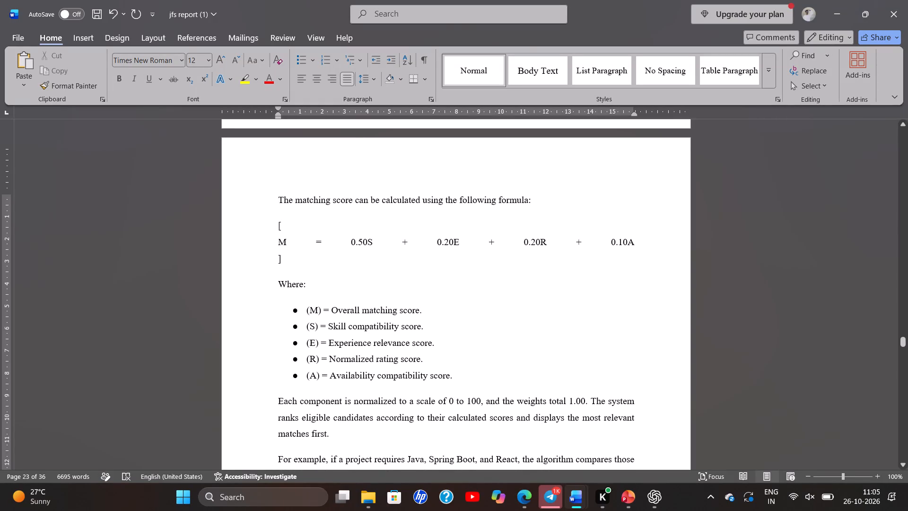
key("BackSpace")
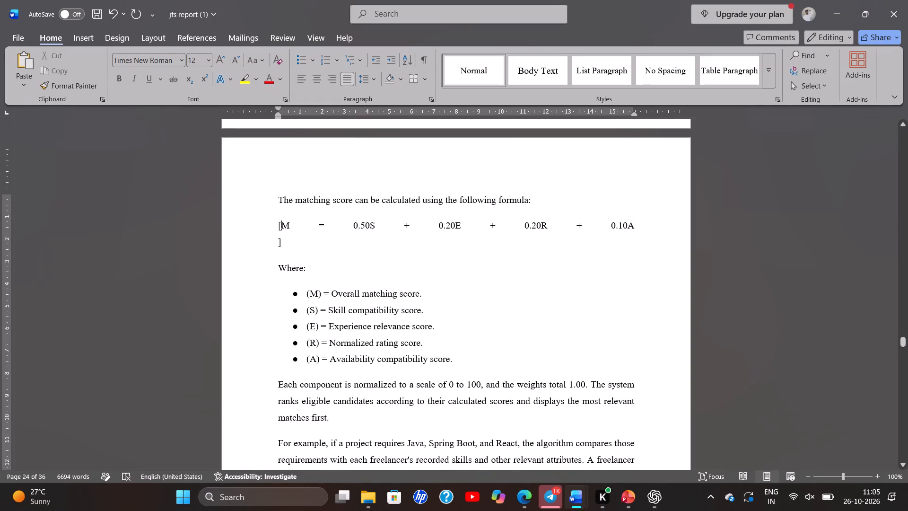
left_click(318, 227)
key("BackSpace")
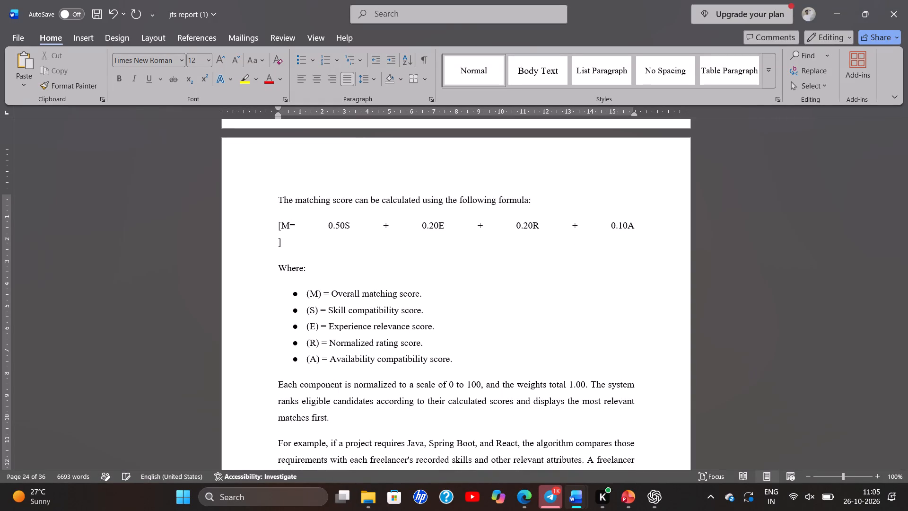
key("space")
Left-align the formula and bring its closing bracket onto the same line, giving [M = 0.50S + 0.20E + 0.20R + 0.10A].
left_click_drag(311, 244, 258, 223)
key("ctrl+j")
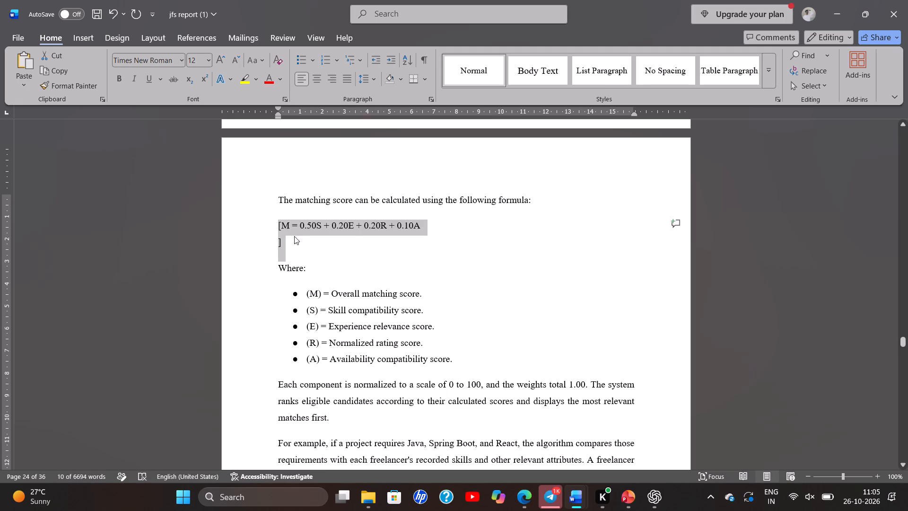
left_click(287, 242)
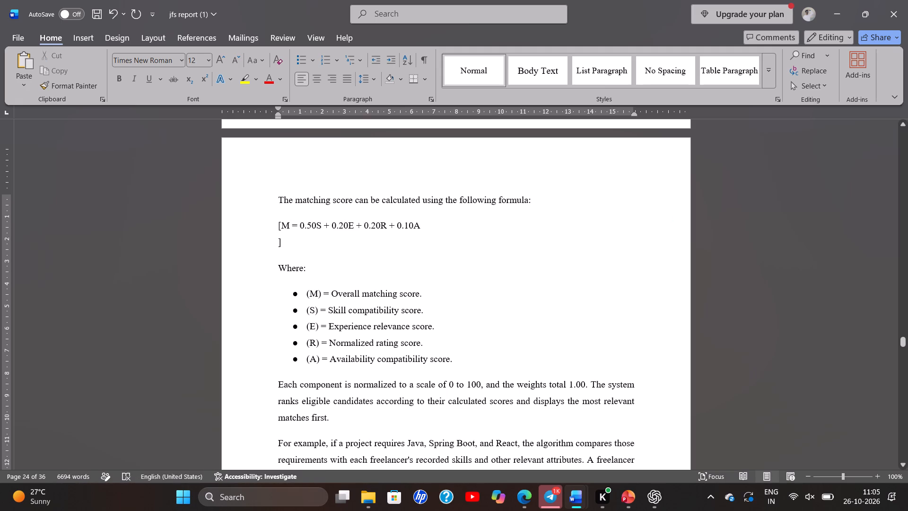
key("Left")
key("BackSpace")
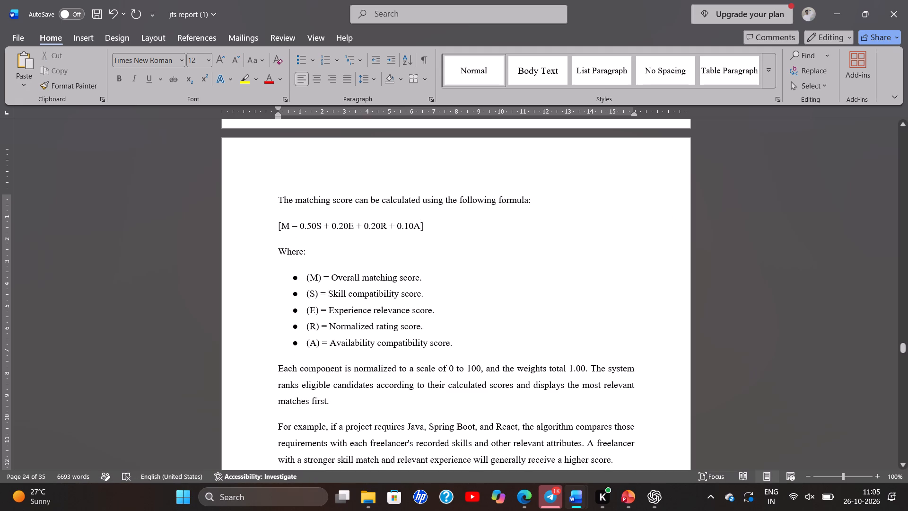
Insert an empty line before the CHAPTER 4 heading so it starts on the same page as RESULTS AND DISCUSSIONS.
scroll(333, 285, "down", 7)
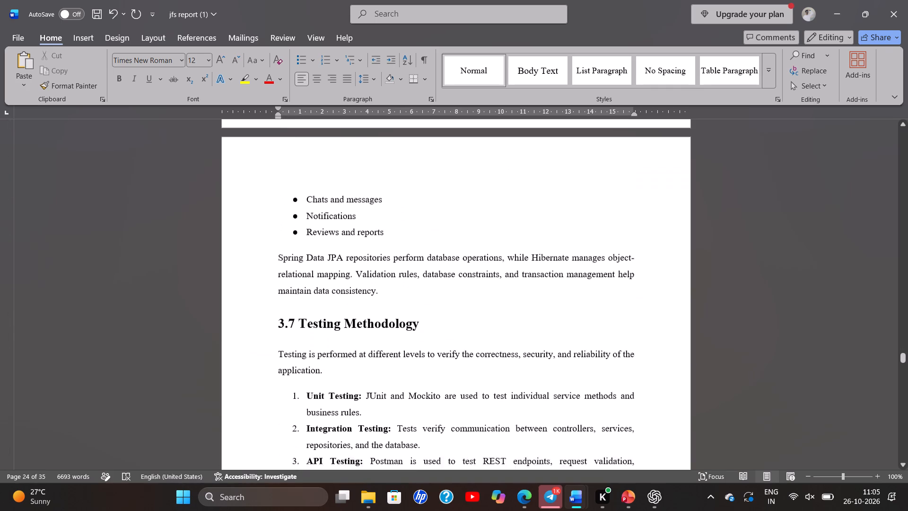
scroll(333, 285, "down", 6)
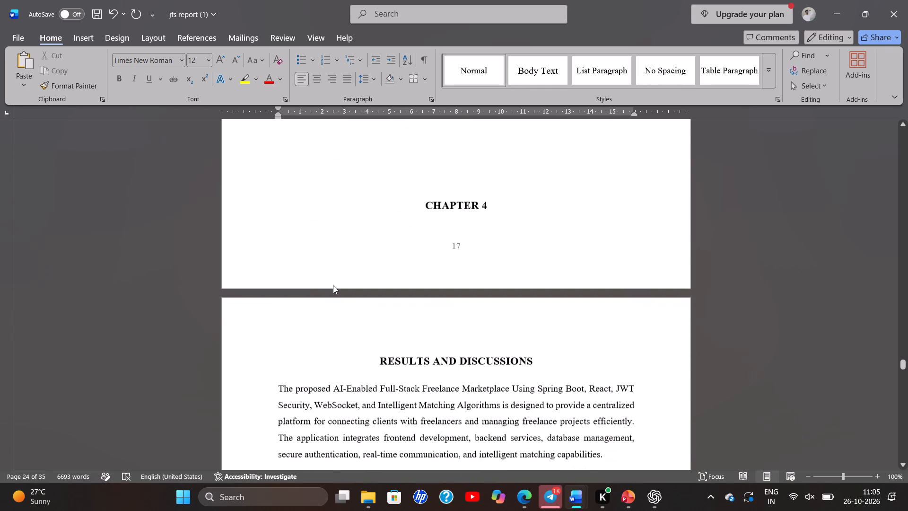
scroll(333, 285, "down", 1)
left_click(450, 149)
key("Return")
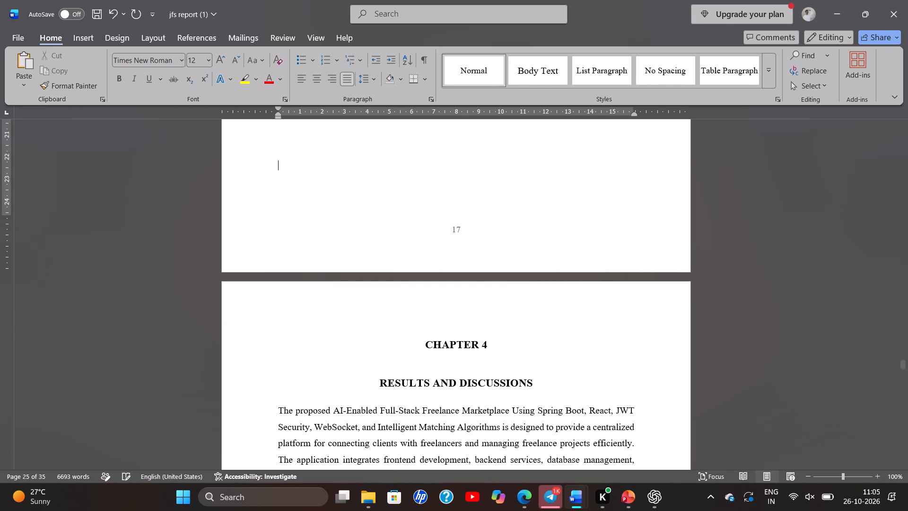
Insert an empty line before the 4.1.5 Real-Time Communication heading to move it onto the page with its text.
scroll(450, 149, "down", 1)
scroll(450, 149, "up", 1)
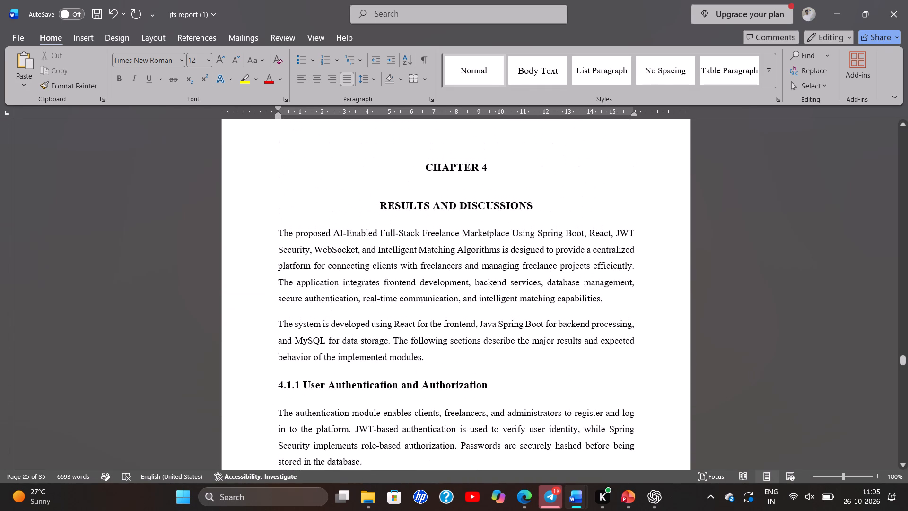
scroll(450, 149, "down", 4)
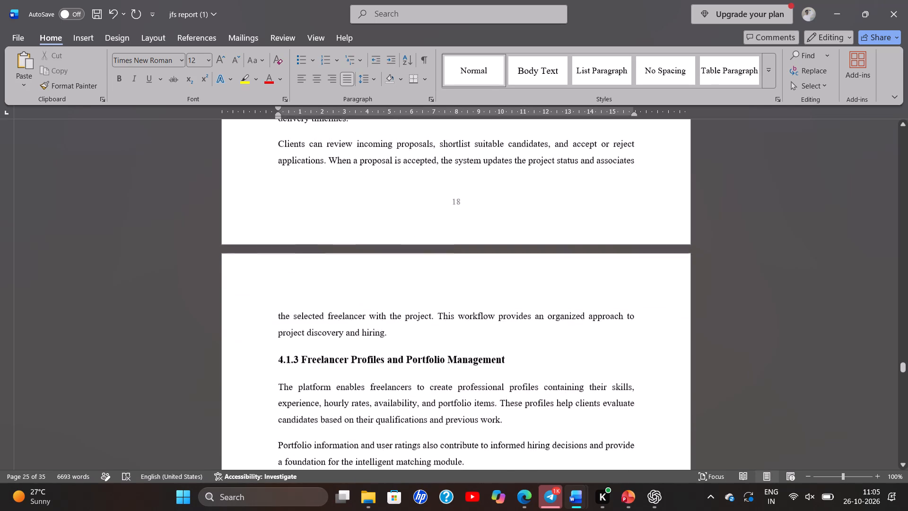
scroll(450, 149, "down", 1)
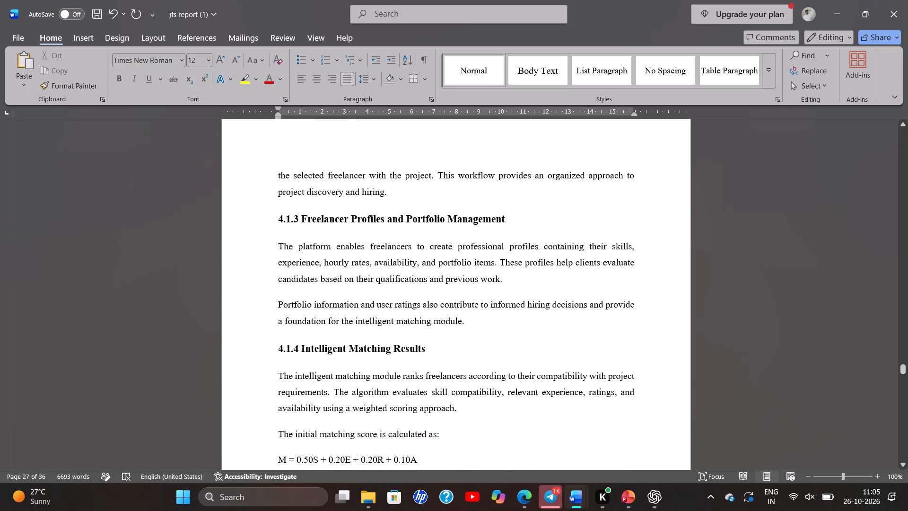
scroll(450, 149, "down", 1)
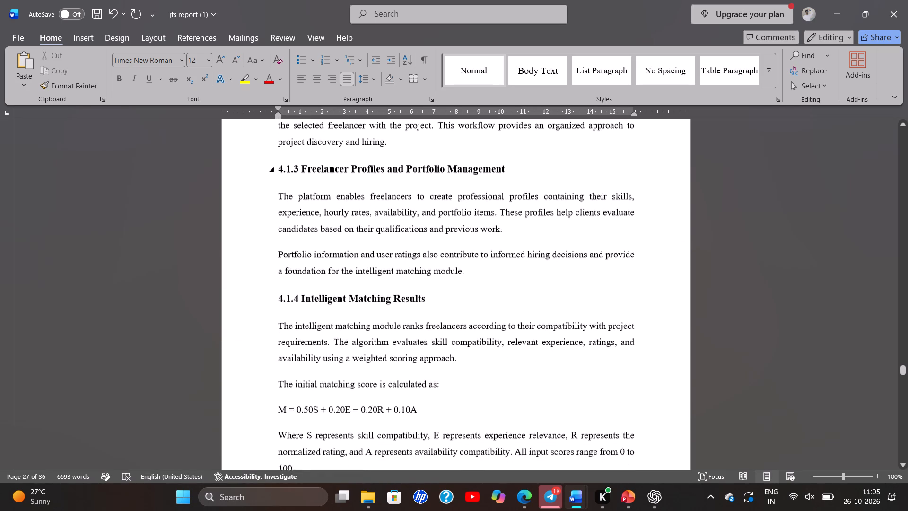
scroll(450, 149, "down", 1)
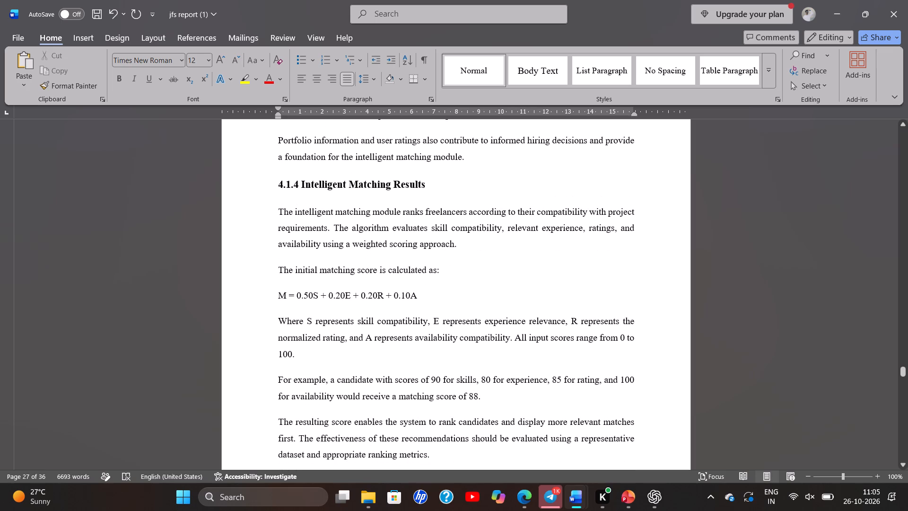
scroll(540, 248, "down", 2)
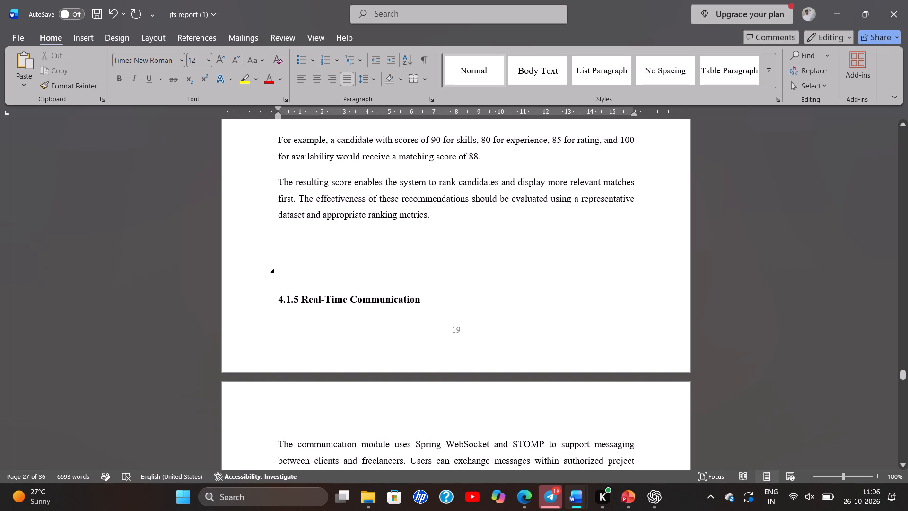
left_click(315, 272)
key("Return")
Apply All borders to the evaluation table under 4.3 System Evaluation.
scroll(315, 272, "down", 1)
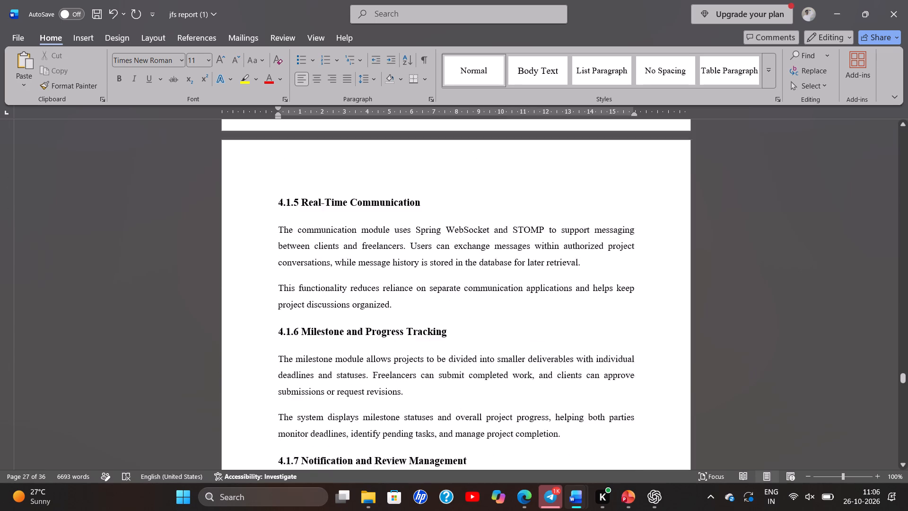
scroll(315, 272, "down", 3)
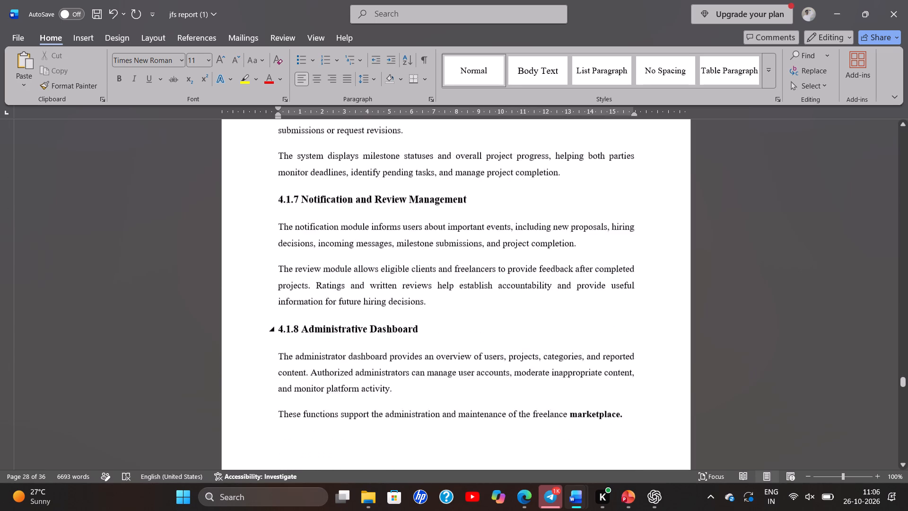
scroll(315, 272, "down", 4)
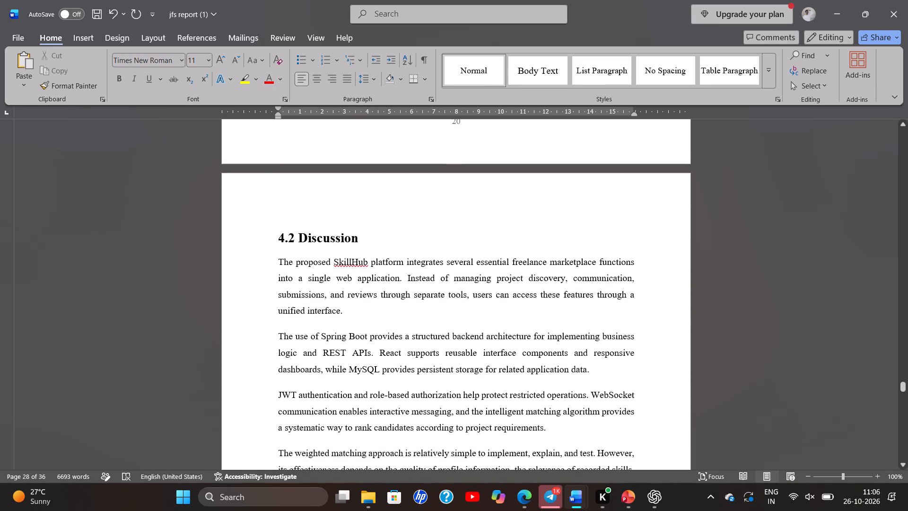
scroll(315, 272, "down", 2)
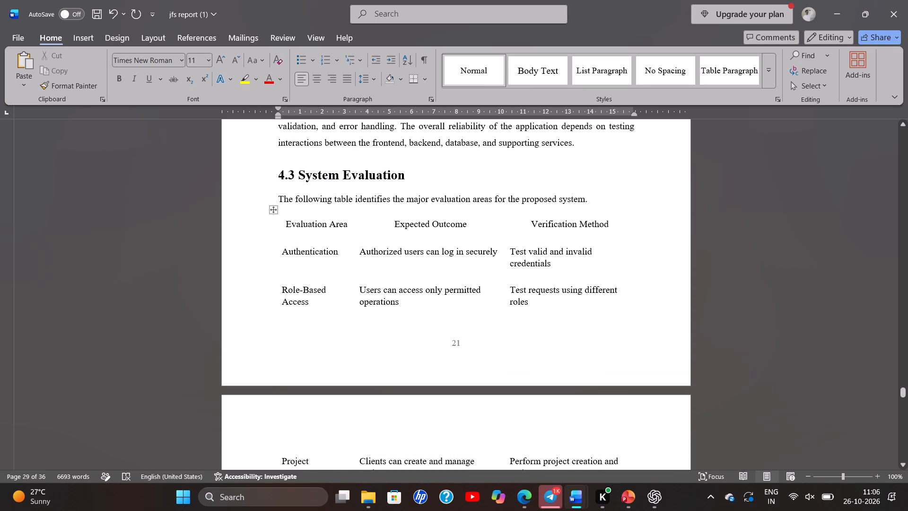
right_click(274, 209)
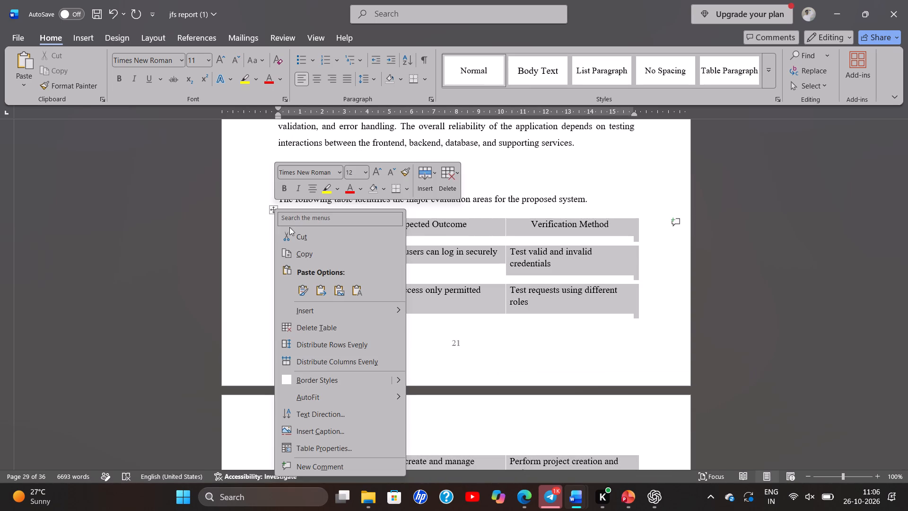
left_click(325, 446)
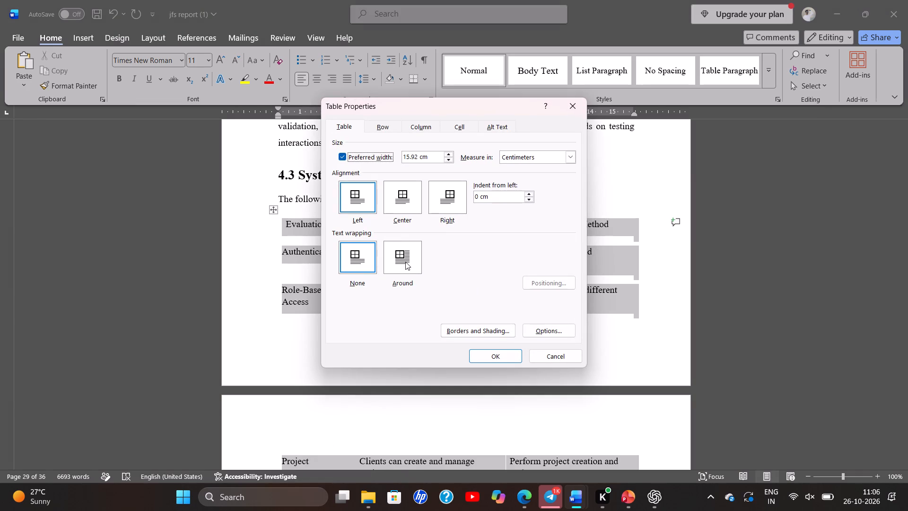
left_click(468, 326)
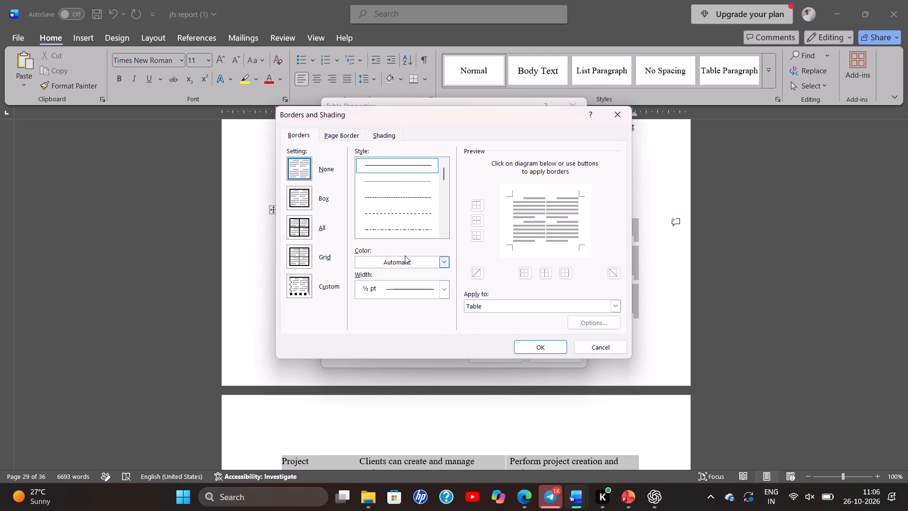
left_click(299, 228)
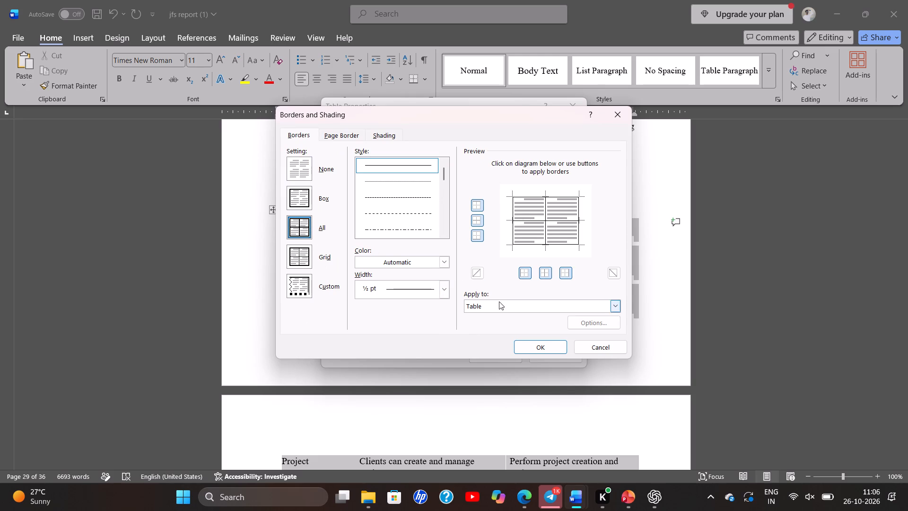
left_click(528, 342)
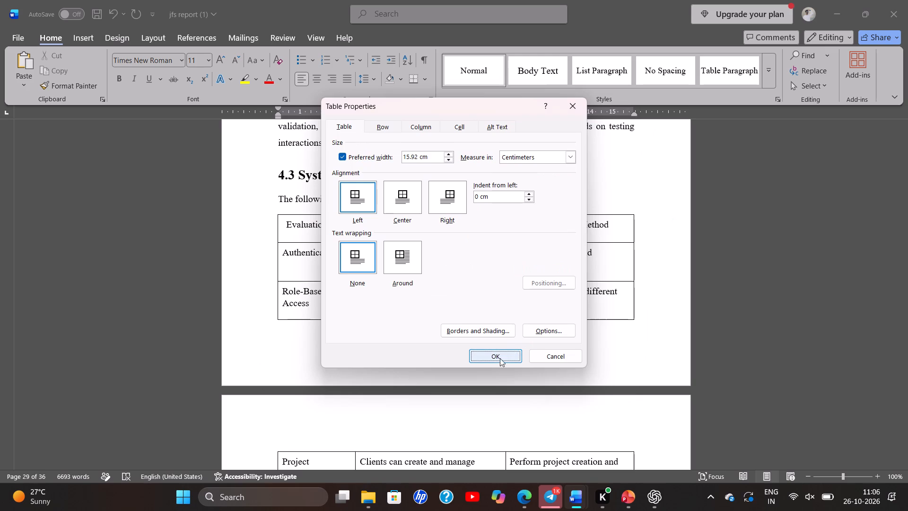
left_click(498, 361)
left_click(780, 332)
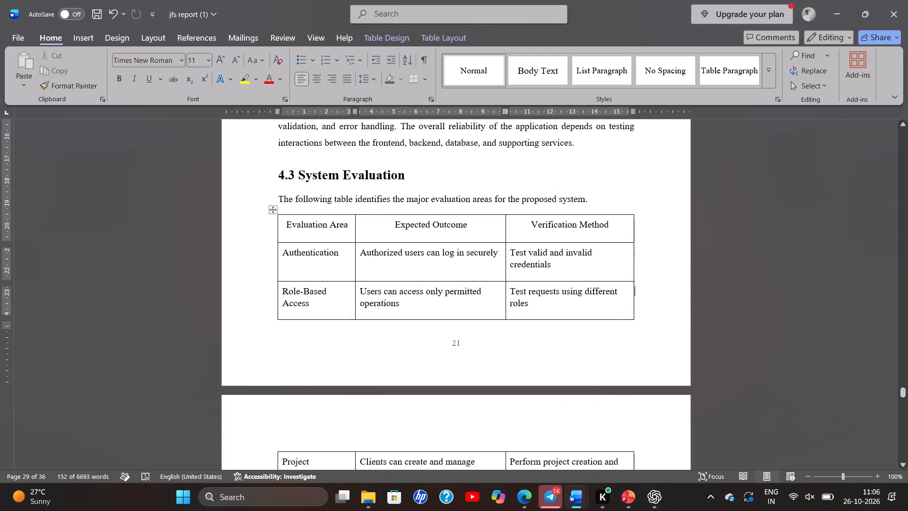
Justify the two paragraphs under 4.5 Conclusion and set their line spacing to 1.5.
scroll(573, 297, "down", 3)
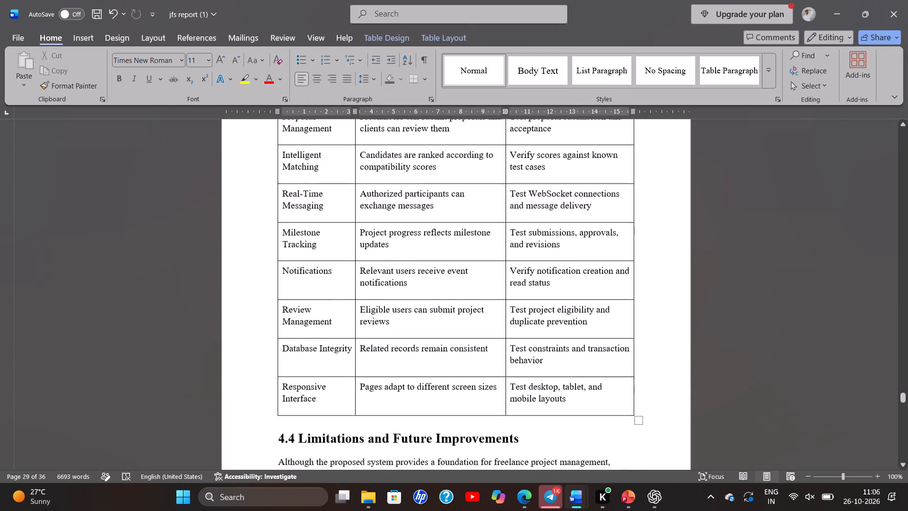
scroll(573, 297, "down", 4)
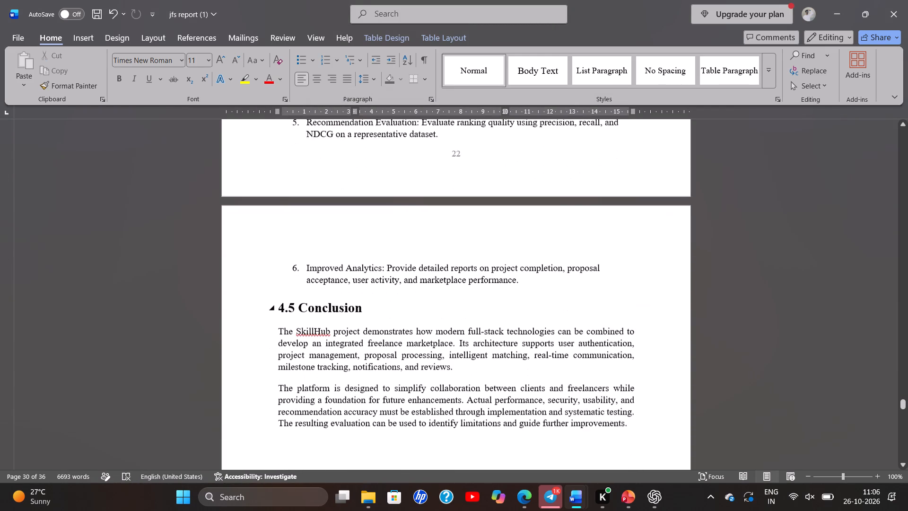
scroll(573, 297, "down", 1)
left_click_drag(627, 392, 614, 388)
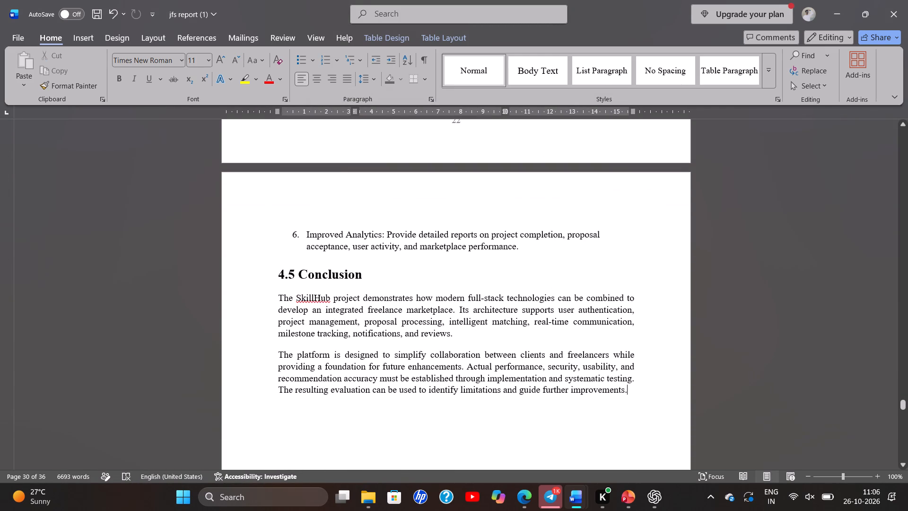
left_click_drag(614, 388, 276, 299)
key("ctrl+j")
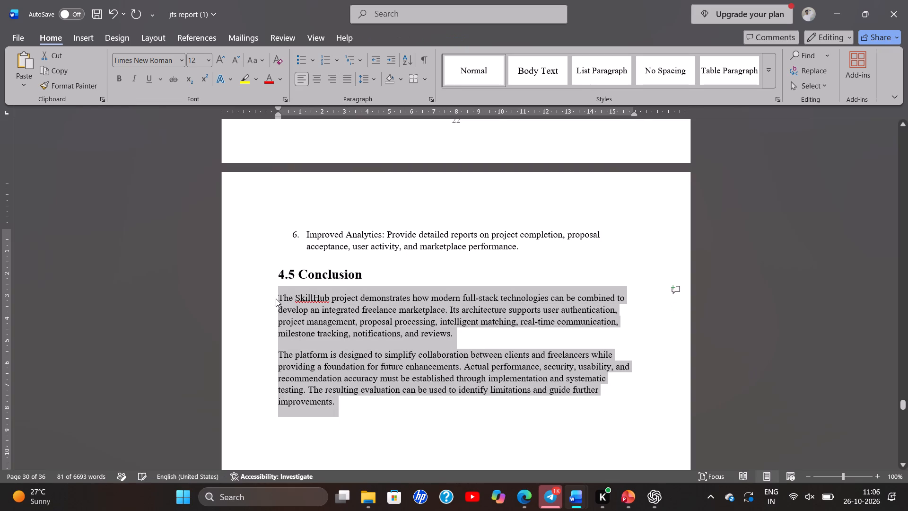
key("ctrl+j")
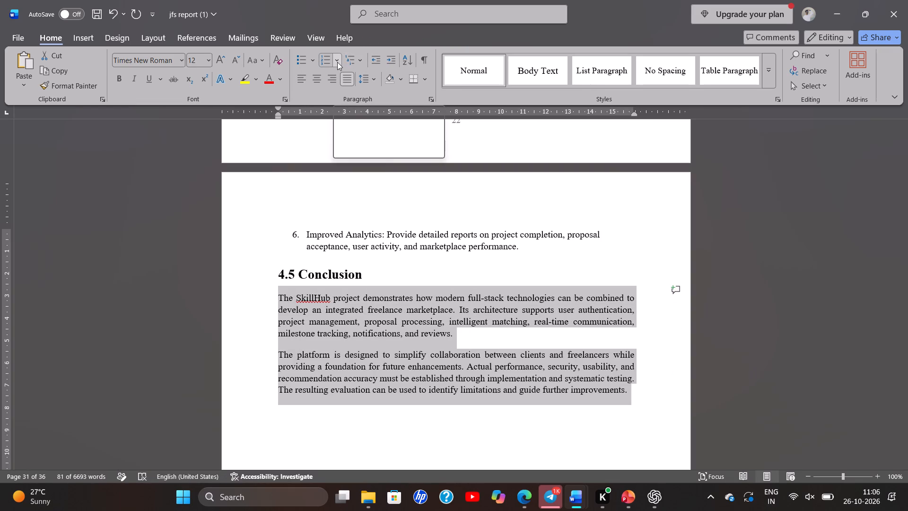
left_click(373, 74)
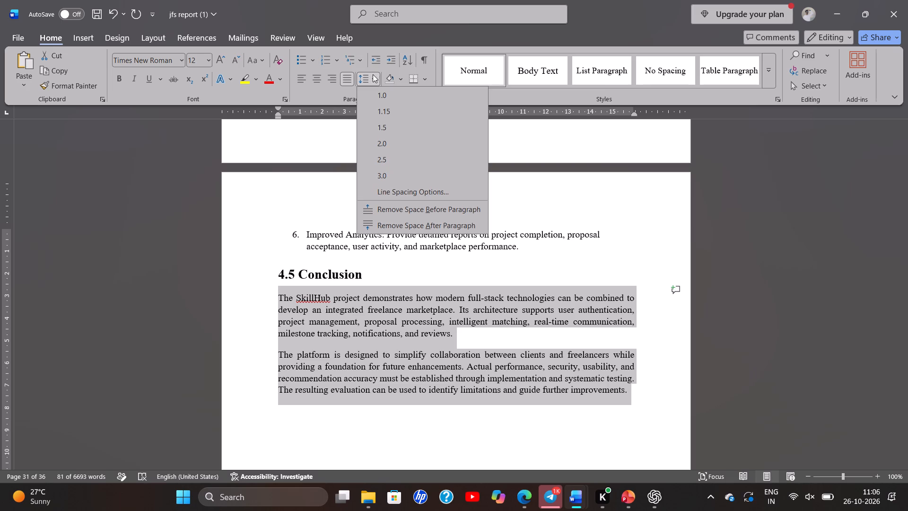
left_click(379, 124)
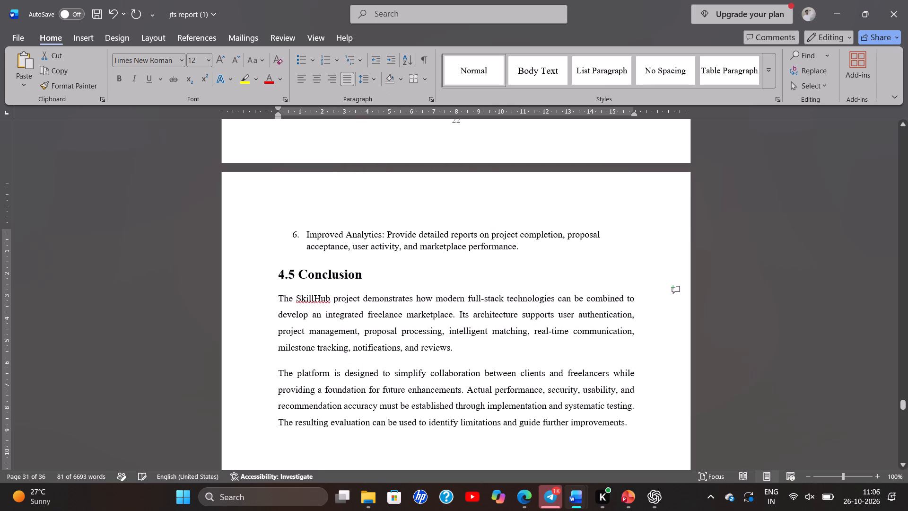
Insert an empty line before the 6. Improved Security and Privacy heading to move it onto the page with its text.
scroll(418, 259, "down", 7)
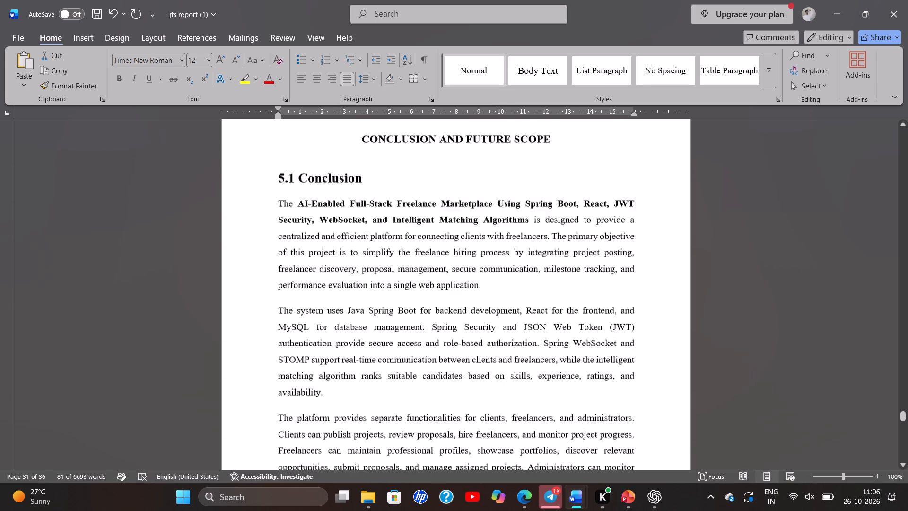
scroll(418, 259, "down", 7)
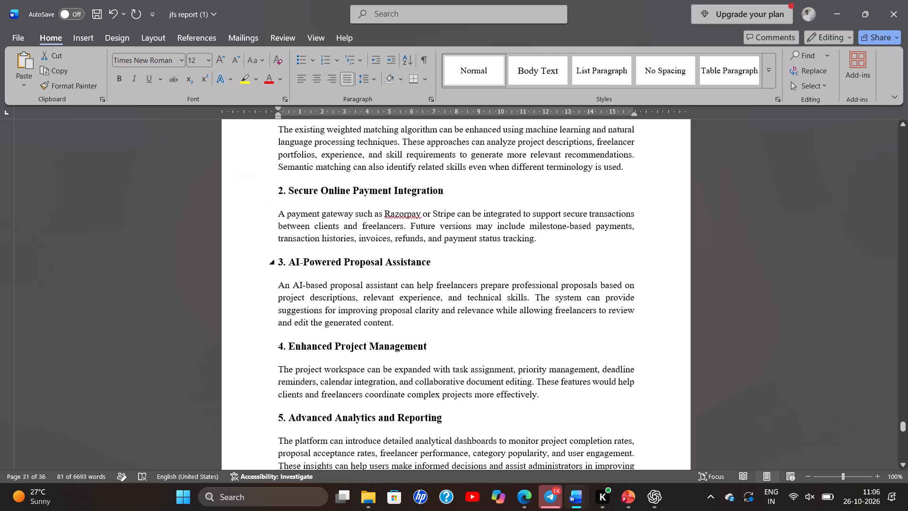
scroll(418, 259, "down", 1)
scroll(546, 251, "down", 1)
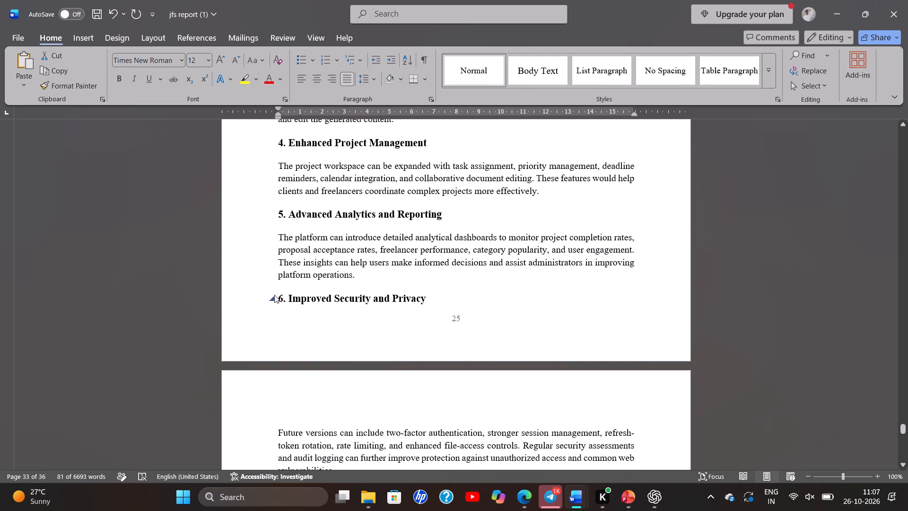
left_click(279, 294)
key("Return")
Delete the empty space above the REFERENCES heading to move it up to the start of its page.
scroll(279, 294, "down", 5)
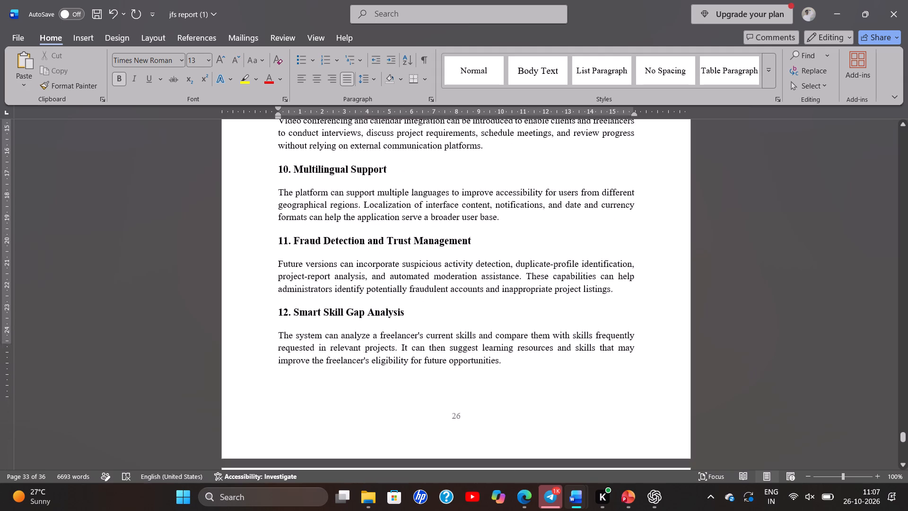
scroll(279, 294, "down", 4)
scroll(279, 294, "up", 3)
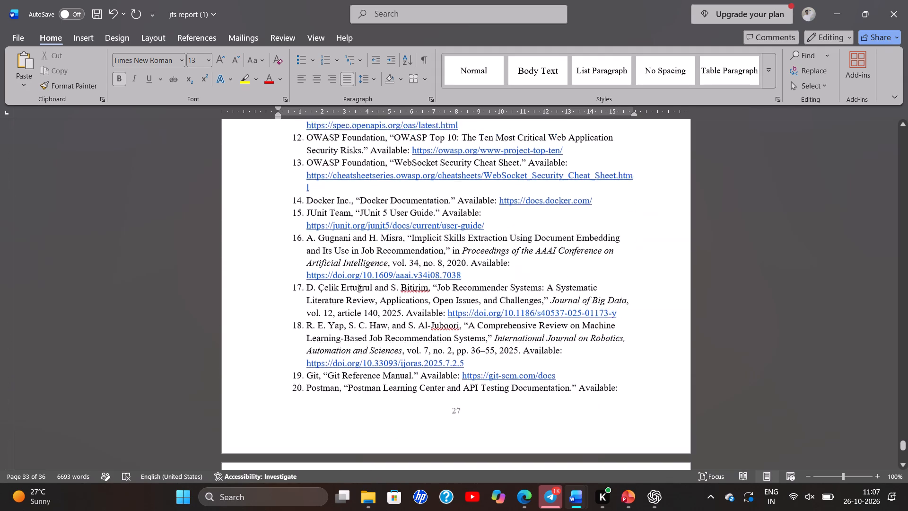
scroll(279, 294, "up", 2)
left_click(358, 174)
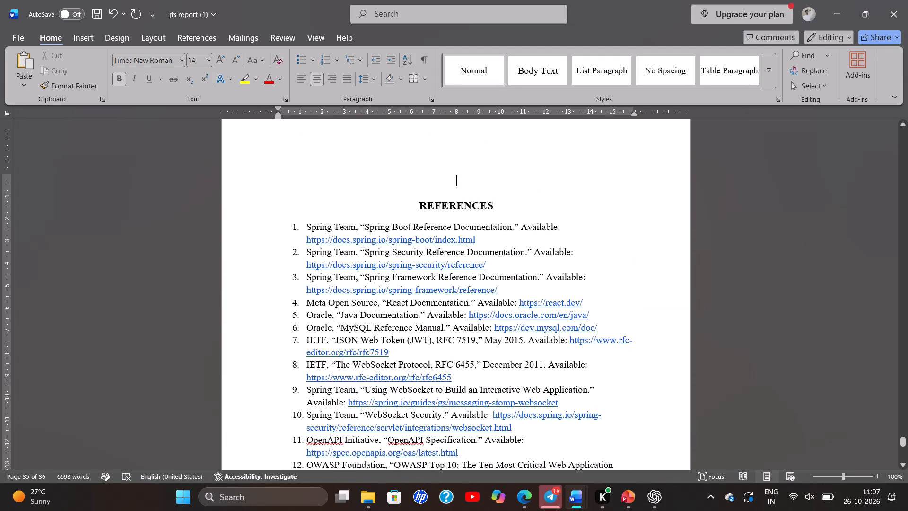
key("BackSpace")
key("BackSpace")
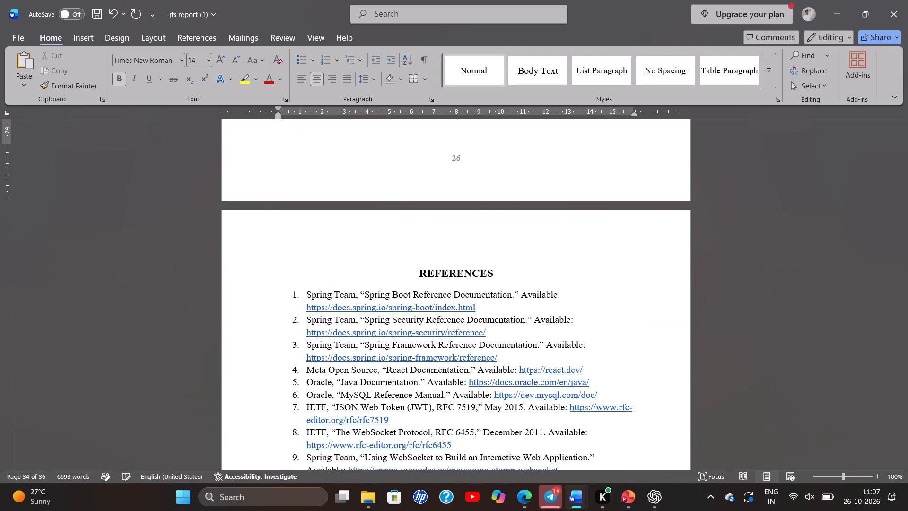
Review the page layout from the end of the references back through chapter 3 and forward to 4.5 Conclusion.
scroll(358, 174, "down", 6)
scroll(358, 174, "up", 1)
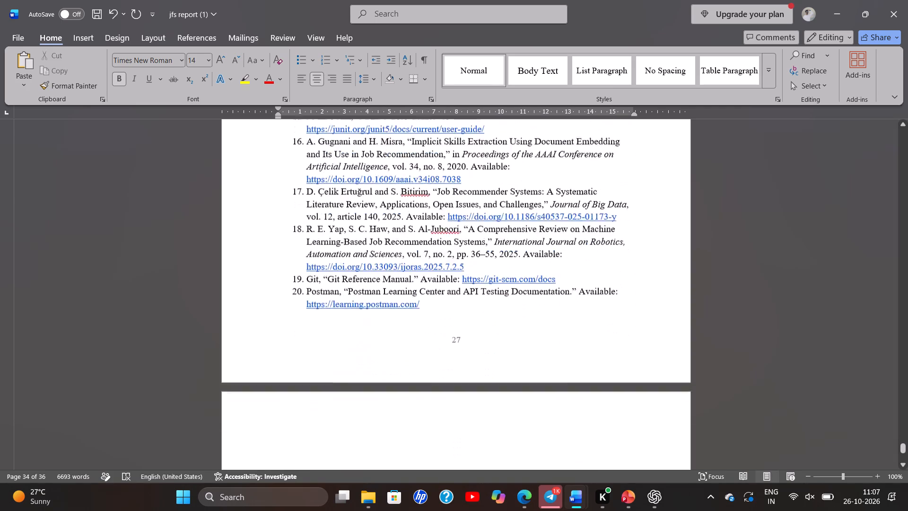
scroll(358, 174, "up", 10)
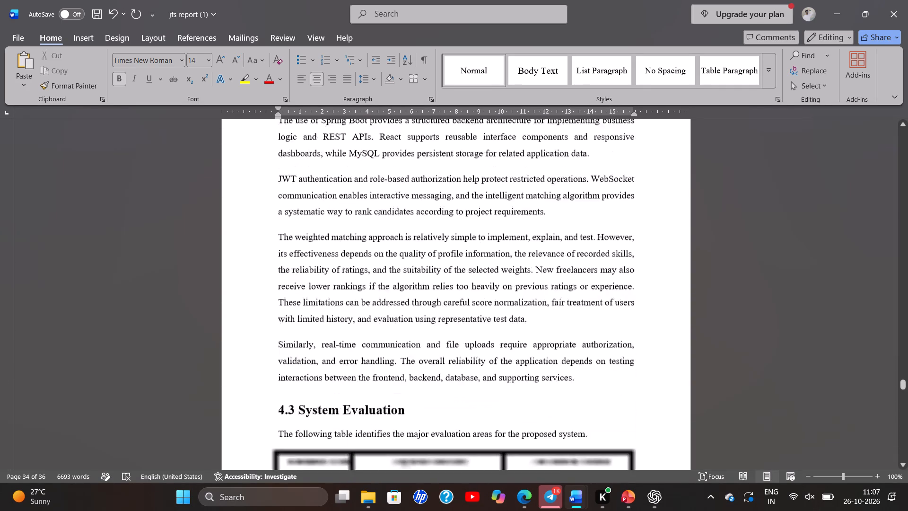
scroll(358, 174, "up", 6)
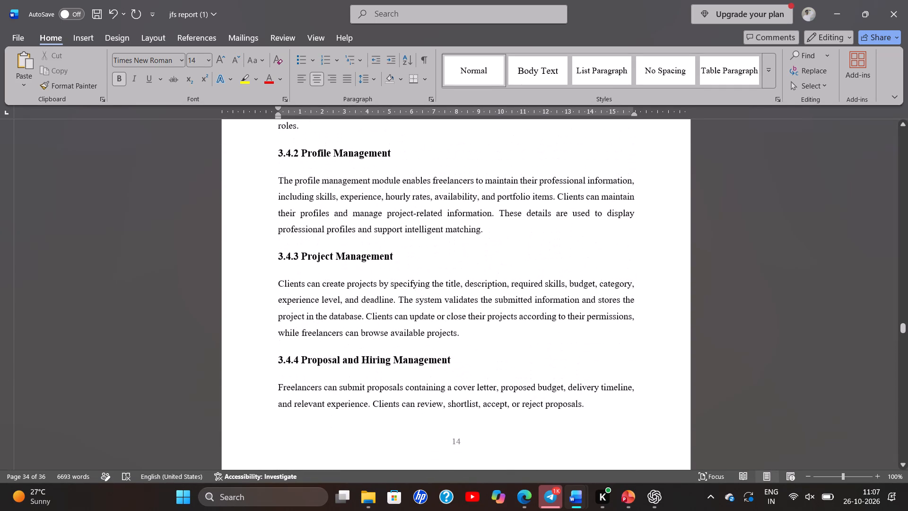
scroll(358, 174, "down", 3)
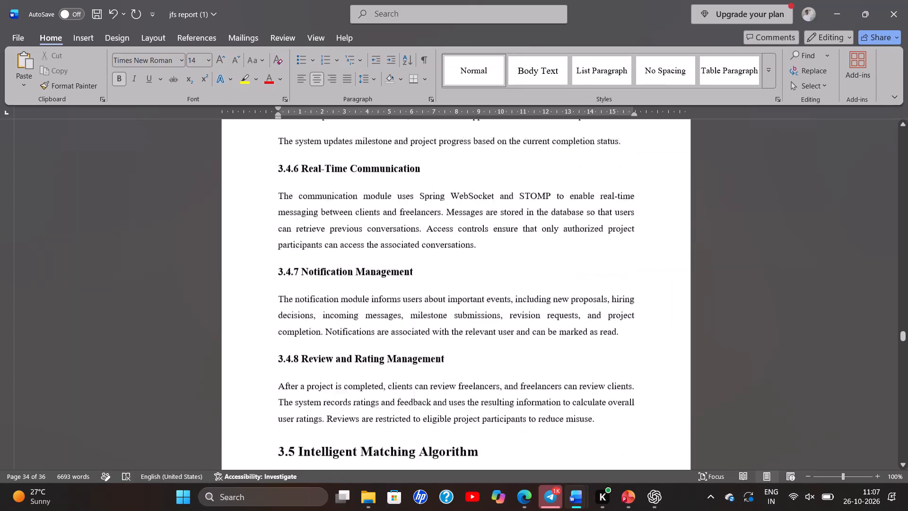
scroll(358, 174, "down", 6)
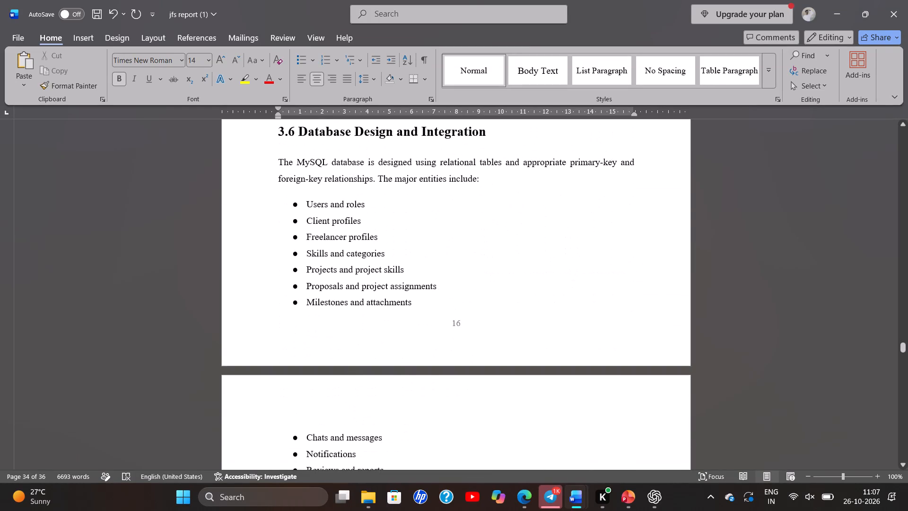
scroll(358, 174, "down", 4)
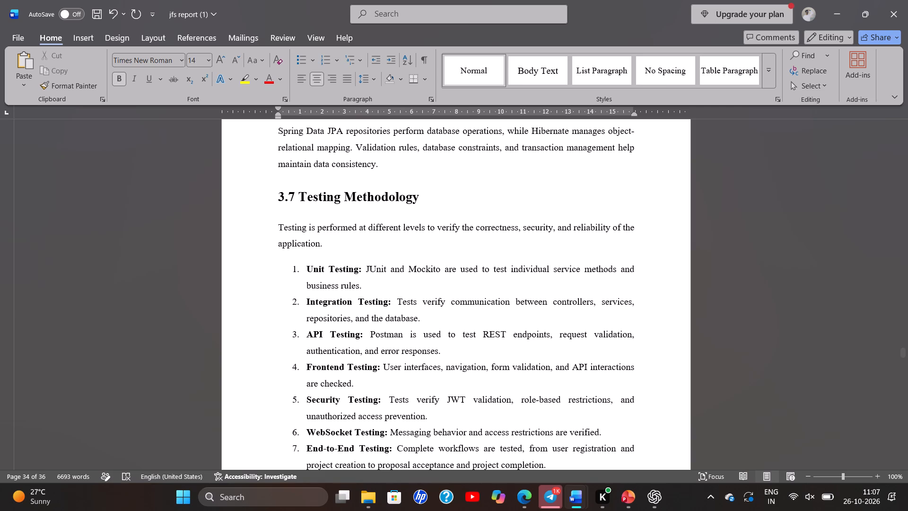
scroll(358, 174, "down", 5)
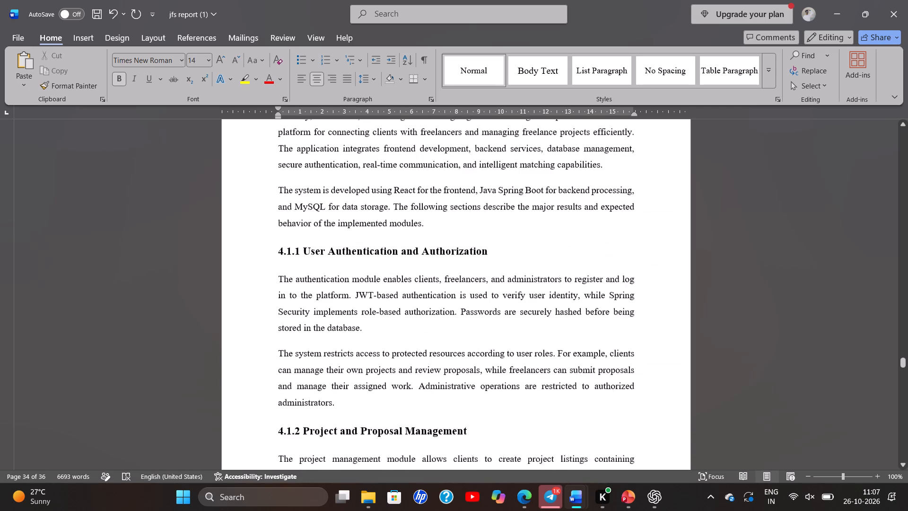
scroll(358, 174, "down", 7)
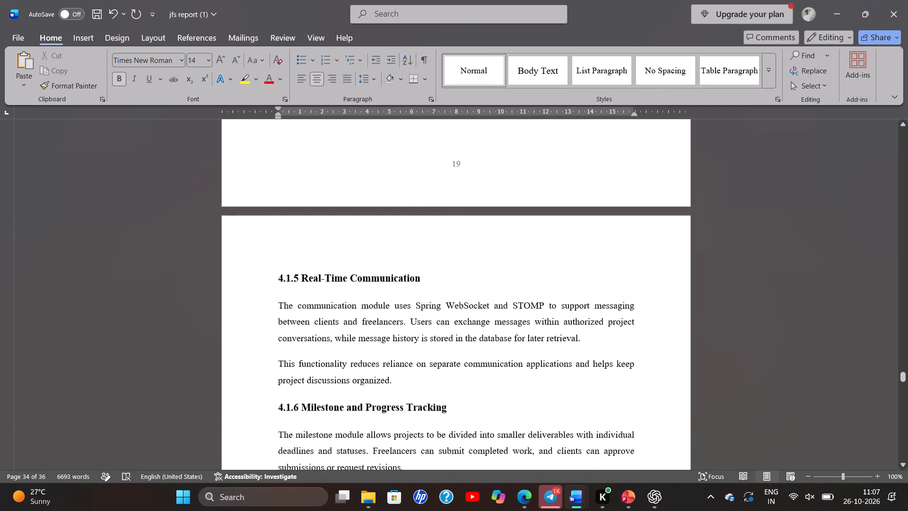
scroll(358, 174, "down", 7)
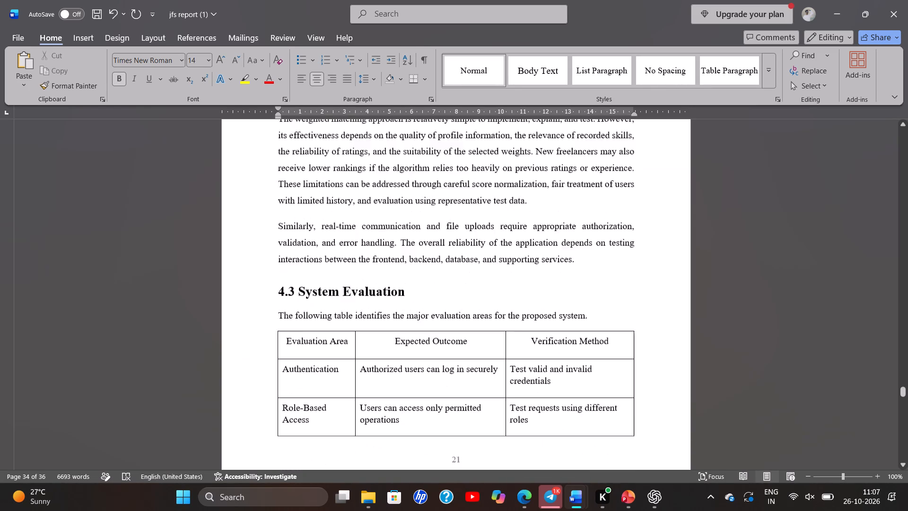
scroll(358, 174, "down", 8)
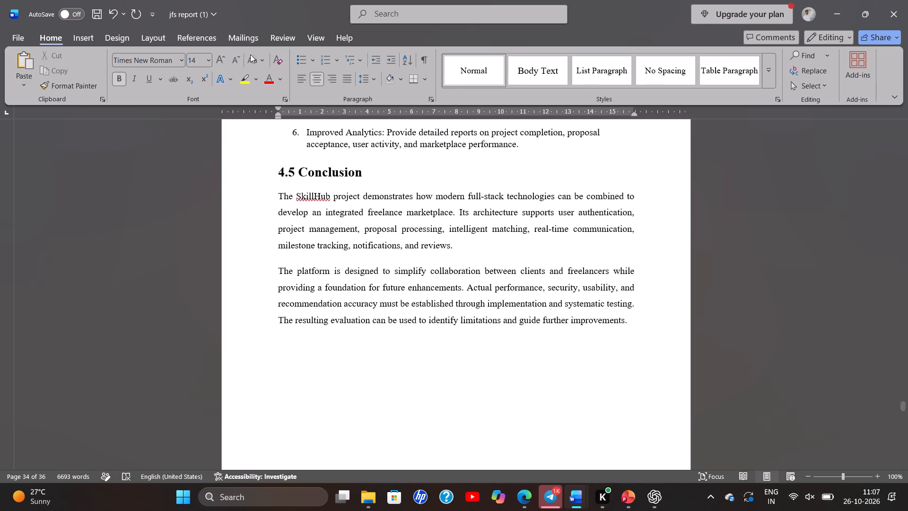
Delete the 4.5 Conclusion heading together with its two paragraphs.
left_click_drag(279, 174, 543, 277)
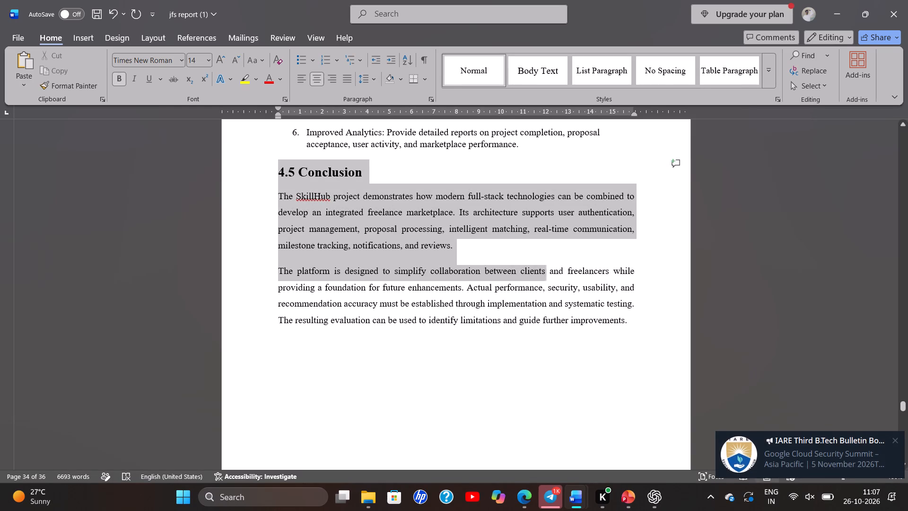
left_click_drag(543, 277, 653, 318)
key("BackSpace")
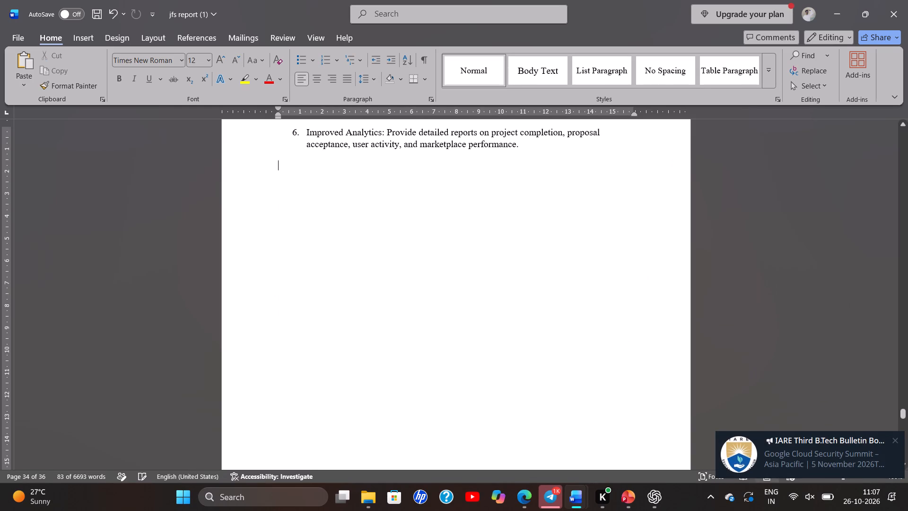
Insert eight empty lines above the CHAPTER 5 heading to push the chapter onto a new page.
scroll(653, 318, "down", 2)
left_click(462, 179)
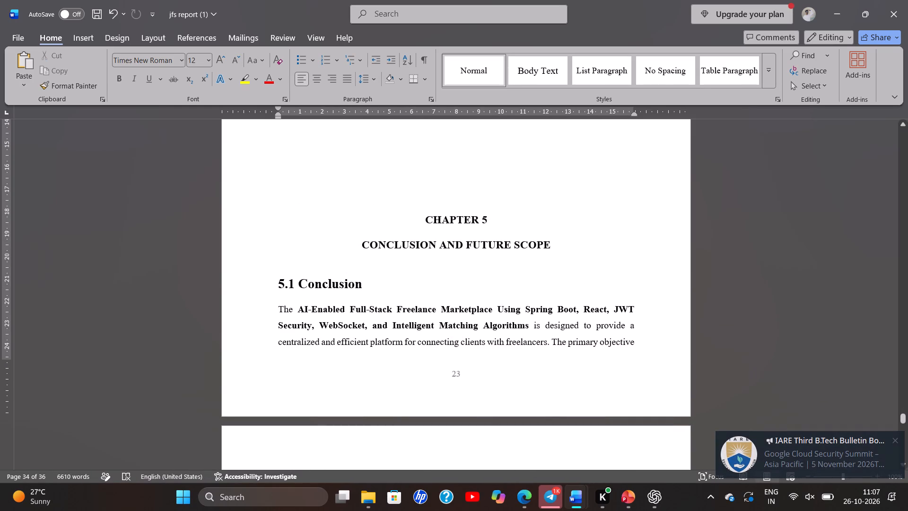
key("Return")
key("Return")
key("Return")
key("Return")
key("Return")
key("Return")
key("Return")
key("Return")
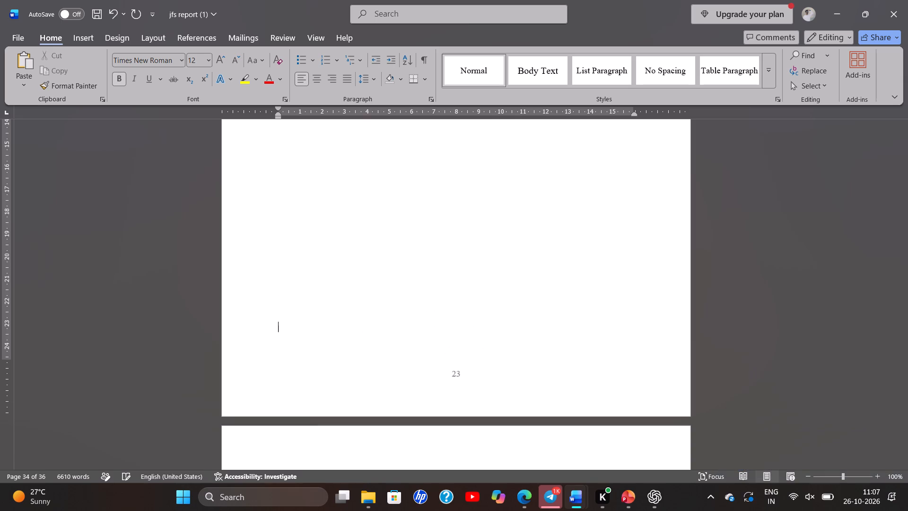
scroll(462, 179, "down", 1)
scroll(462, 179, "up", 3)
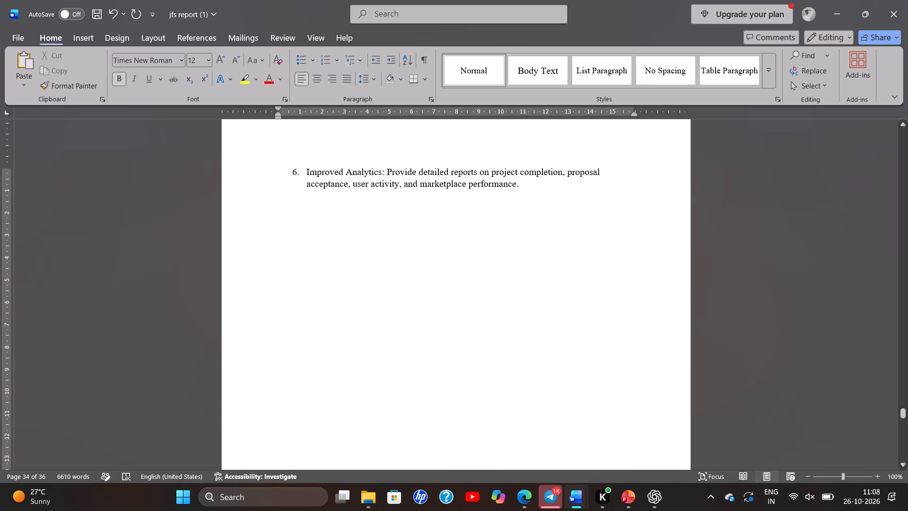
scroll(462, 179, "up", 1)
left_click(273, 210)
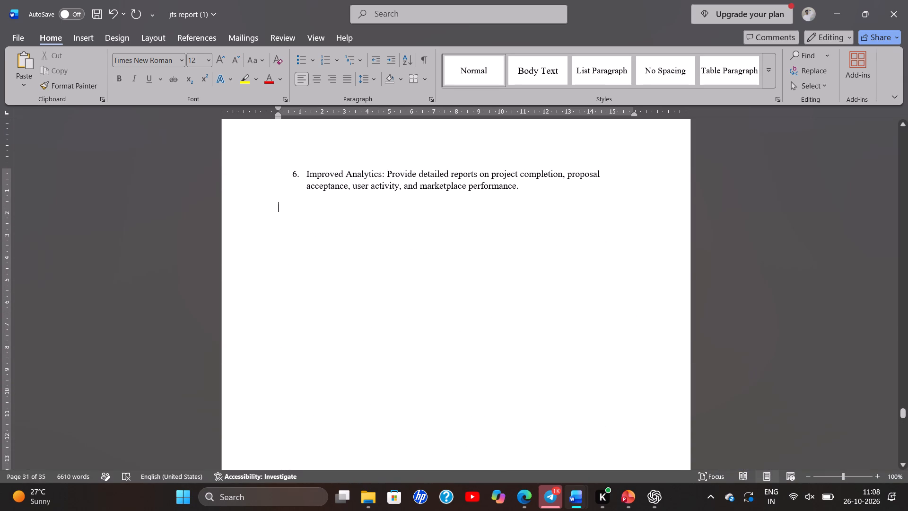
Set the line spacing of the paragraph under APPROVAL SHEET to 1.5.
scroll(273, 210, "up", 20)
scroll(273, 210, "up", 20)
scroll(273, 210, "up", 20)
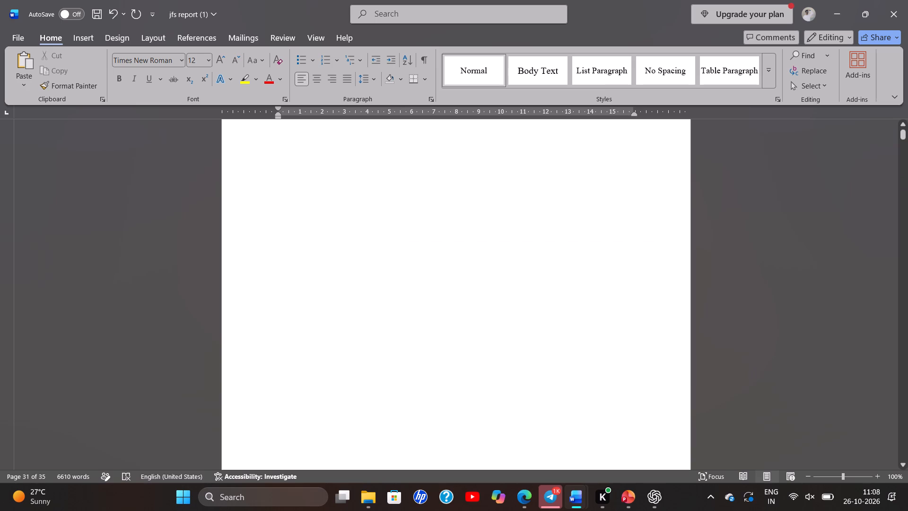
scroll(273, 210, "up", 20)
scroll(273, 210, "down", 9)
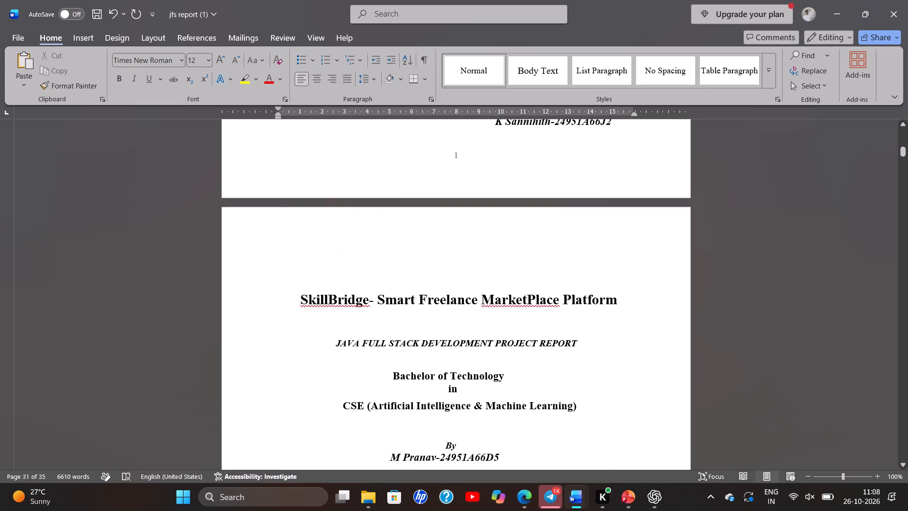
scroll(273, 210, "down", 10)
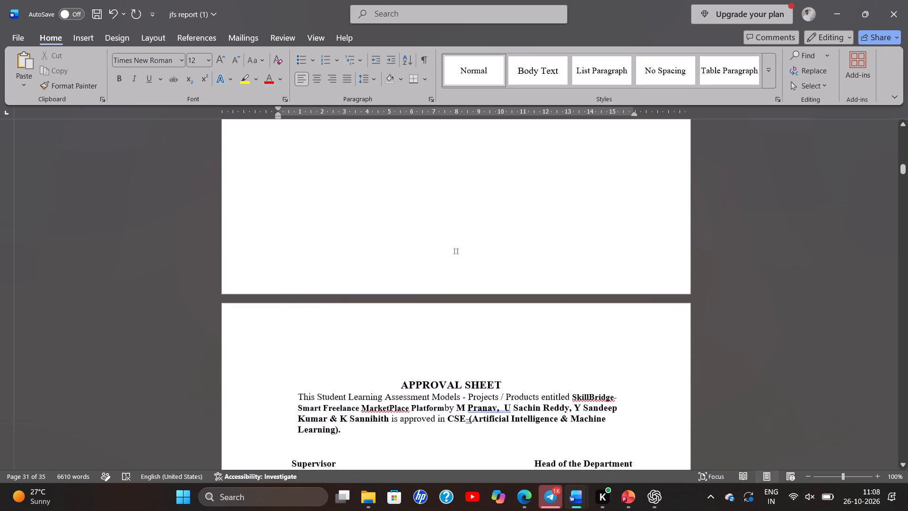
scroll(273, 210, "down", 3)
scroll(273, 210, "up", 1)
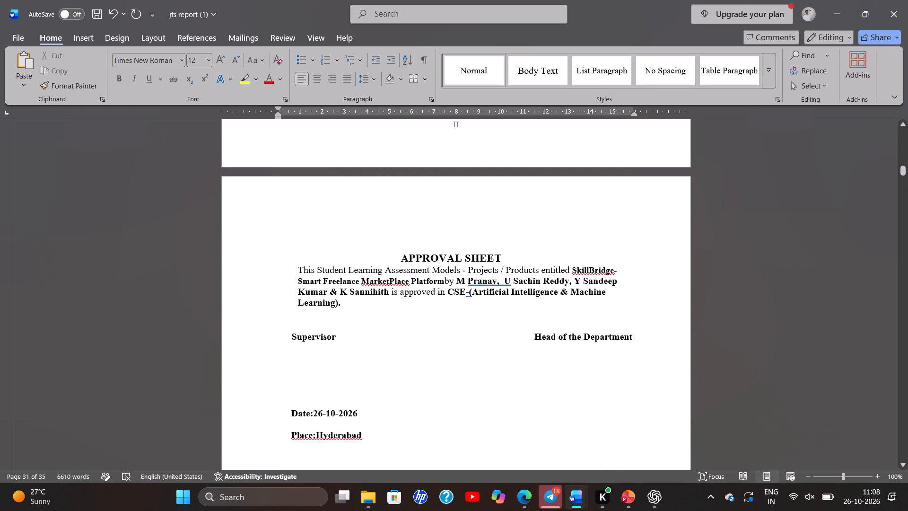
left_click_drag(348, 304, 292, 266)
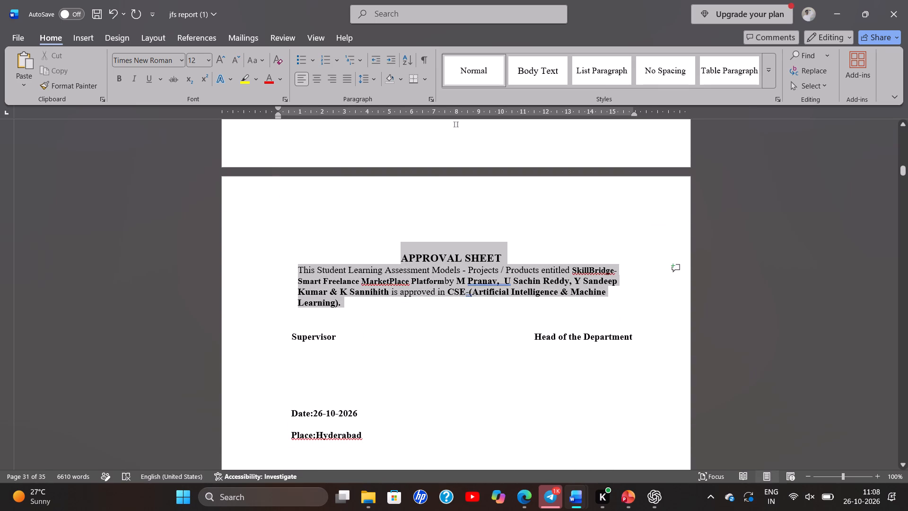
left_click_drag(292, 266, 294, 269)
left_click(376, 81)
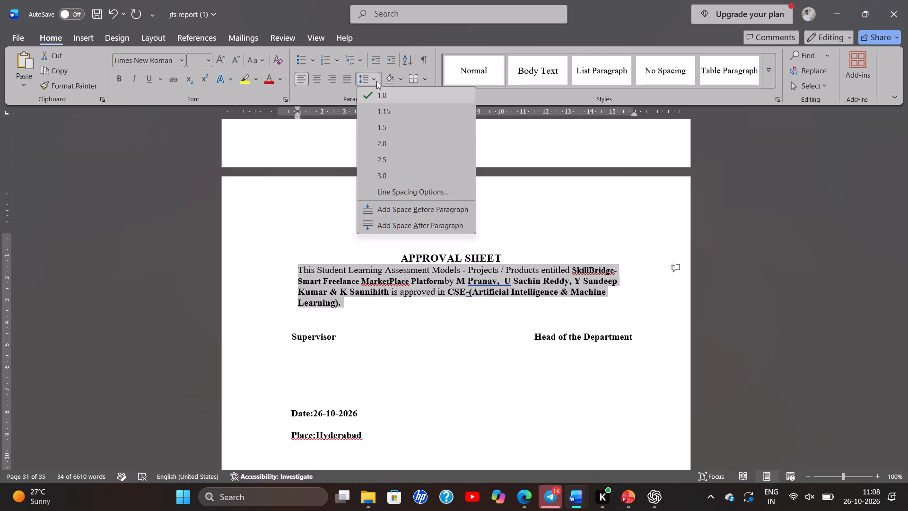
left_click(385, 128)
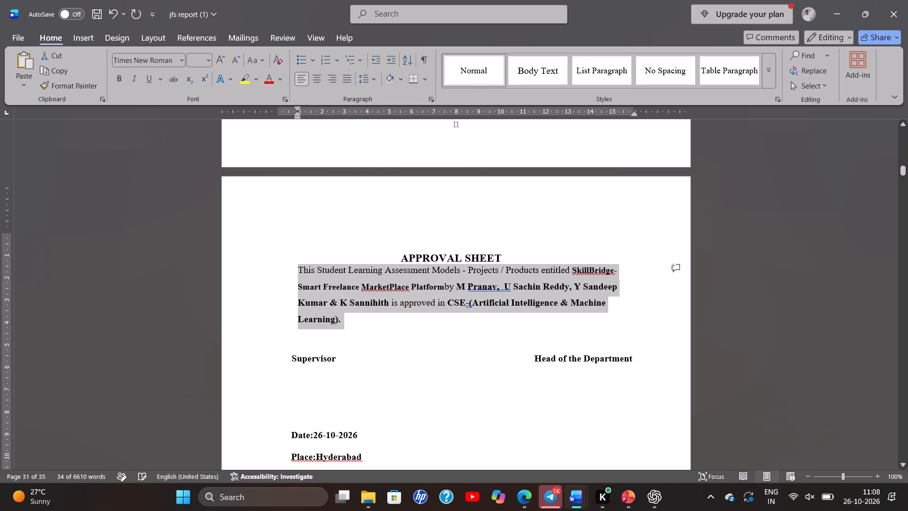
Insert an empty line between the APPROVAL SHEET heading and its paragraph.
left_click(294, 268)
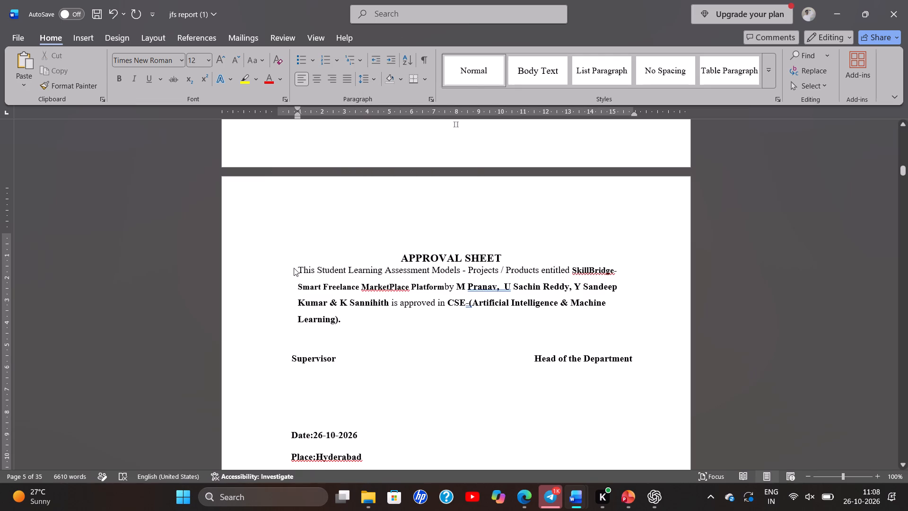
key("Return")
Review the report's layout from the approval sheet through the contents and chapter 1 to the literature table in chapter 2.
scroll(294, 268, "down", 4)
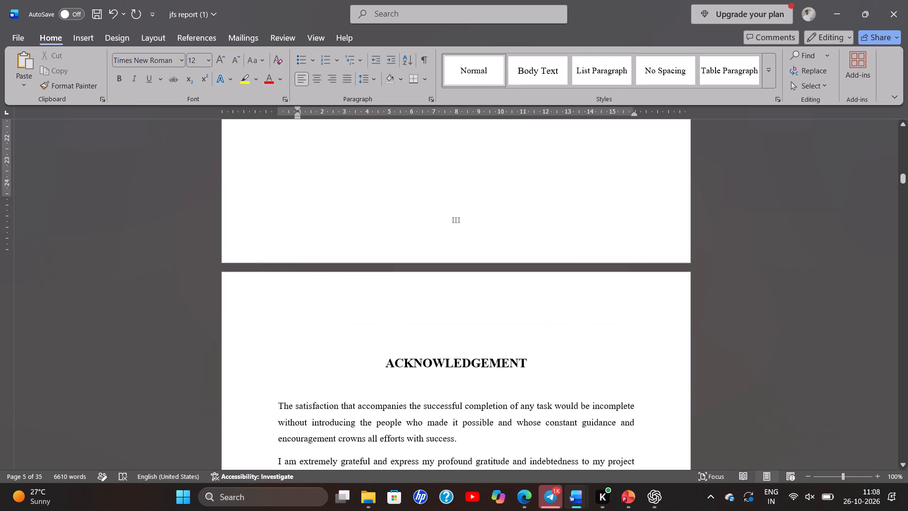
scroll(294, 268, "down", 1)
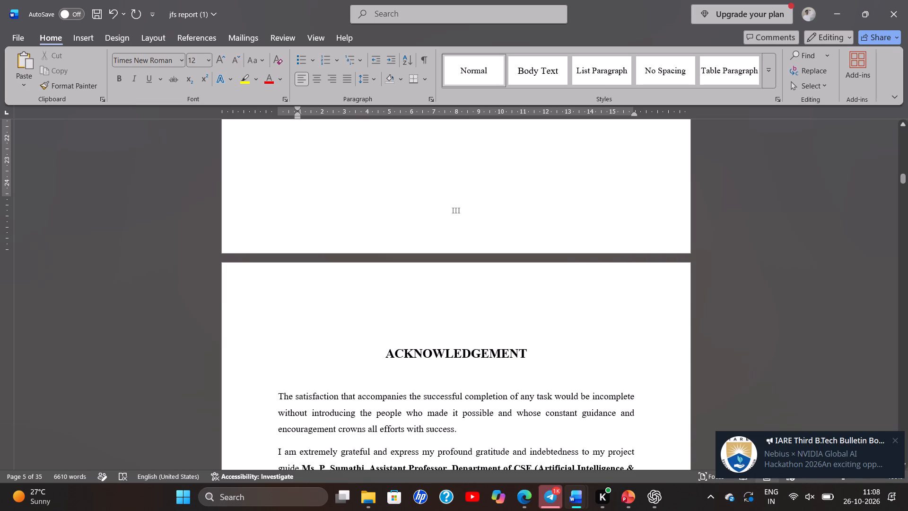
scroll(376, 207, "down", 7)
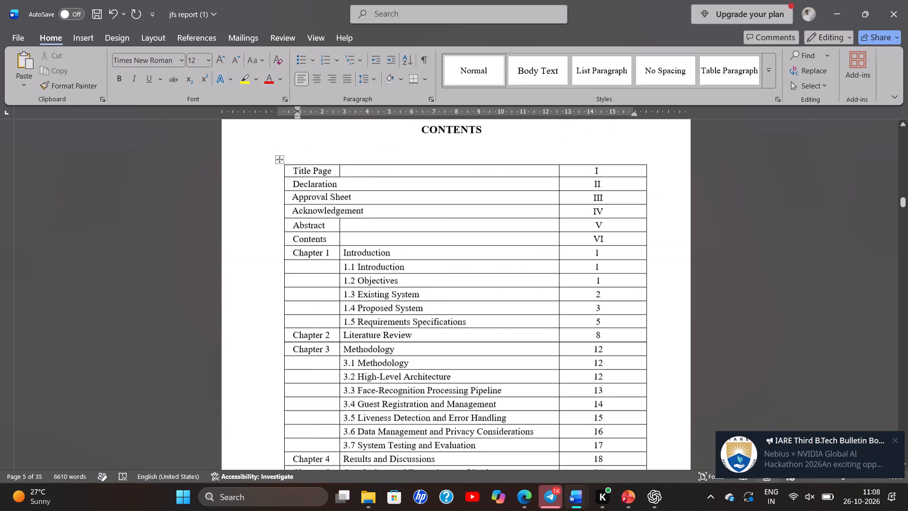
scroll(376, 207, "down", 5)
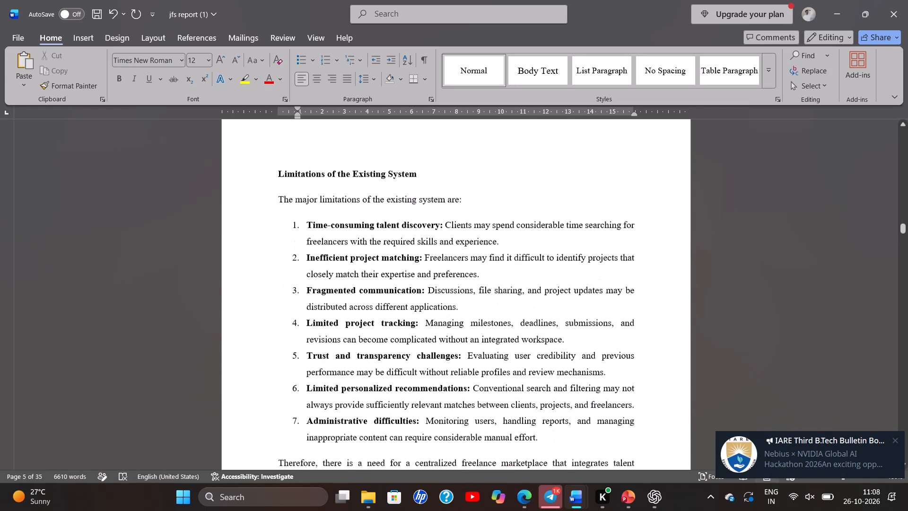
scroll(376, 207, "down", 7)
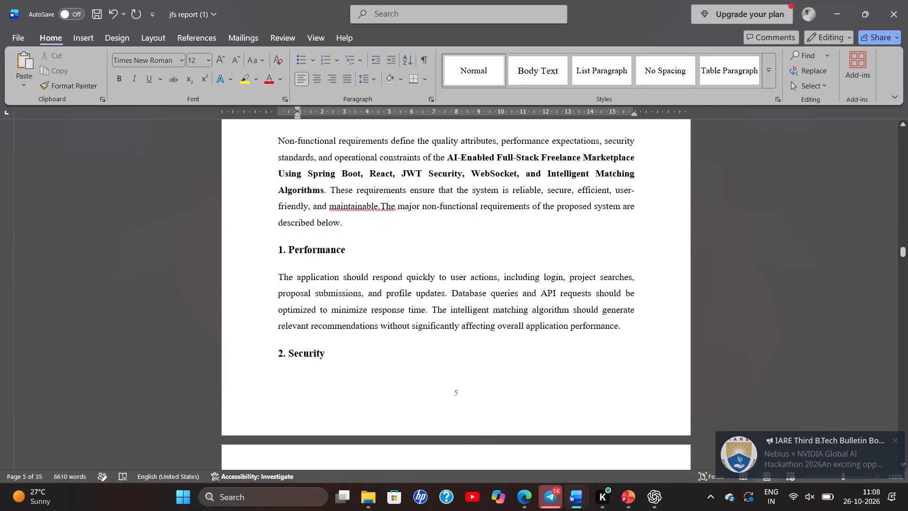
scroll(376, 207, "down", 2)
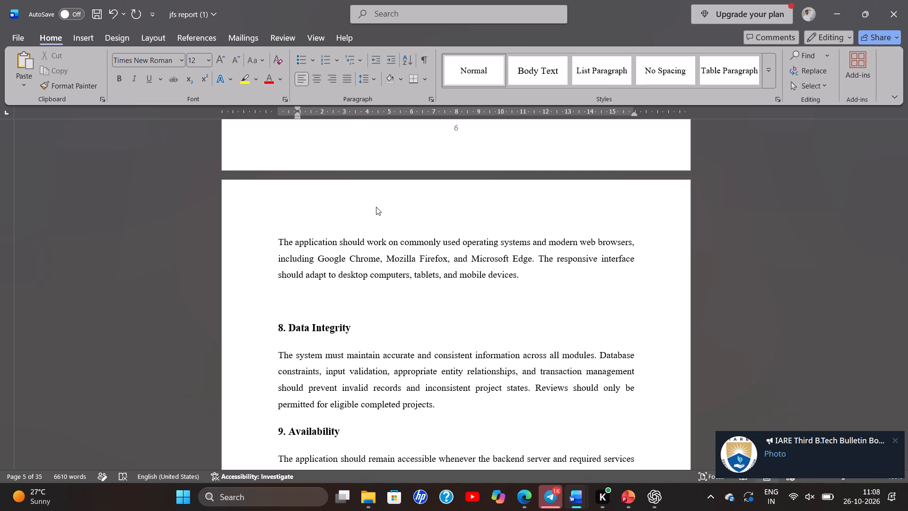
scroll(376, 207, "down", 5)
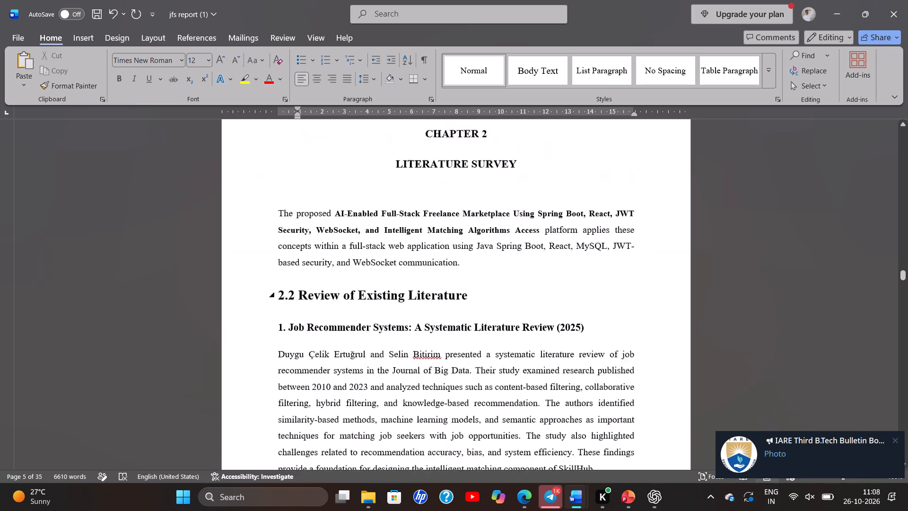
scroll(376, 207, "down", 4)
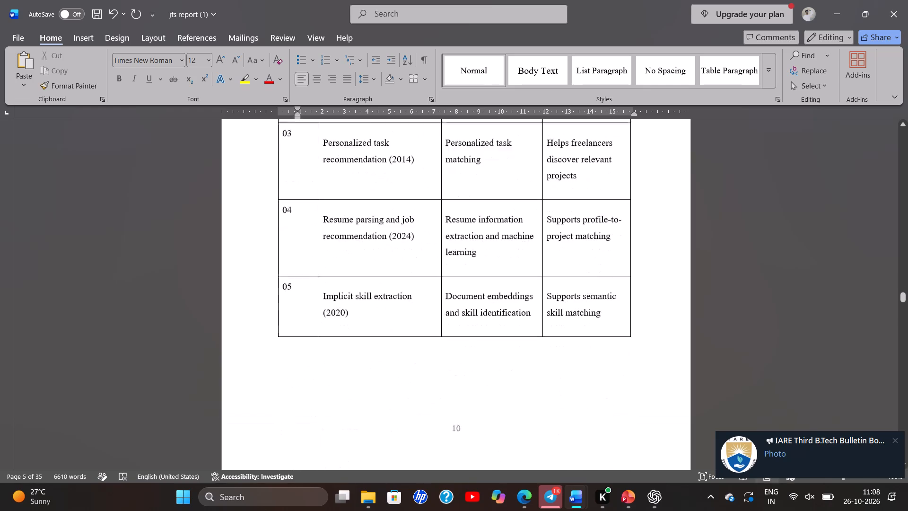
Switch to the jfs ppt (2) presentation in PowerPoint and look through the slides from Existing solutions to Proposed work.
left_click(634, 508)
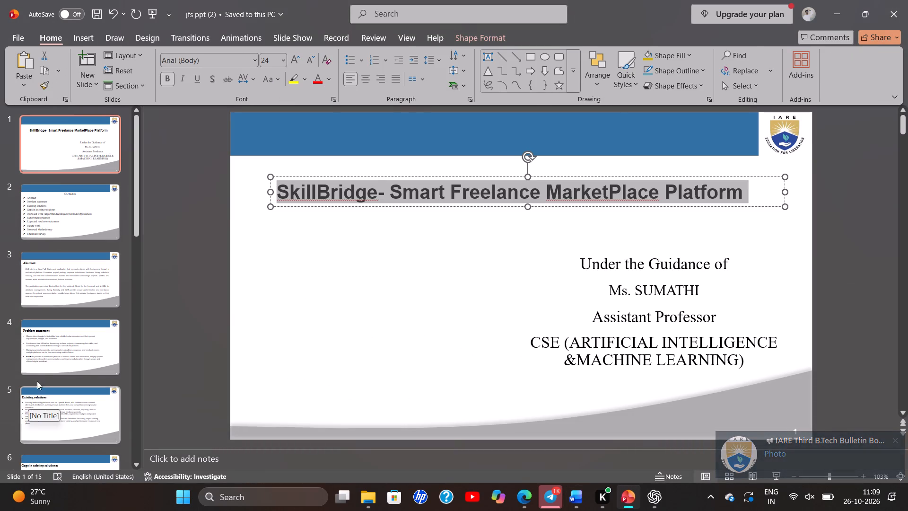
left_click(45, 361)
left_click(80, 438)
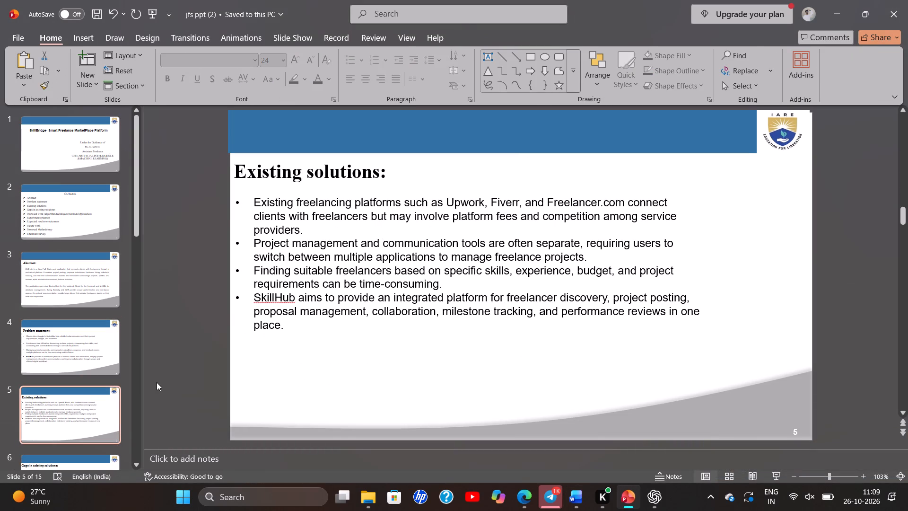
scroll(157, 382, "down", 1)
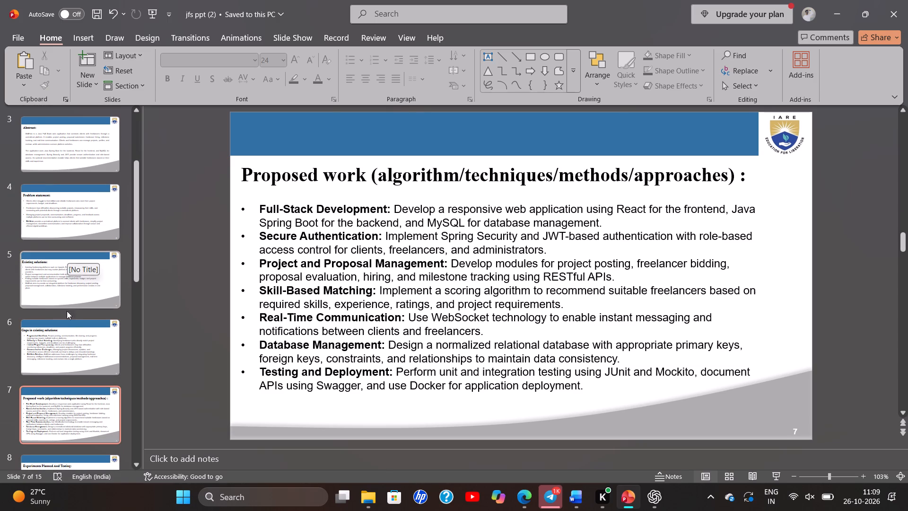
left_click(66, 326)
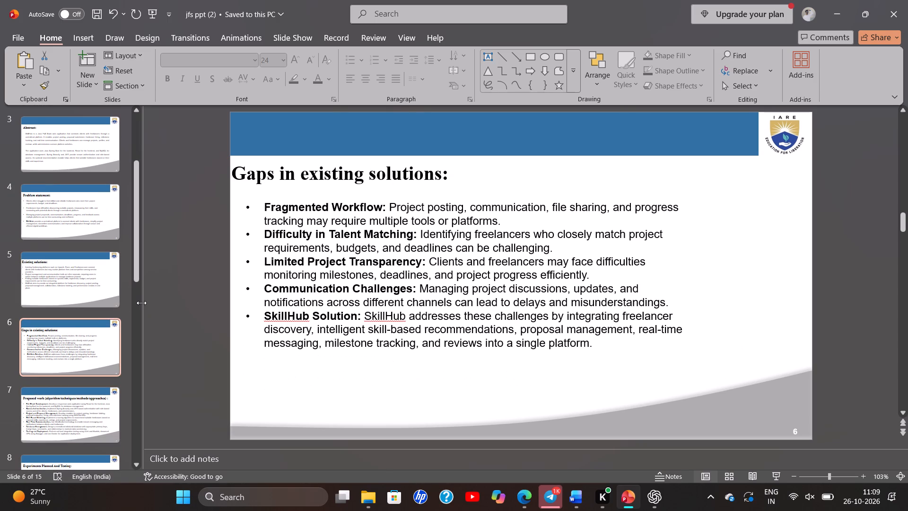